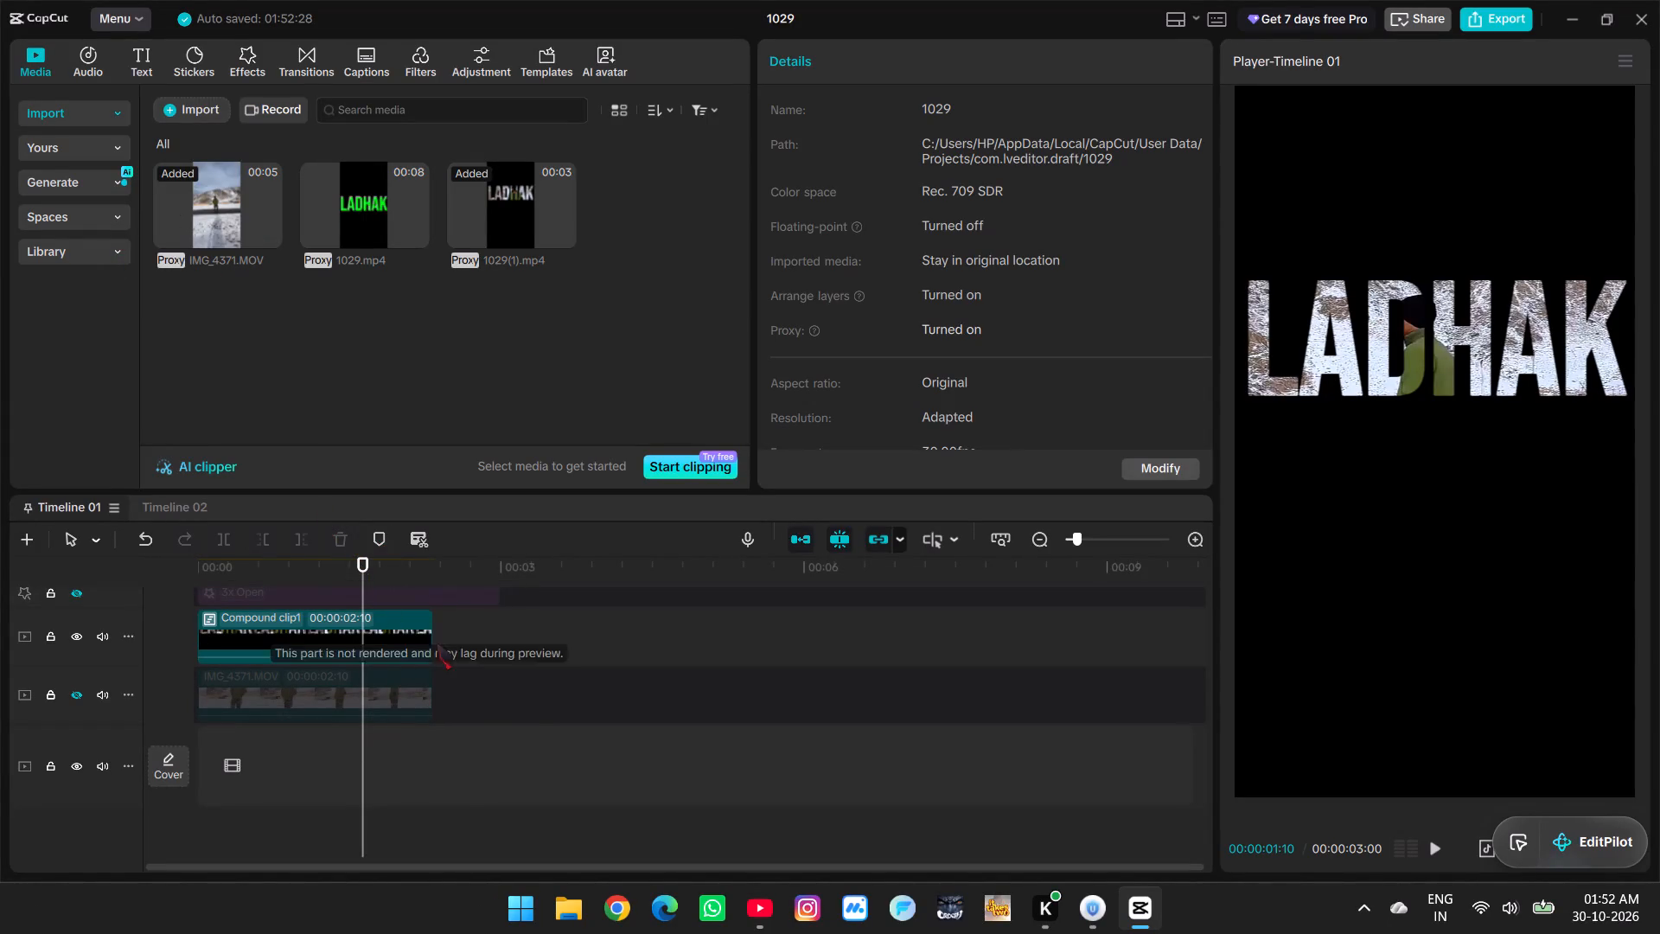
# Delete all existing clips, including the compound clip and the effect, from Timeline 01.
pyautogui.scroll(3, 450, 665)
pyautogui.click(170, 509)
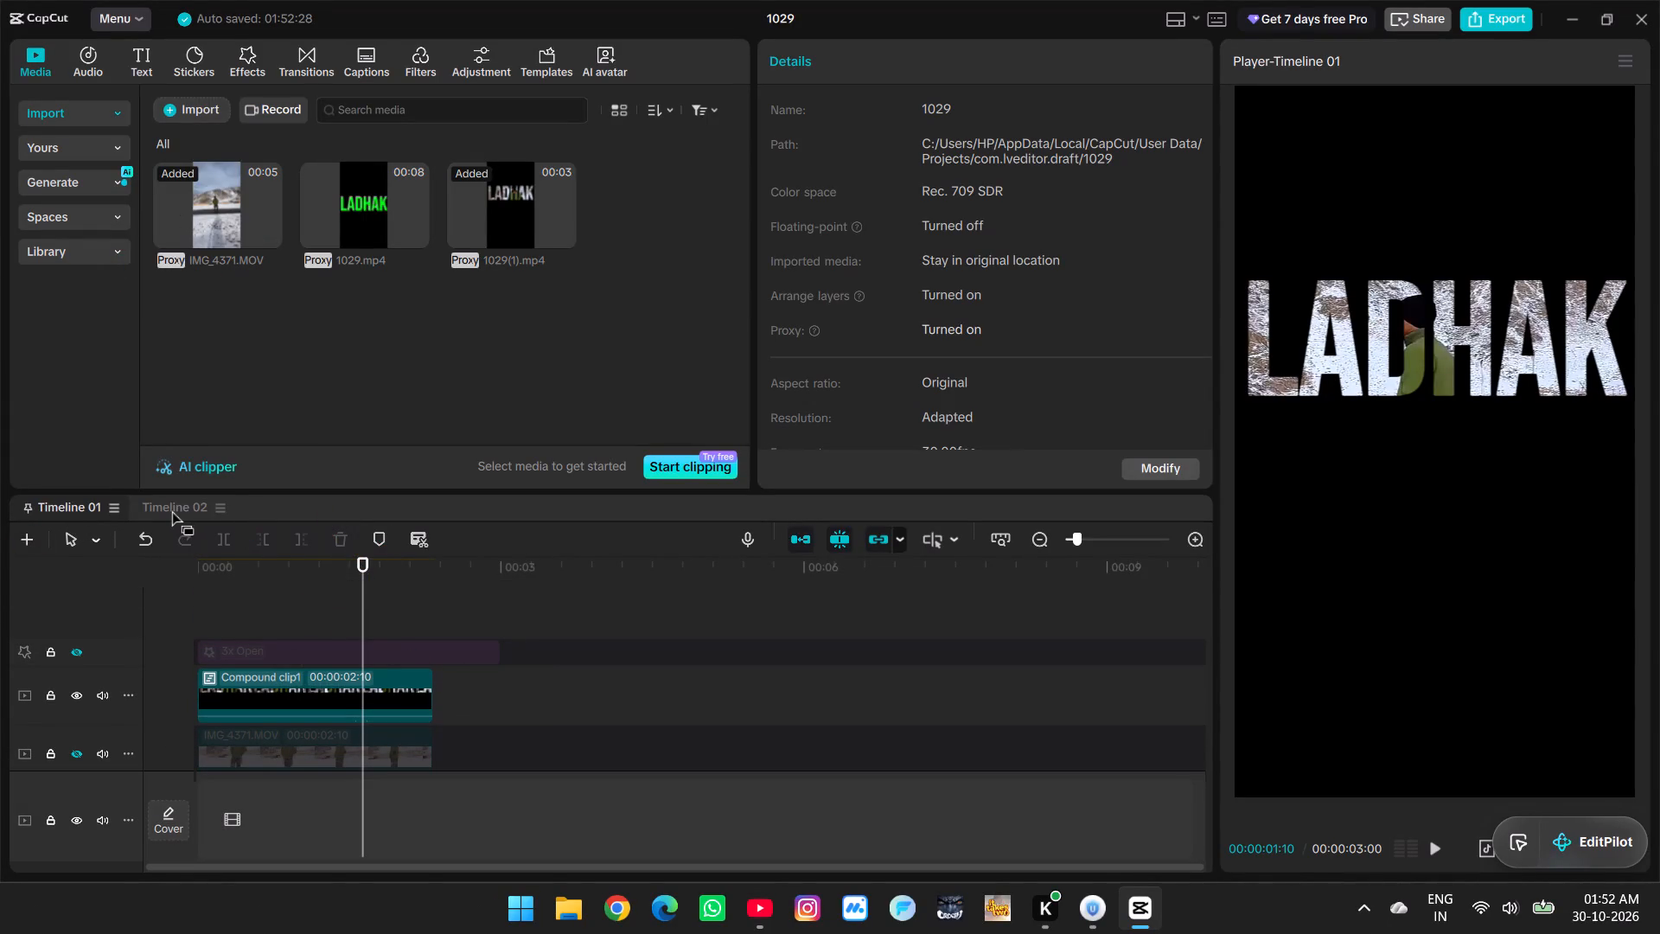
pyautogui.click(80, 510)
pyautogui.moveTo(269, 594); pyautogui.dragTo(292, 781)
pyautogui.click(346, 531)
# Place IMG_4371.MOV at the start of the main track in Timeline 01.
pyautogui.moveTo(183, 195); pyautogui.dragTo(168, 708)
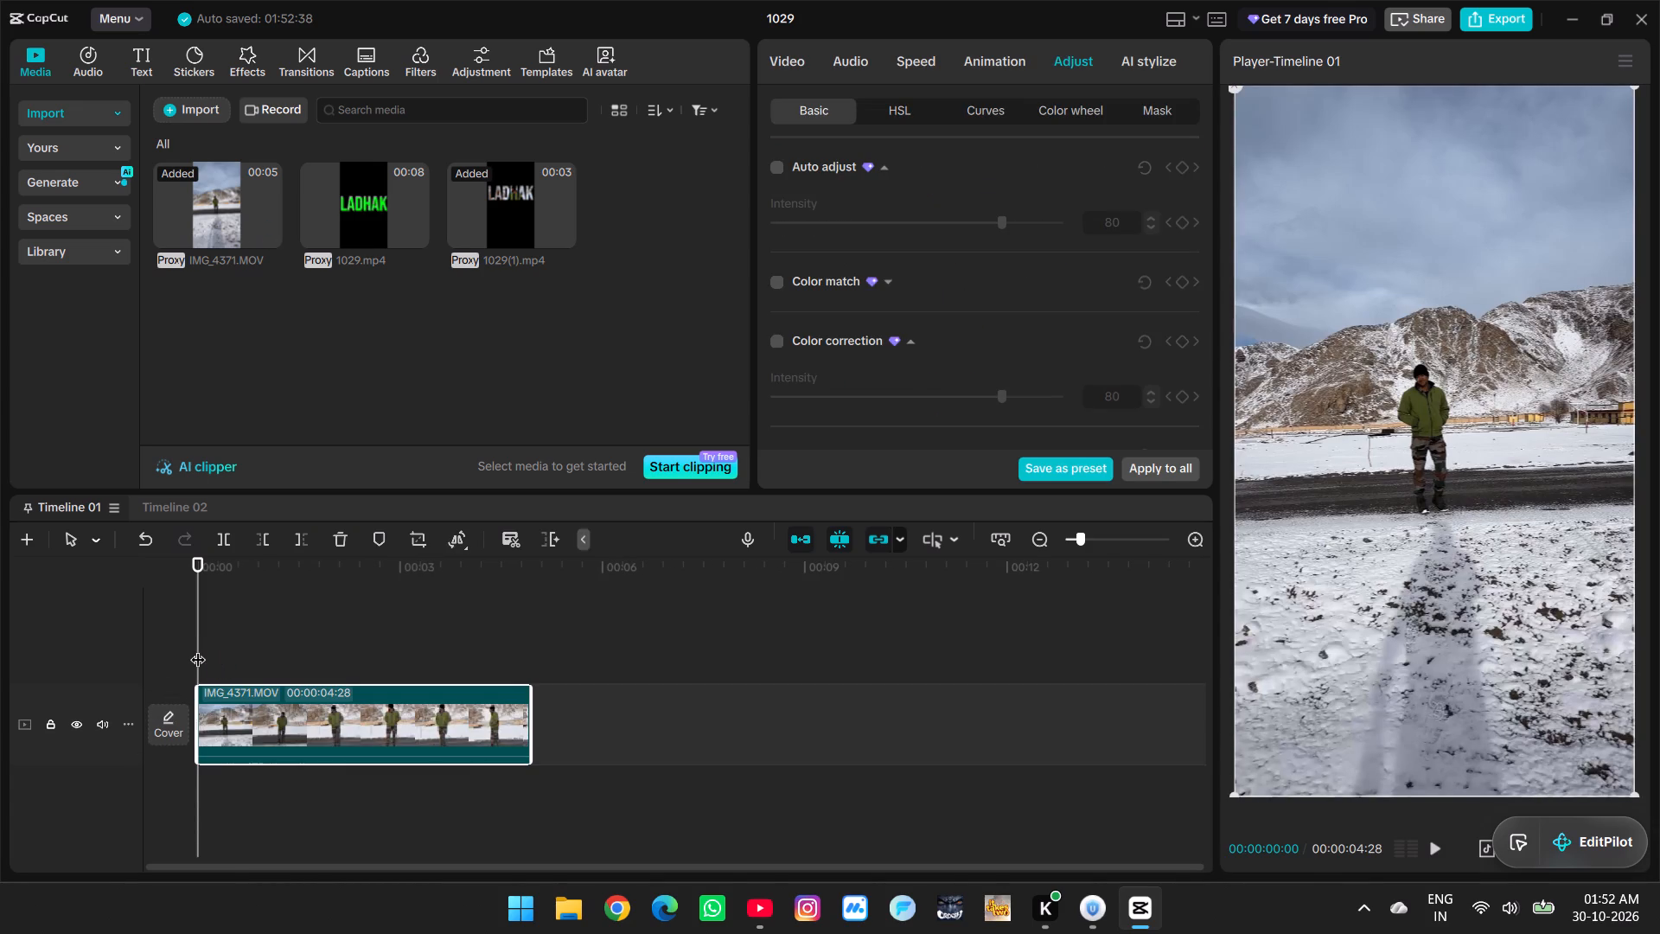
# Add a default text layer at the start of the video and set its font to BebasNeue.
pyautogui.click(142, 57)
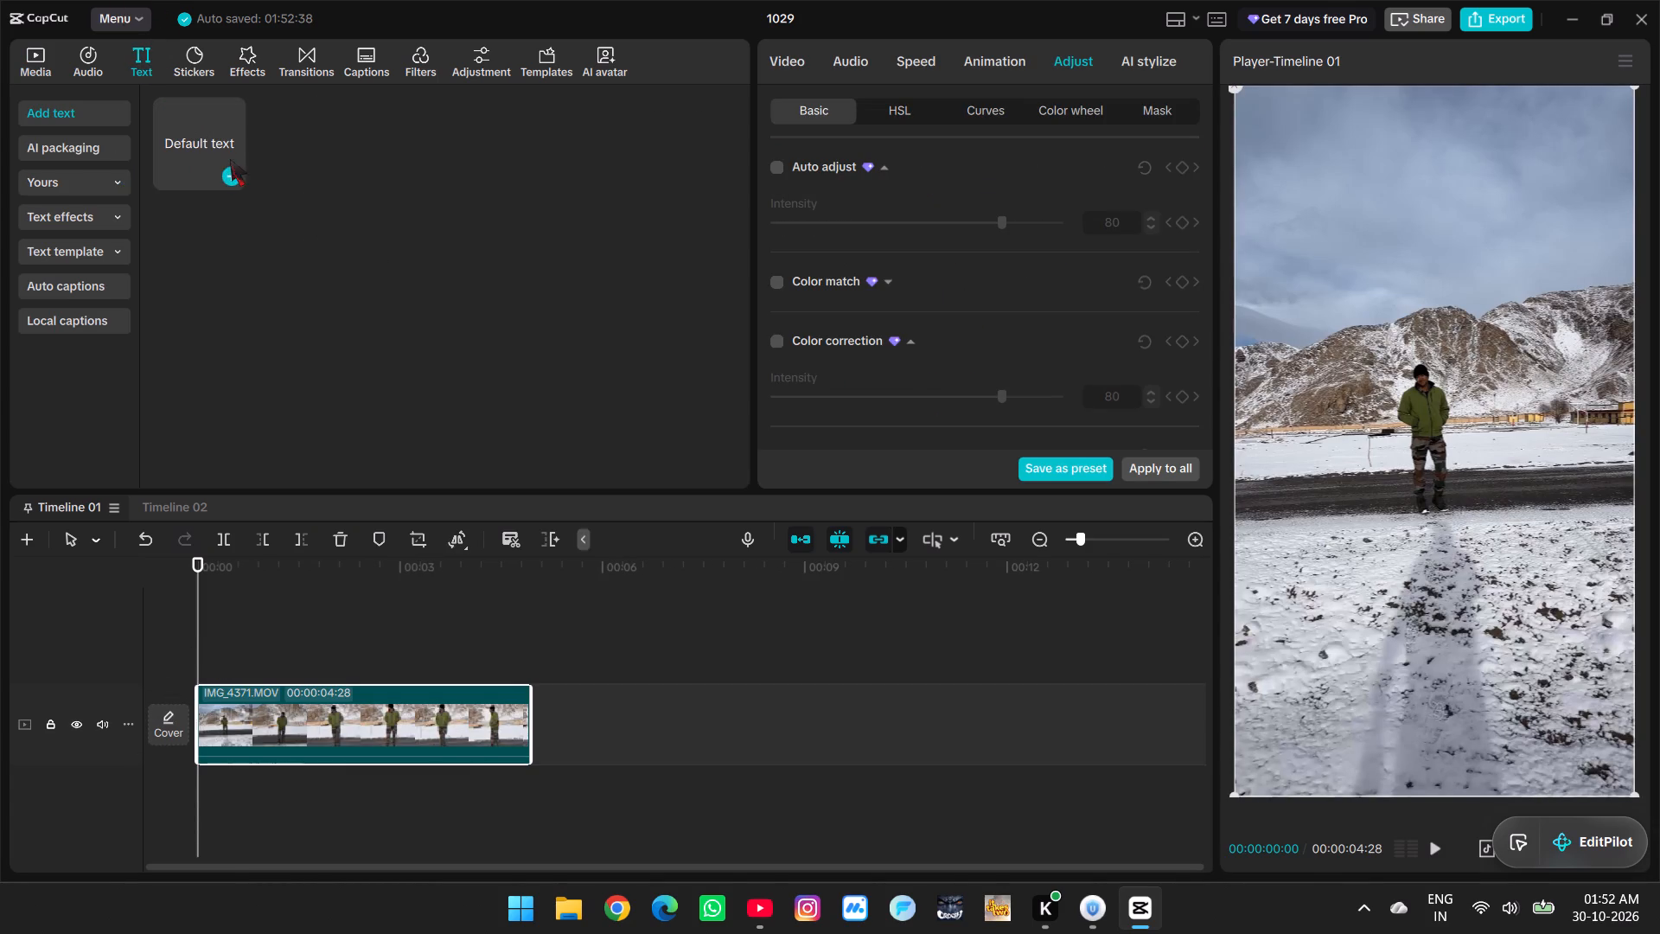
pyautogui.click(227, 173)
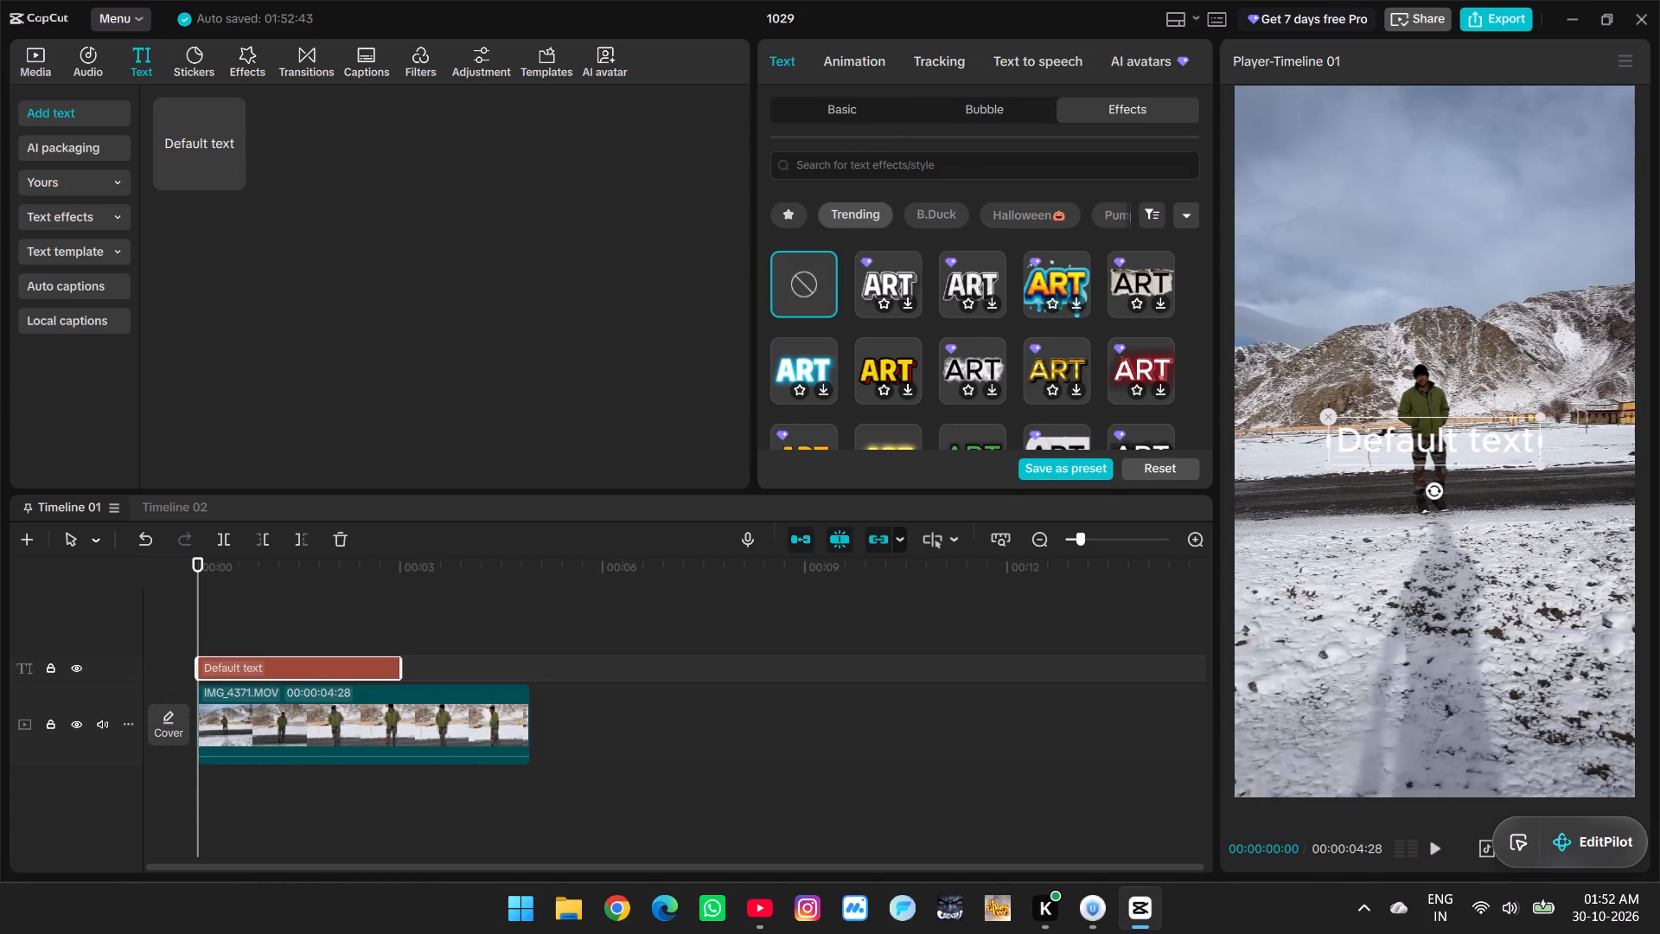
pyautogui.click(843, 117)
pyautogui.click(999, 235)
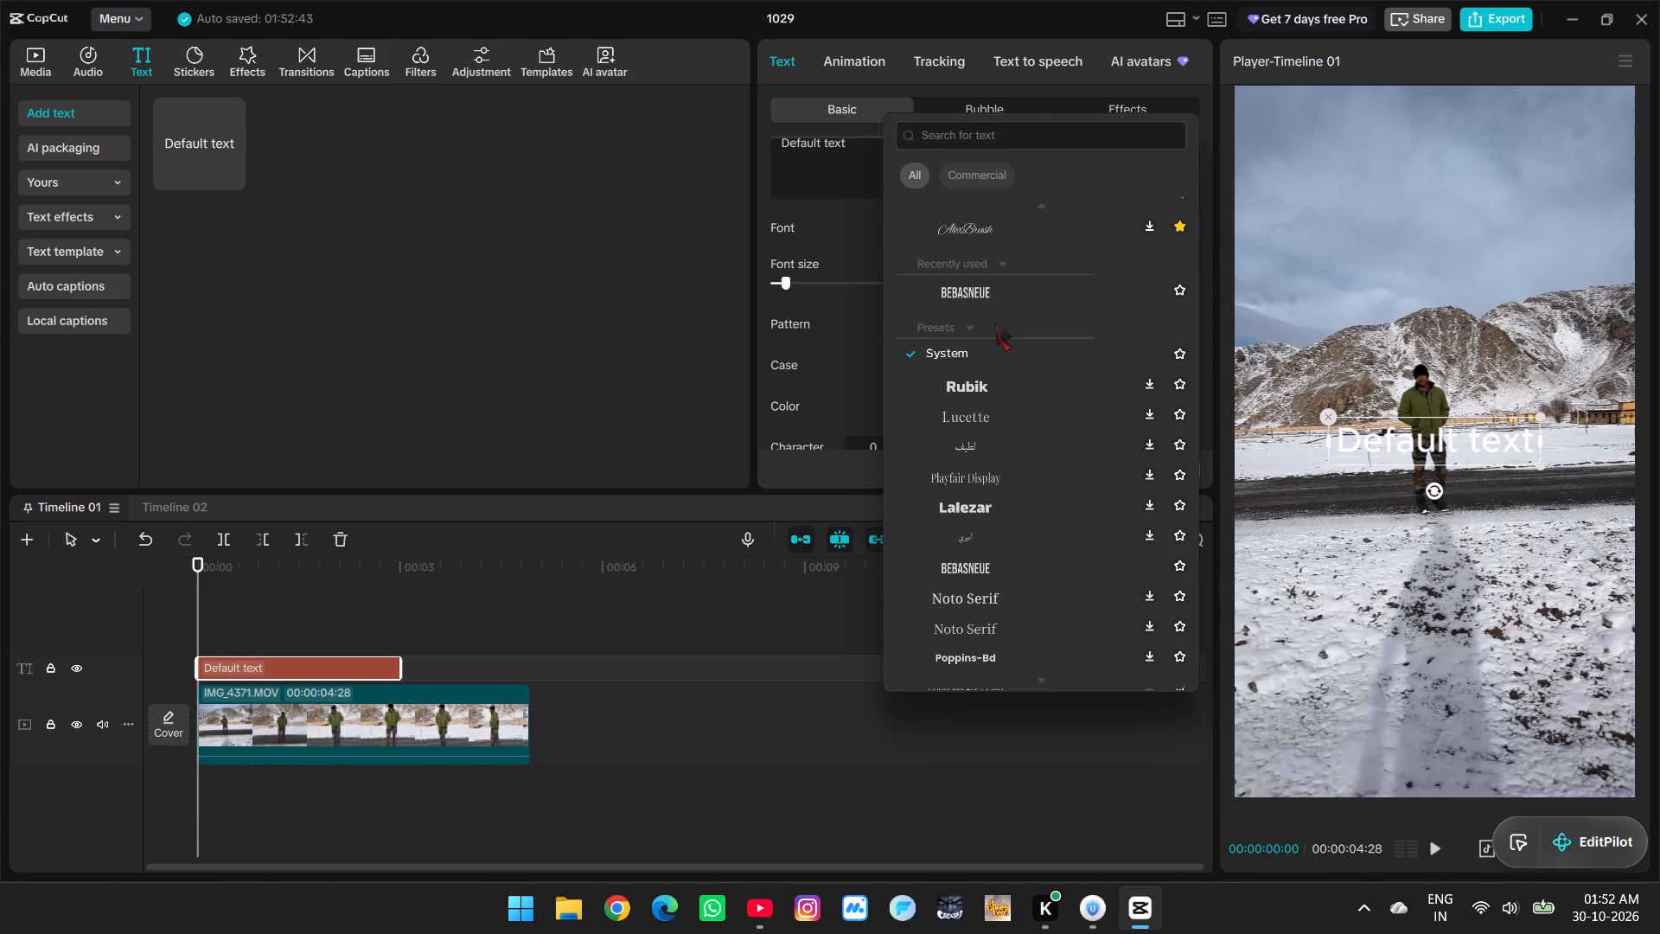
pyautogui.click(944, 295)
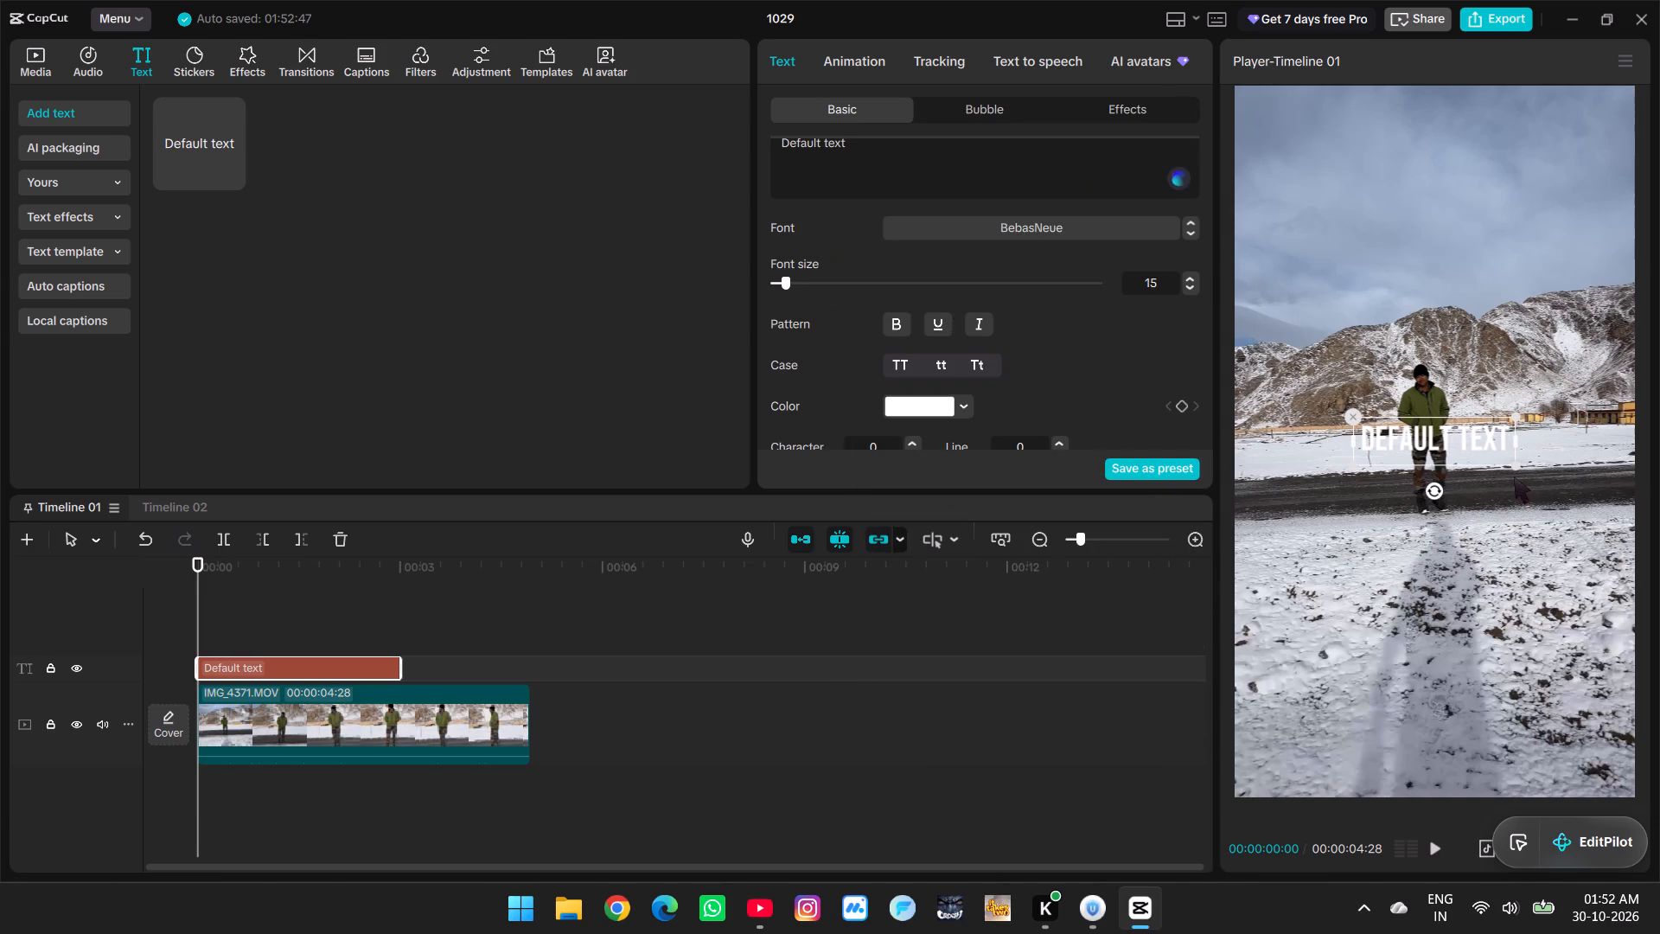
# Enlarge the default text in the preview until it spans the full frame width.
pyautogui.moveTo(1511, 463); pyautogui.dragTo(1611, 667)
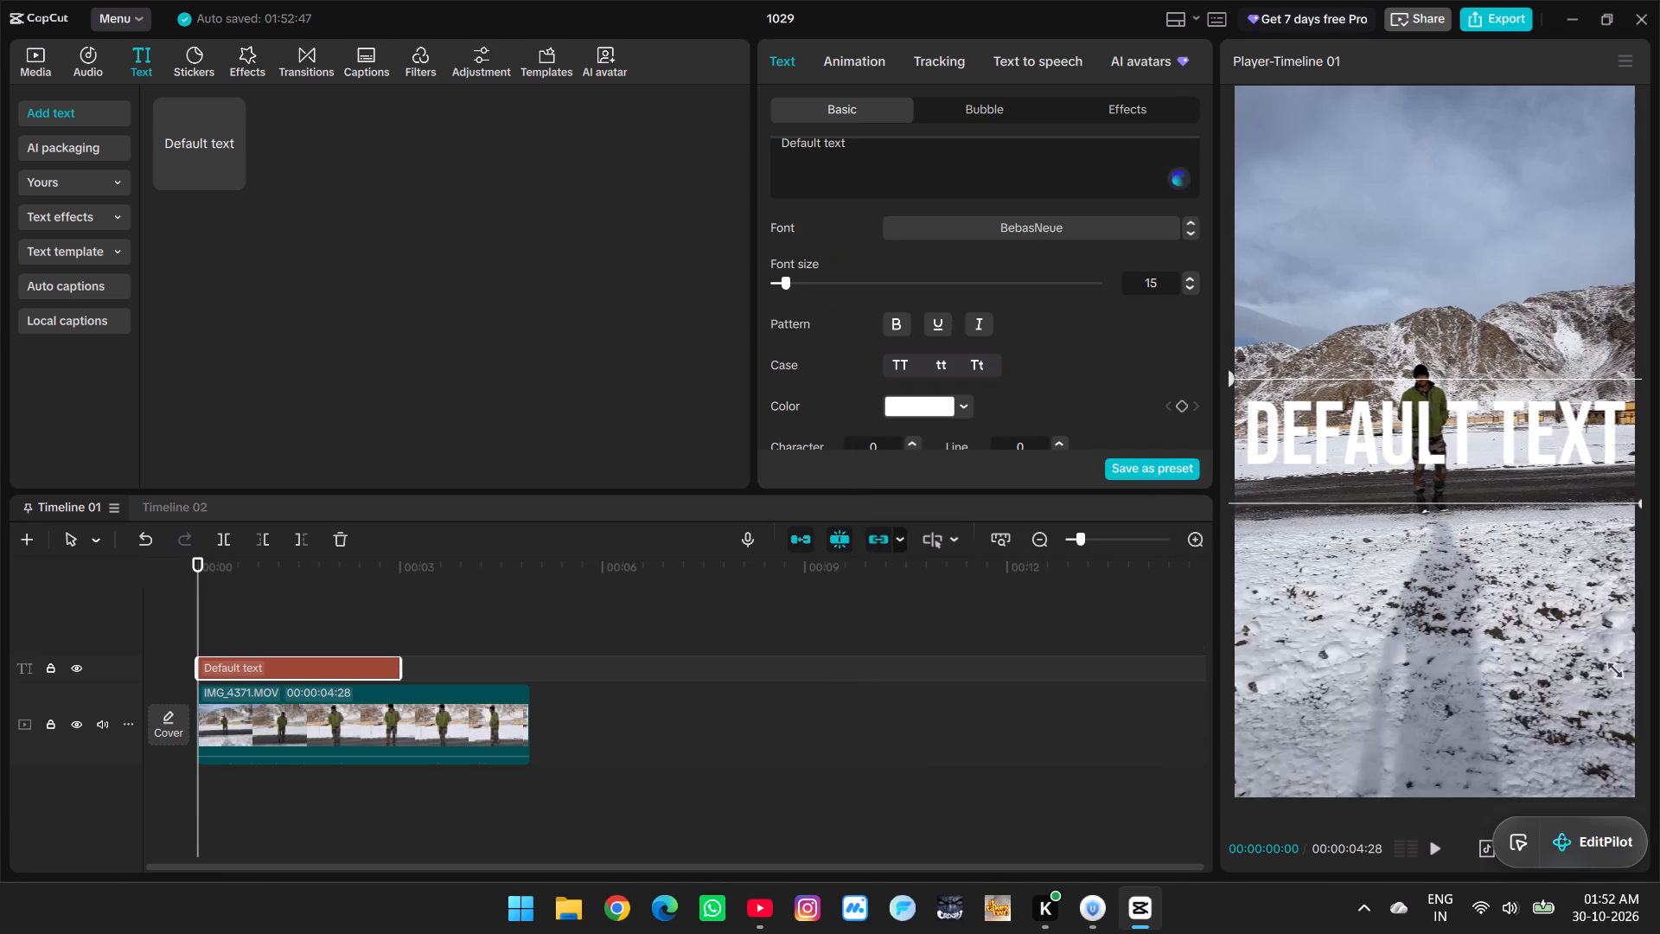
pyautogui.moveTo(1611, 667); pyautogui.dragTo(1614, 688)
# Lower the text layer's blend opacity to 45%.
pyautogui.scroll(-2, 904, 488)
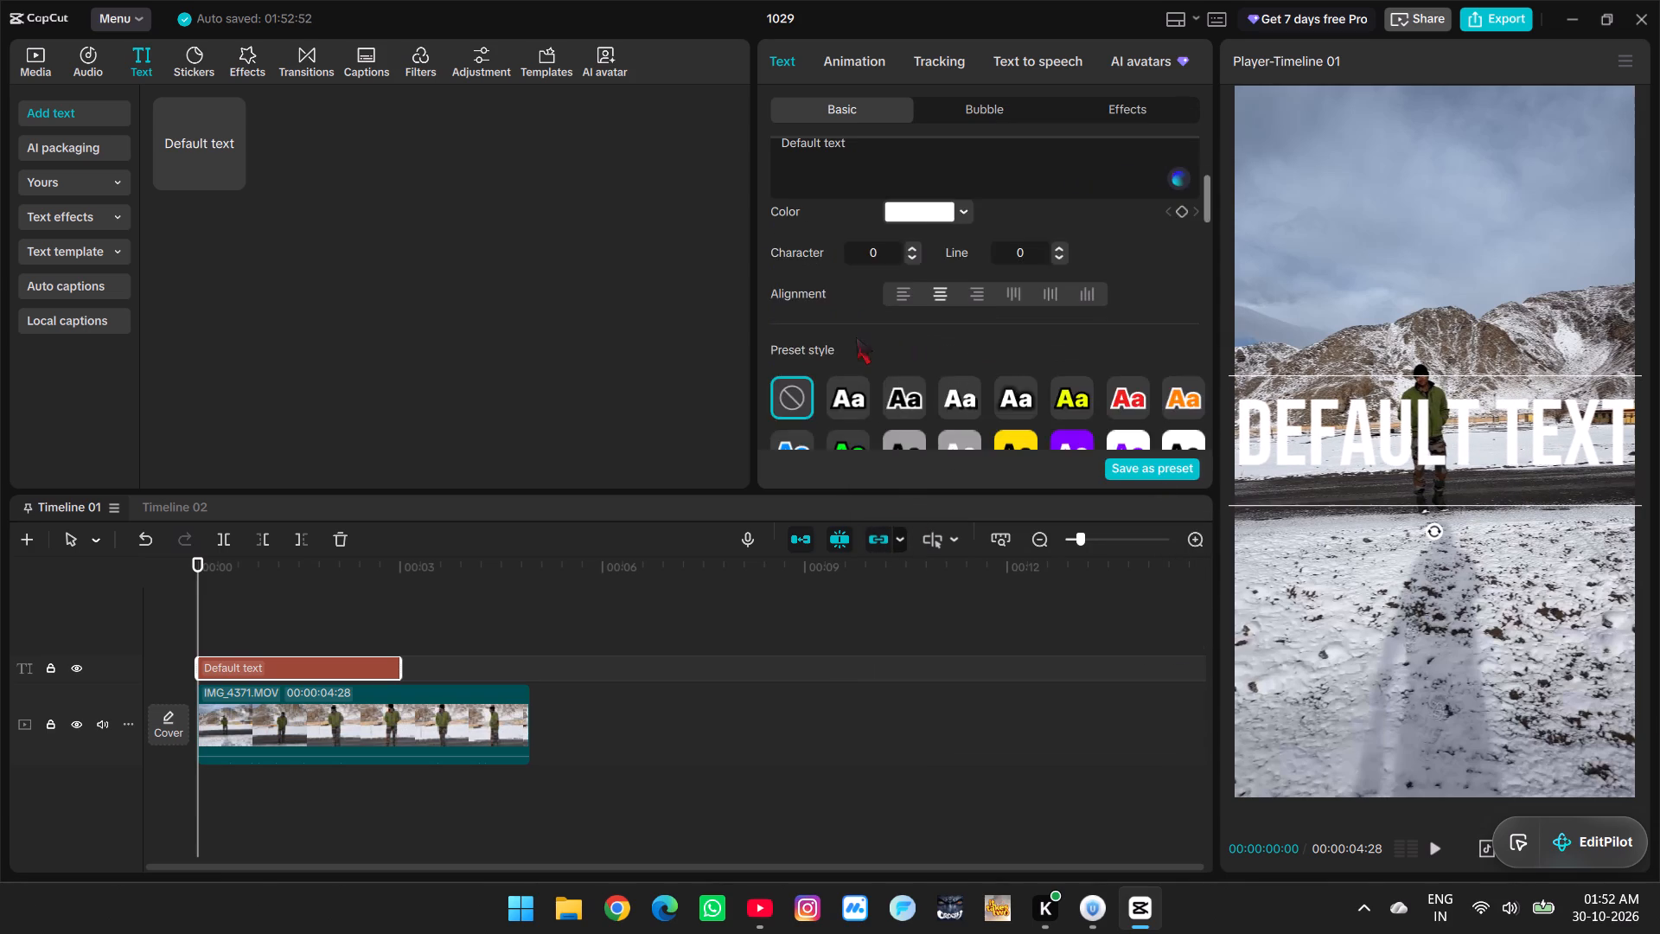
pyautogui.scroll(-7, 856, 337)
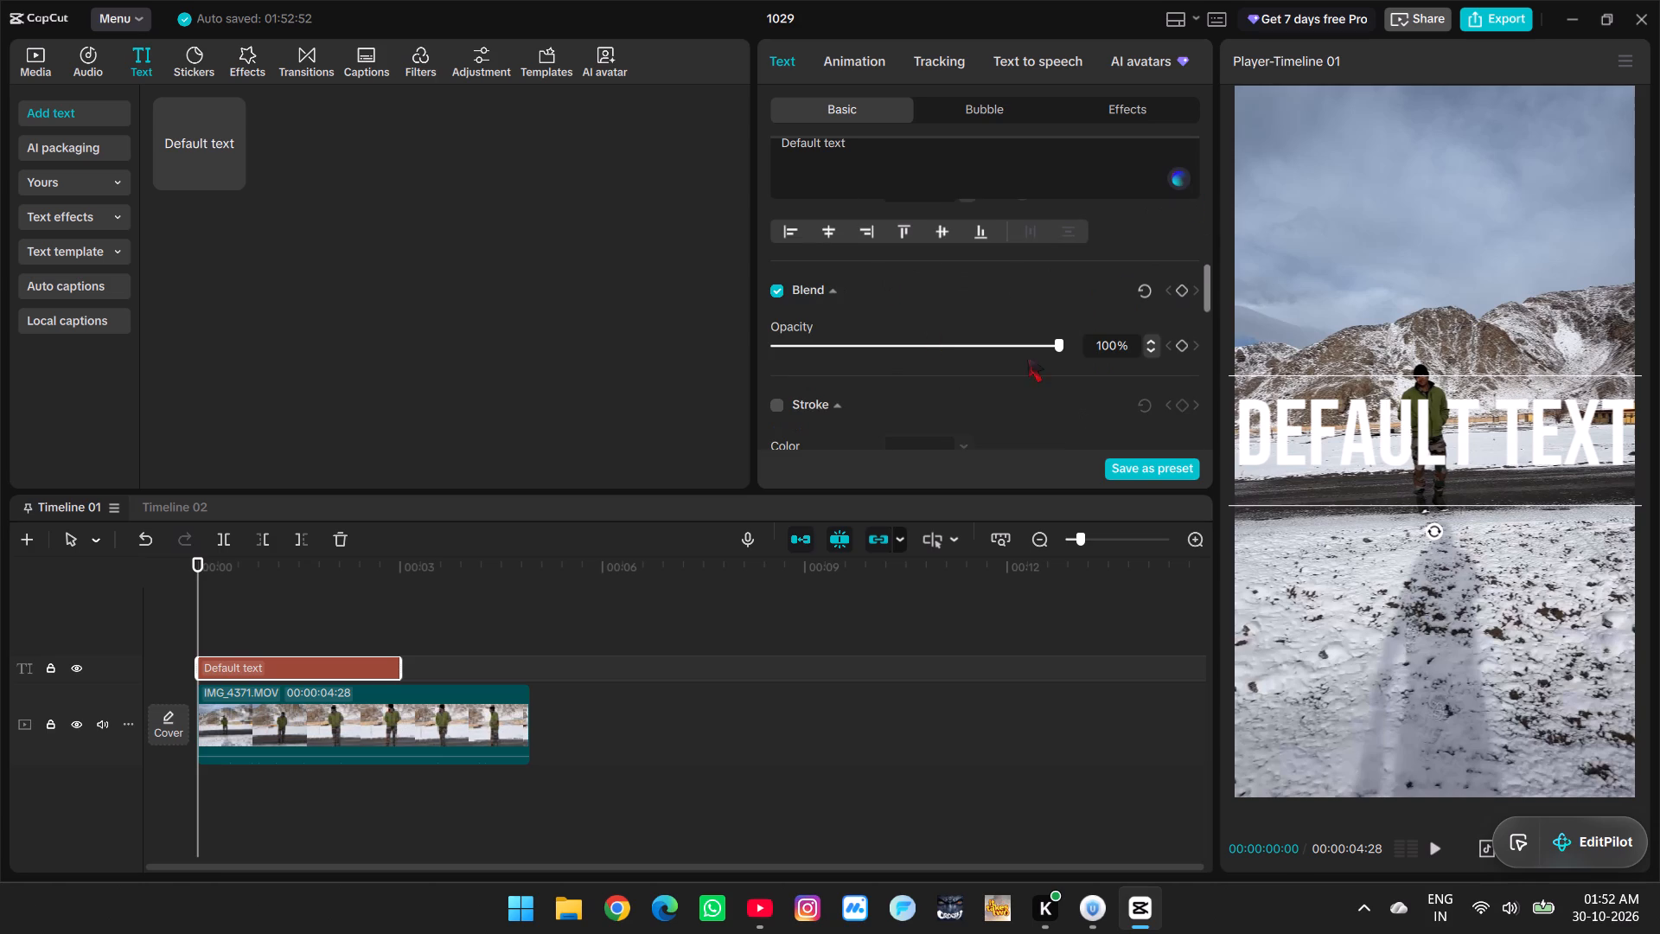
pyautogui.moveTo(1045, 347); pyautogui.dragTo(910, 353)
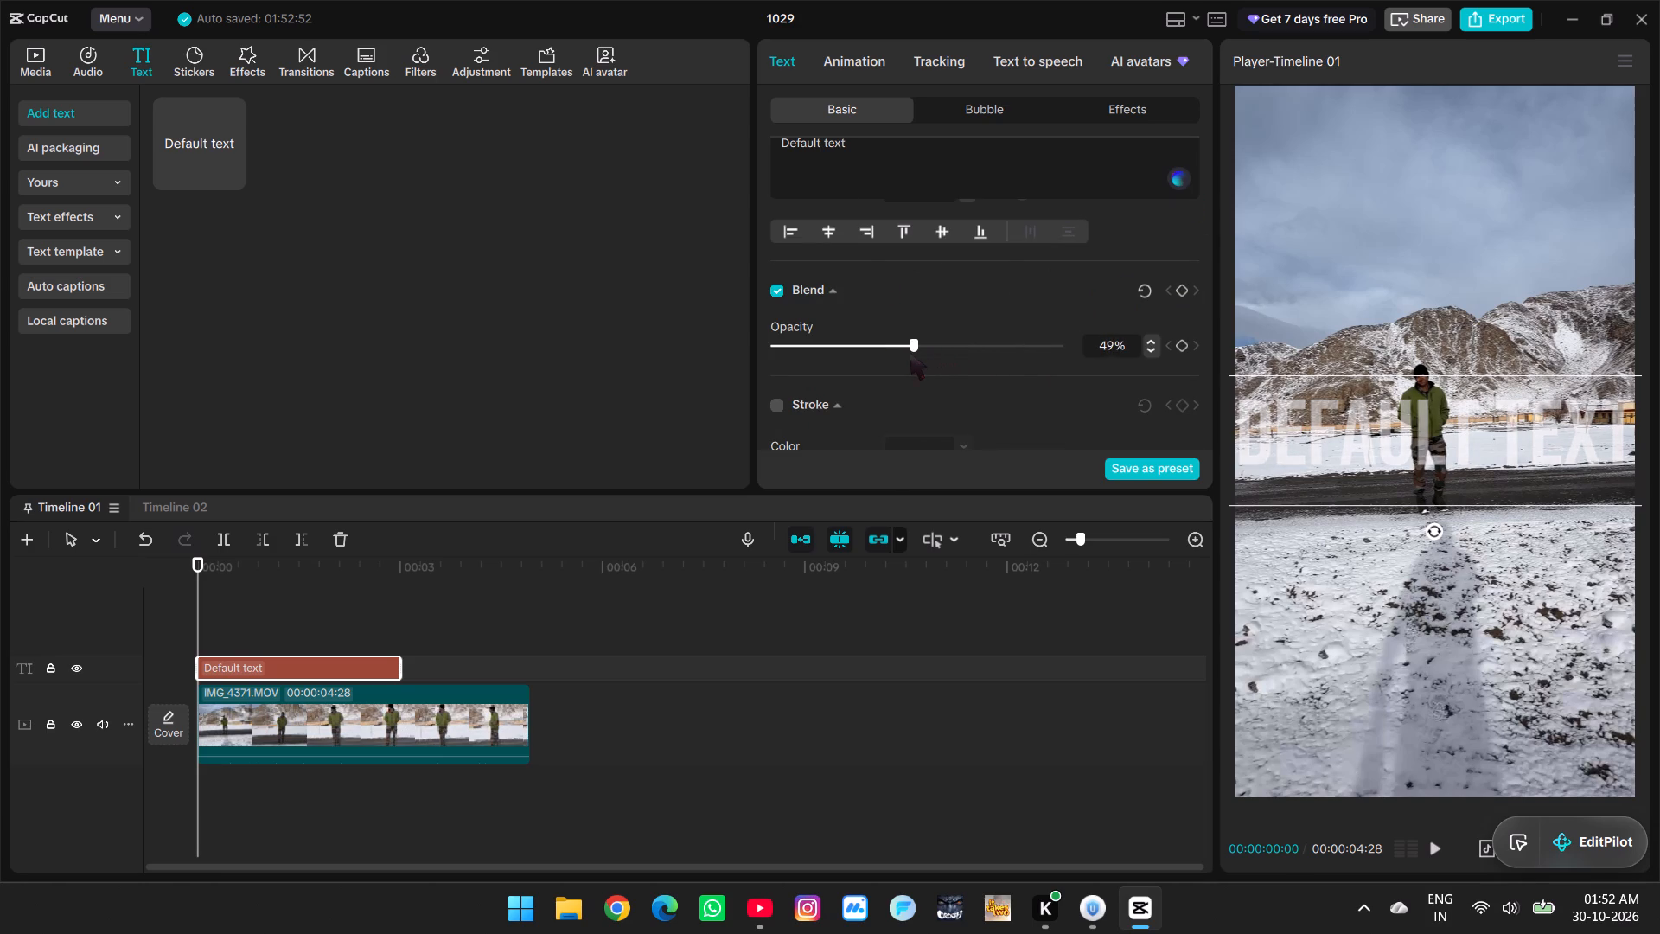
pyautogui.moveTo(910, 353); pyautogui.dragTo(902, 352)
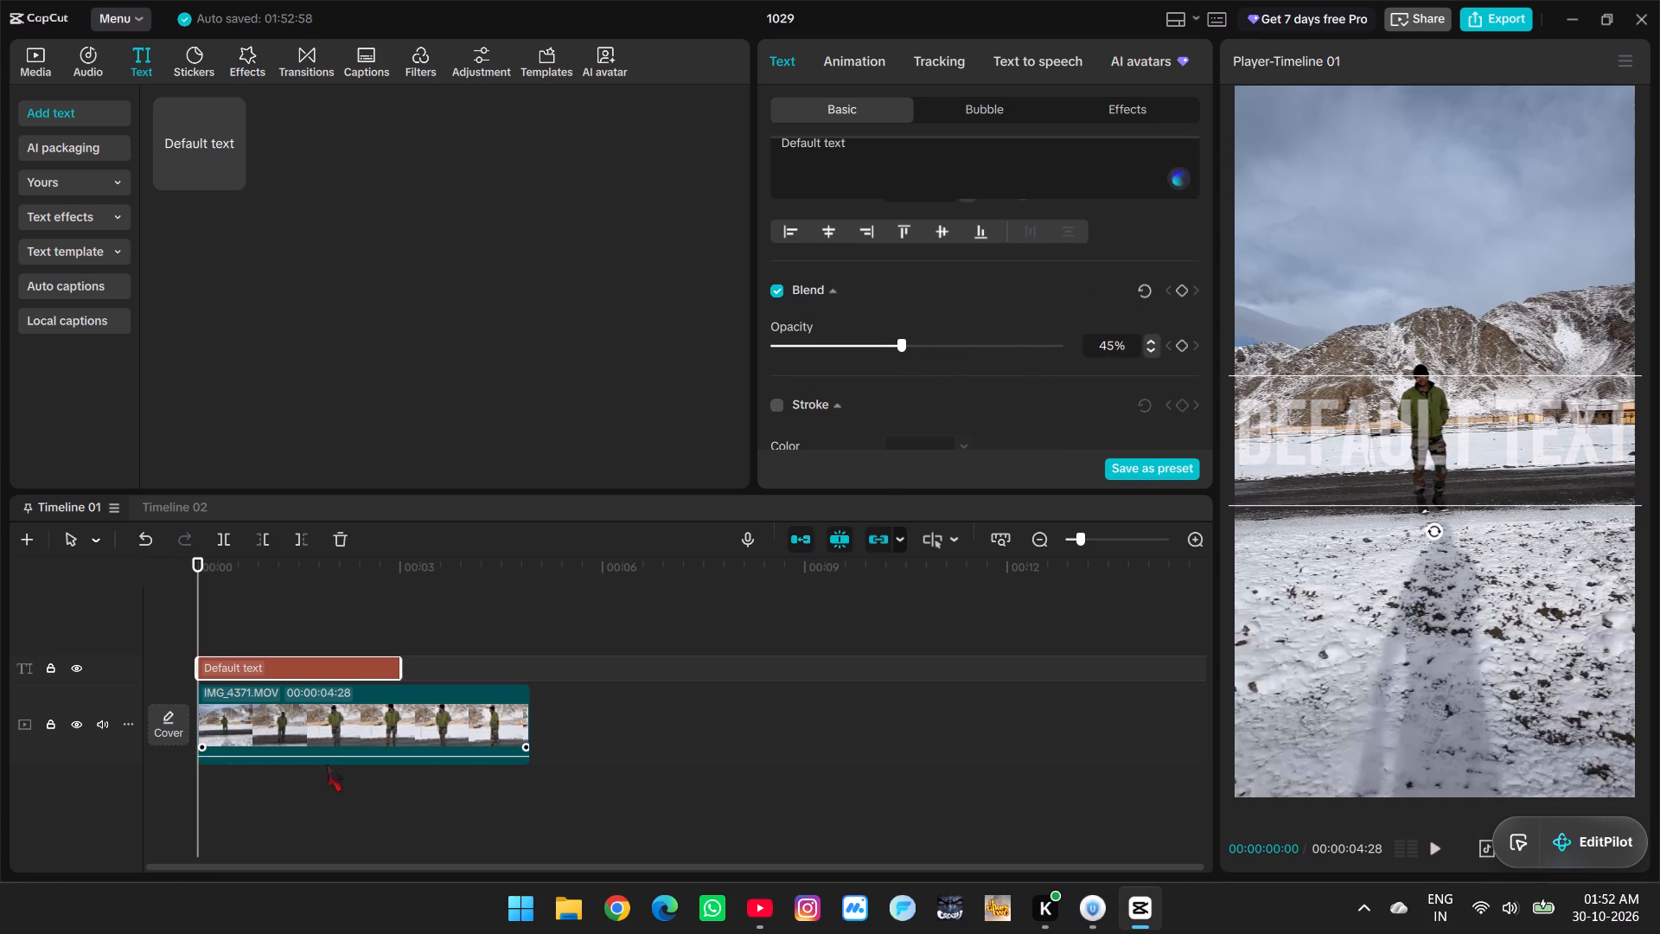
# Move IMG_4371.MOV from the main track to an overlay track and realign the text clip to the timeline start.
pyautogui.moveTo(327, 753); pyautogui.dragTo(340, 682)
pyautogui.moveTo(334, 706); pyautogui.dragTo(305, 697)
pyautogui.moveTo(291, 666); pyautogui.dragTo(258, 662)
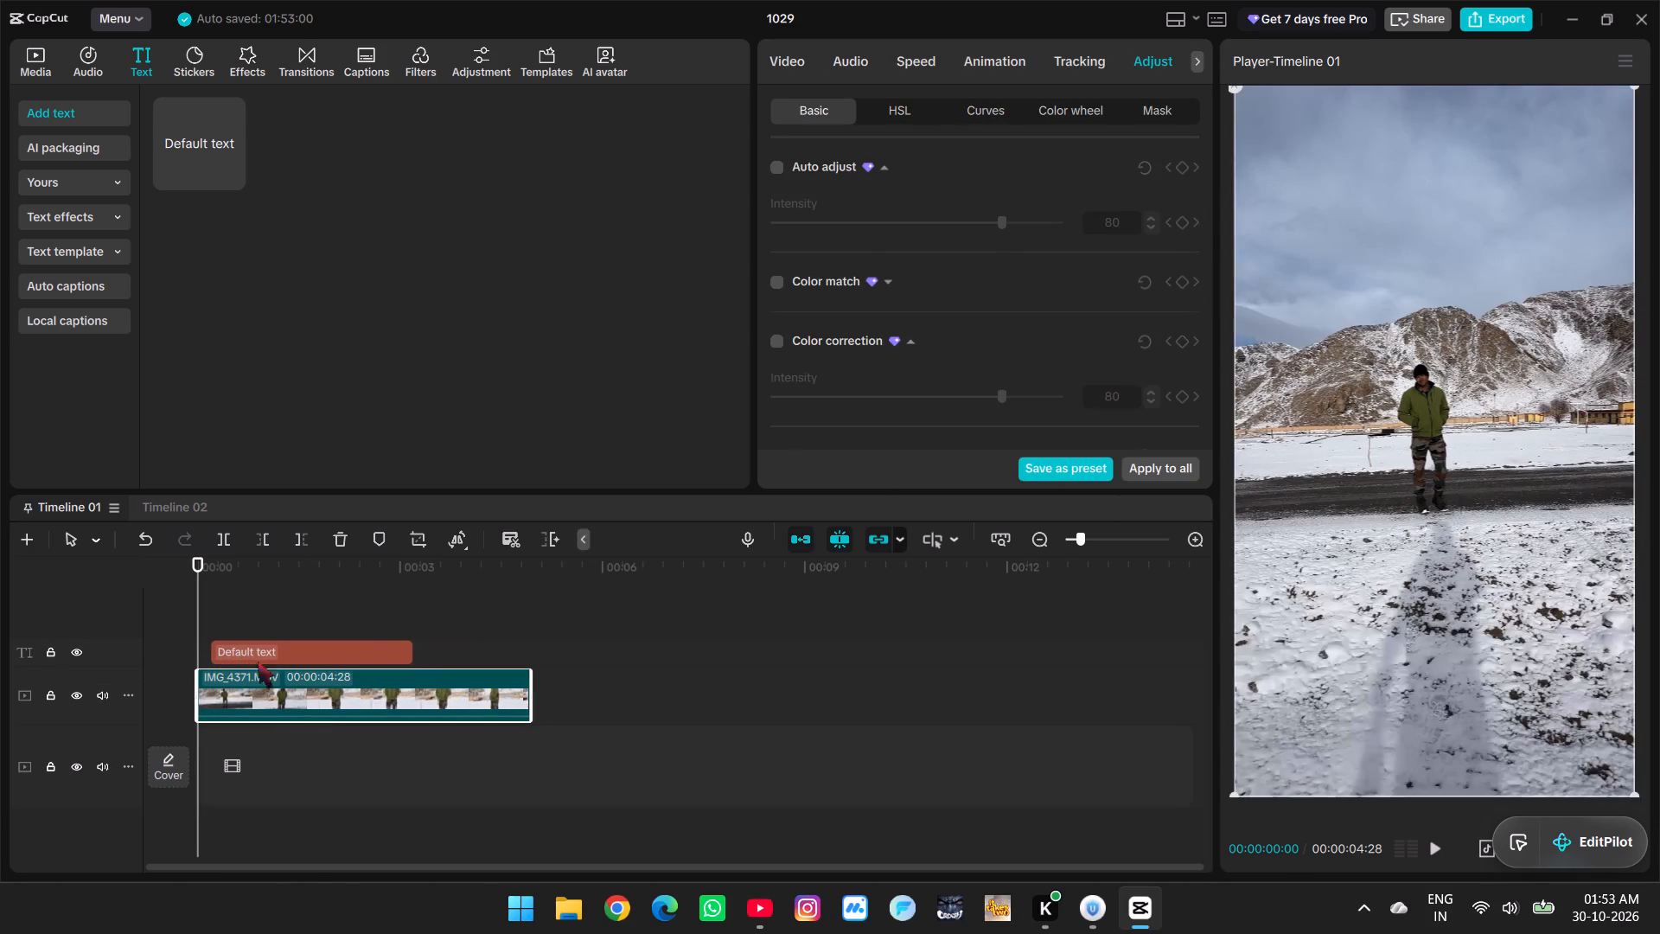
pyautogui.moveTo(258, 662); pyautogui.dragTo(231, 661)
pyautogui.moveTo(269, 649); pyautogui.dragTo(230, 636)
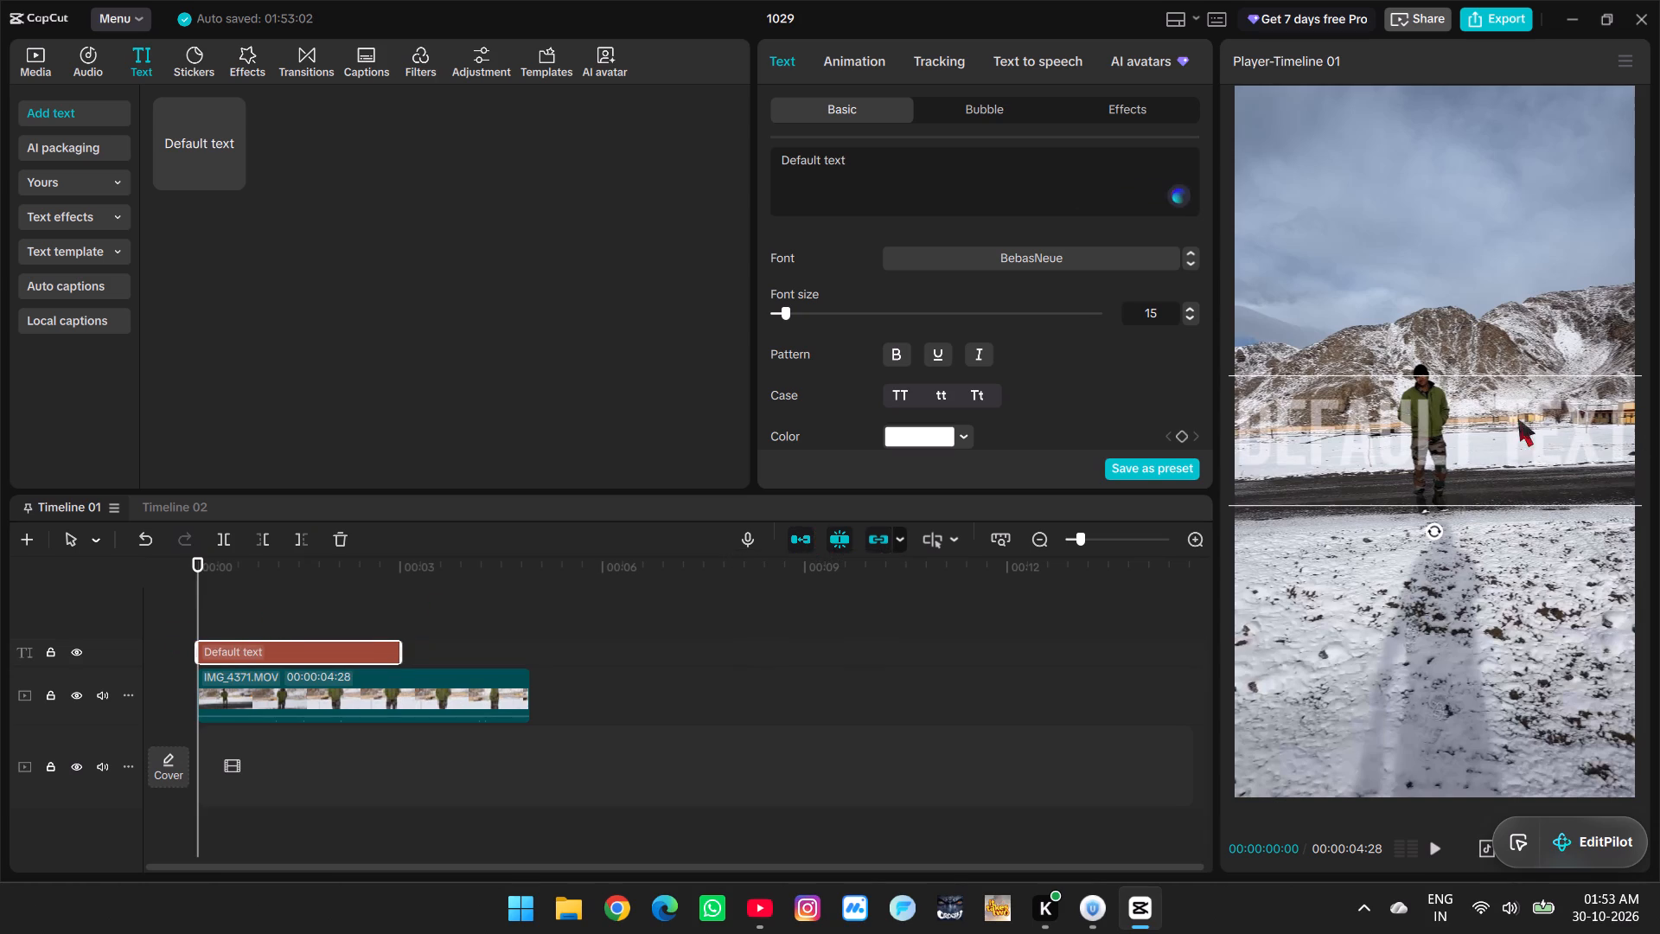
# Move the text up in the preview so it lies over the mountains above the man.
pyautogui.moveTo(1516, 419); pyautogui.dragTo(1524, 349)
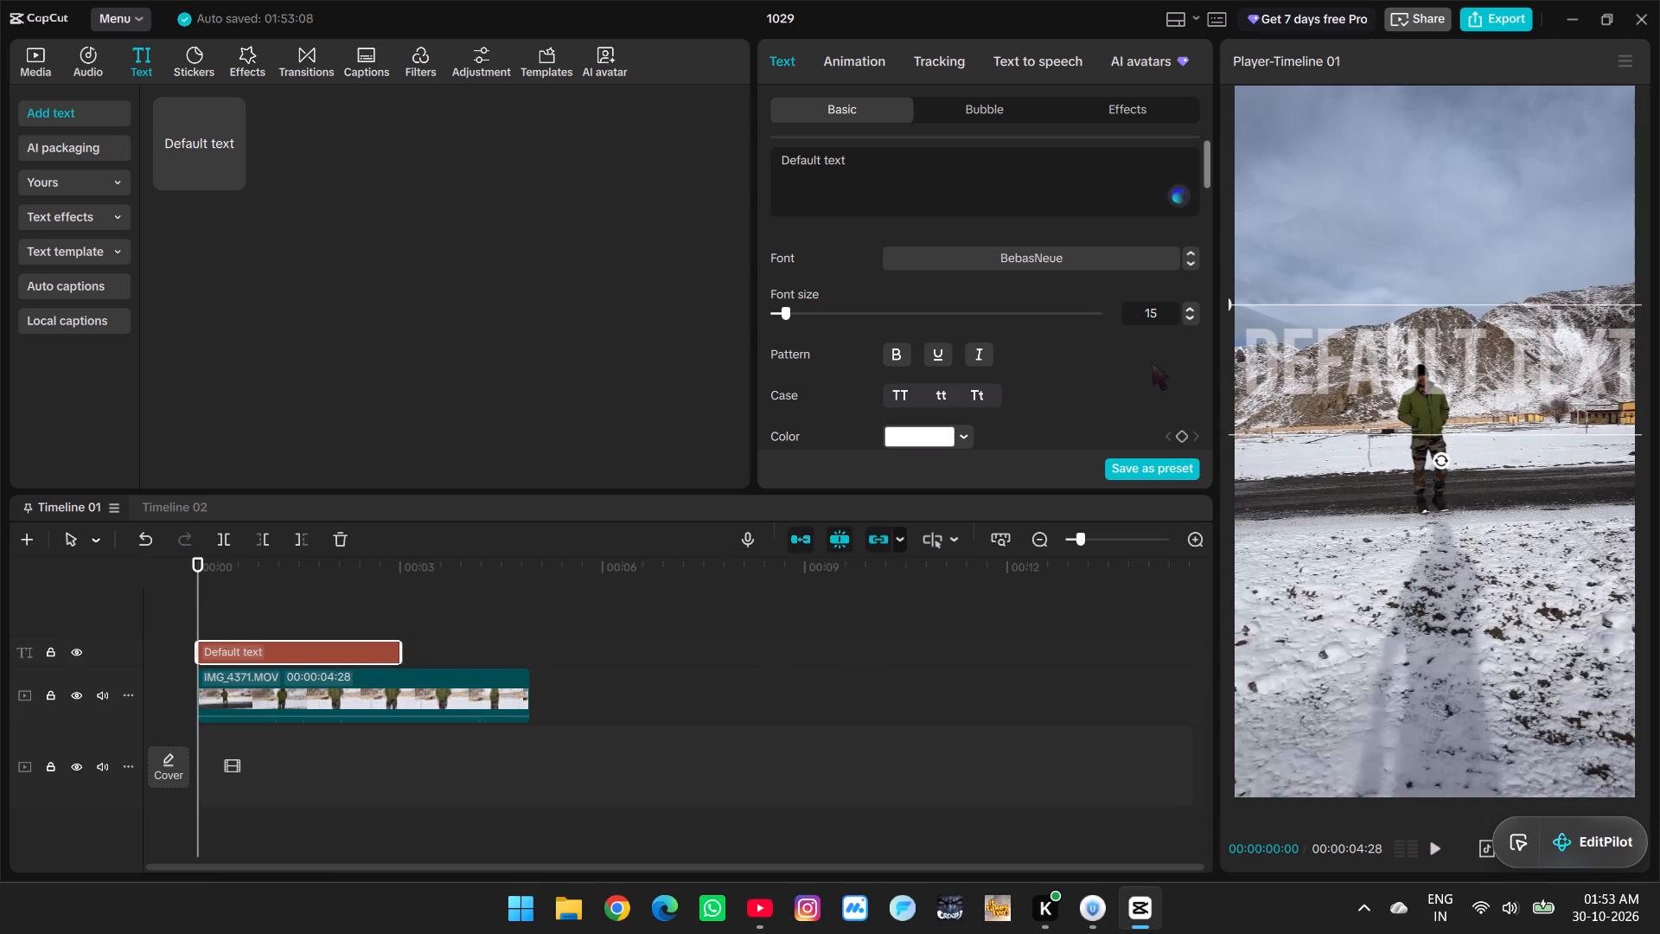
# Replace the default text with "ladhAK" in the BebasNeue font.
pyautogui.moveTo(868, 167); pyautogui.dragTo(779, 162)
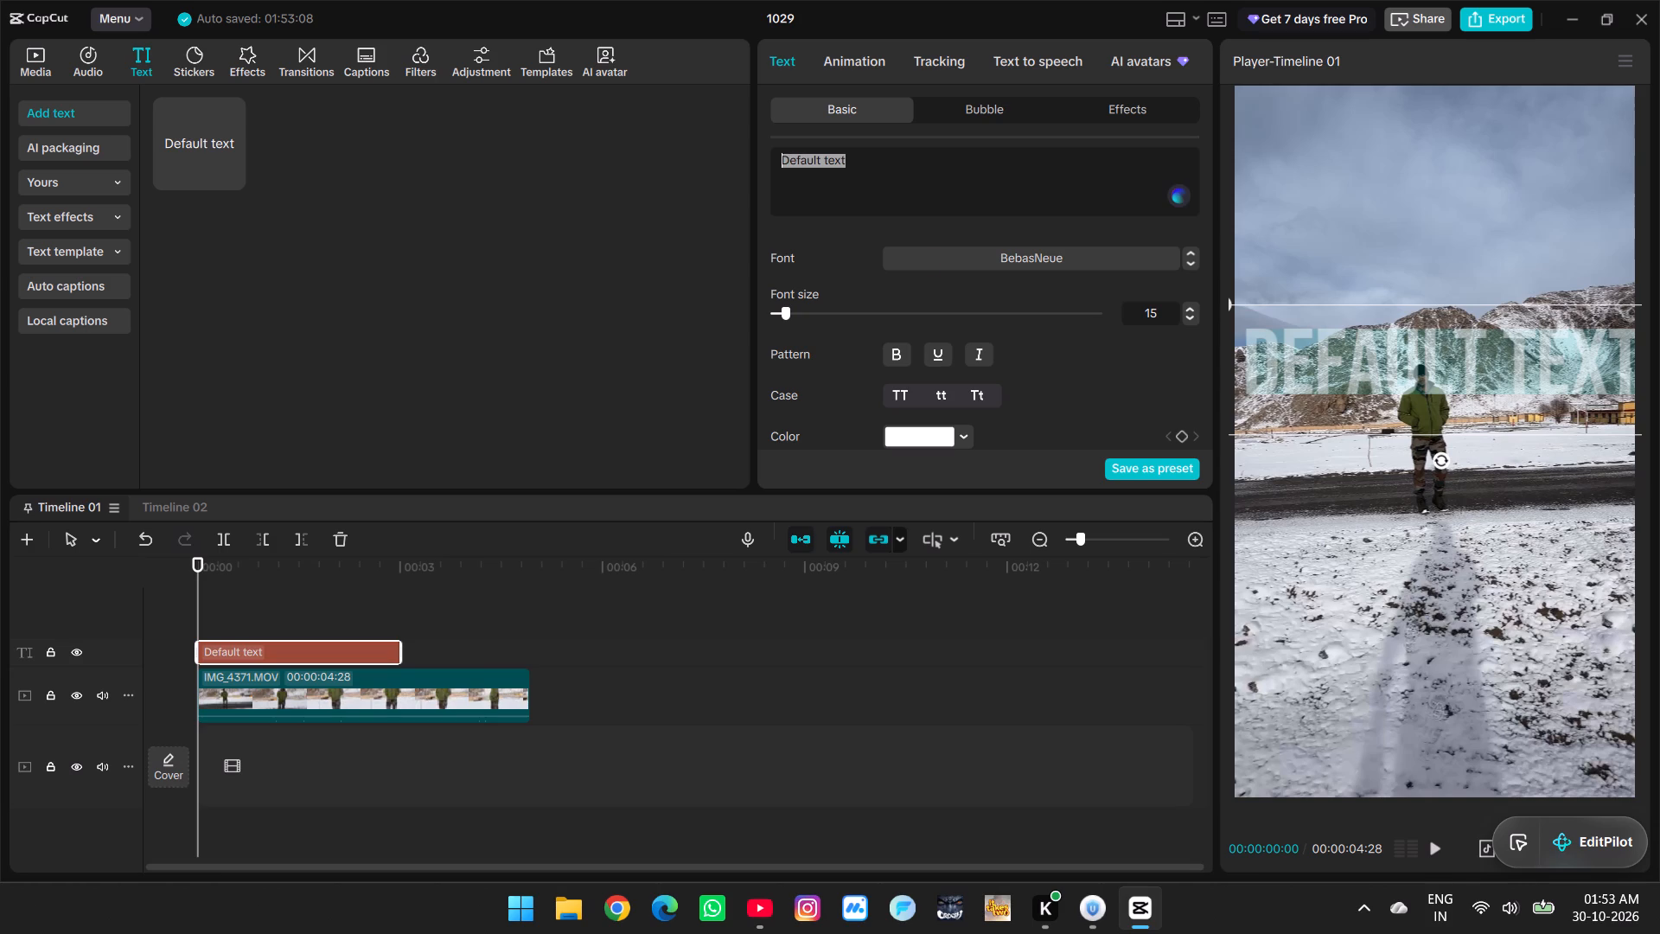
pyautogui.click(1053, 264)
pyautogui.click(961, 289)
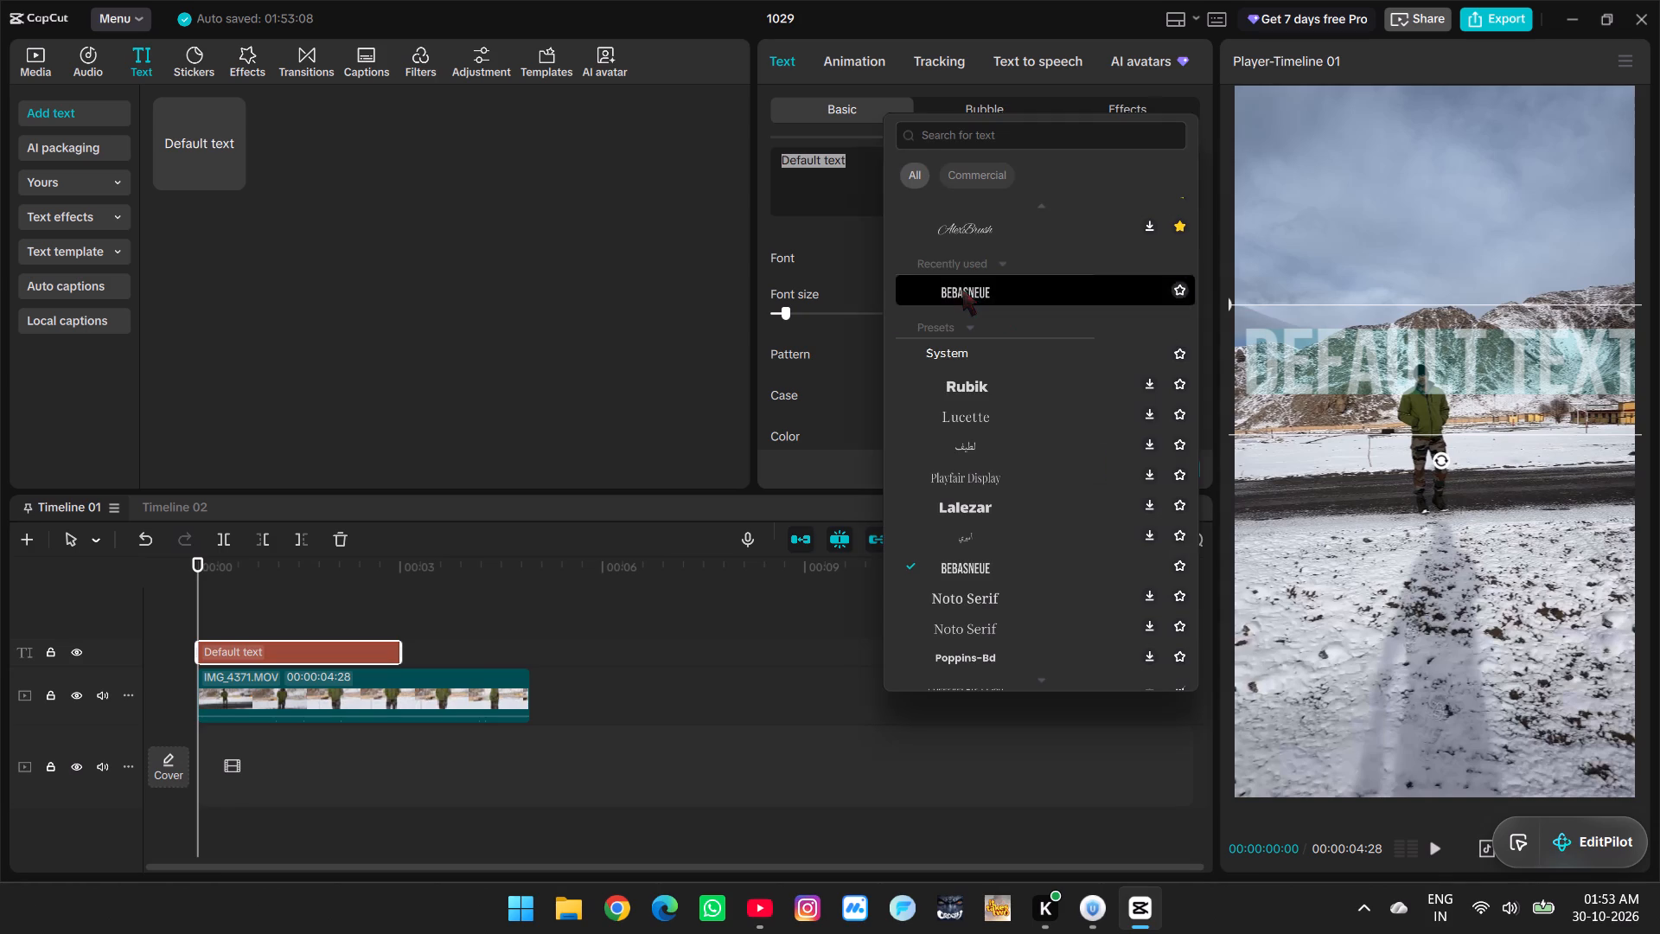
pyautogui.write('la')
pyautogui.click(892, 171)
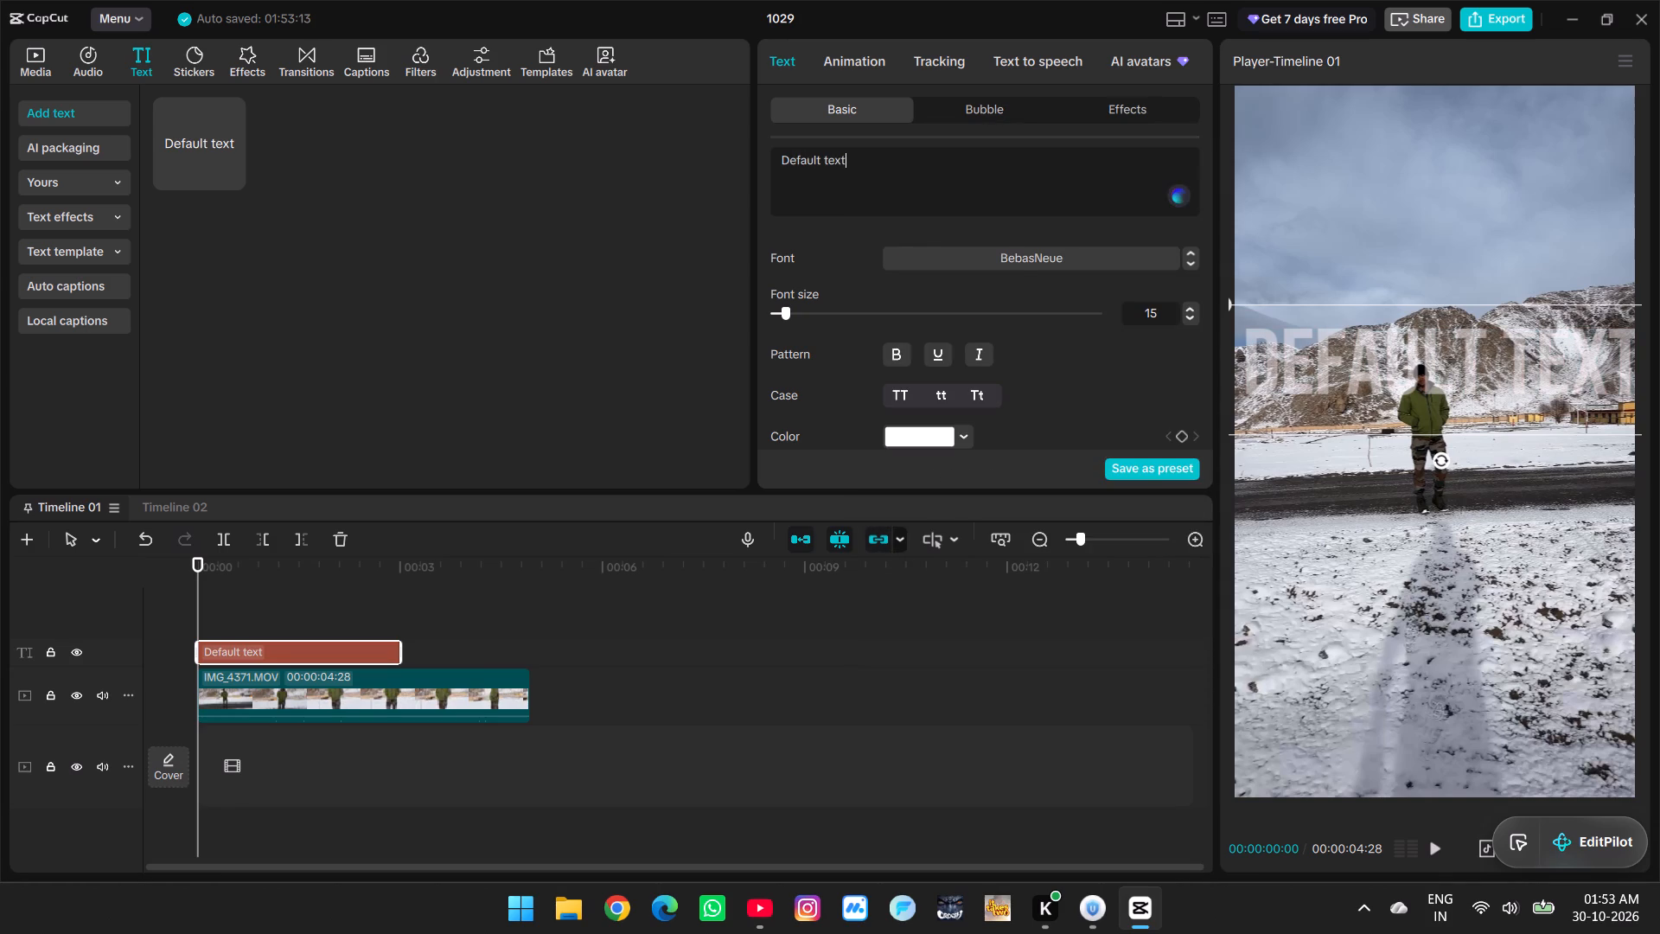
pyautogui.hotkey('ctrl', 'a')
pyautogui.press('BackSpace')
pyautogui.write('kl')
pyautogui.hotkey('shift', 'BackSpace')
pyautogui.hotkey('shift', 'BackSpace')
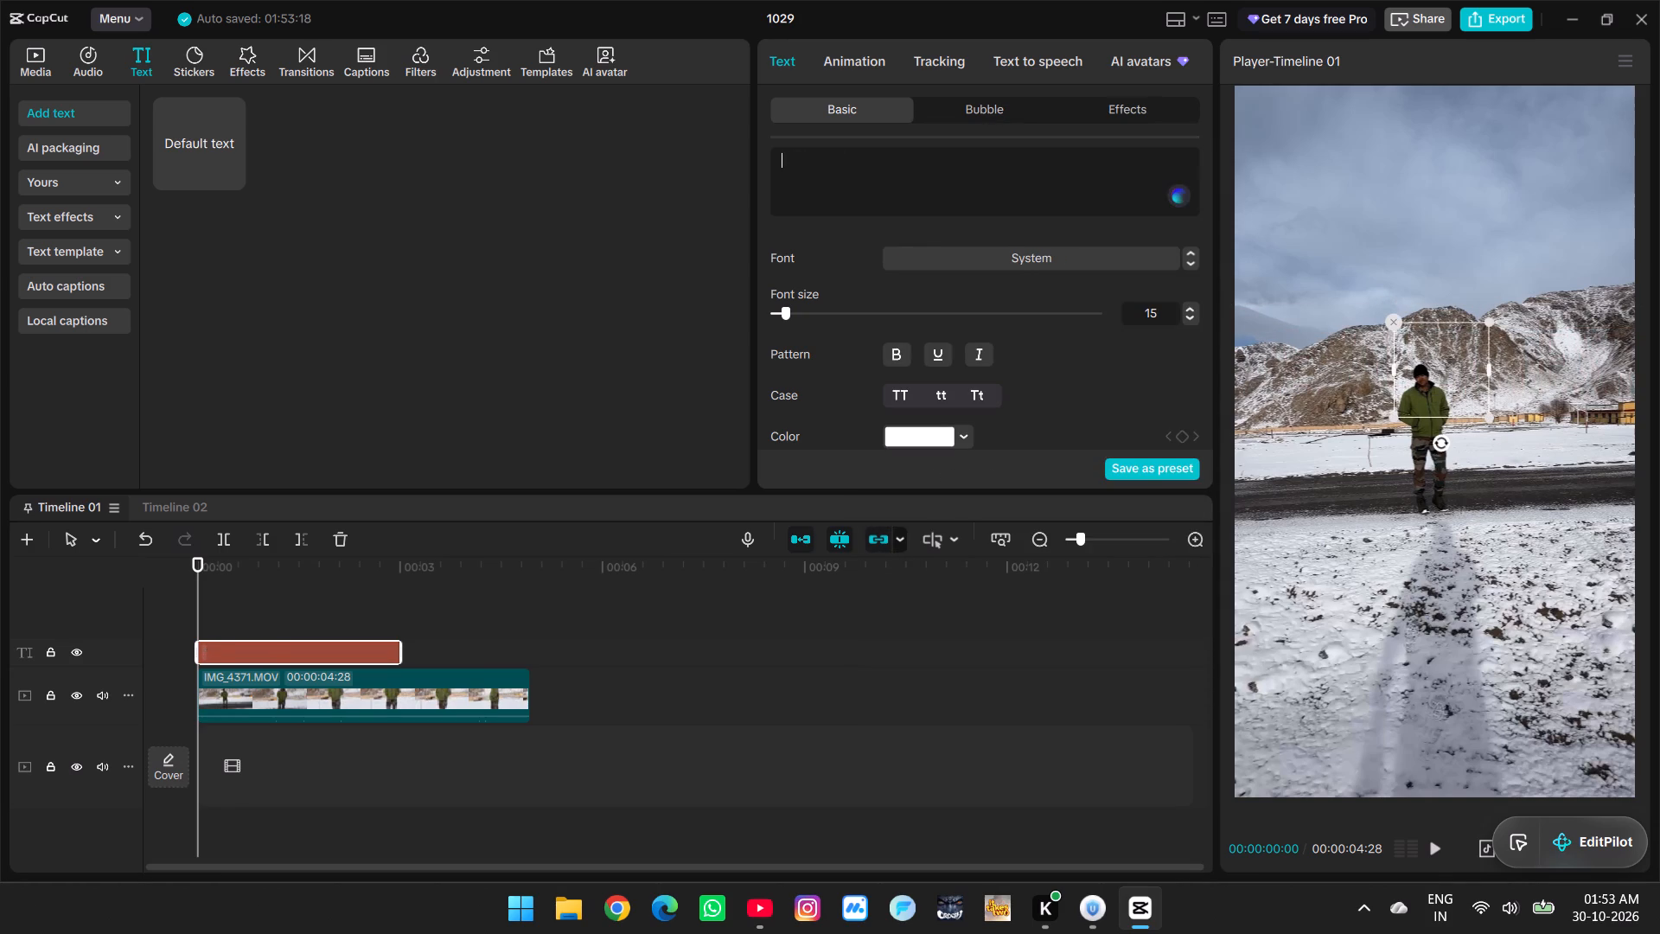
pyautogui.write('ladhAK')
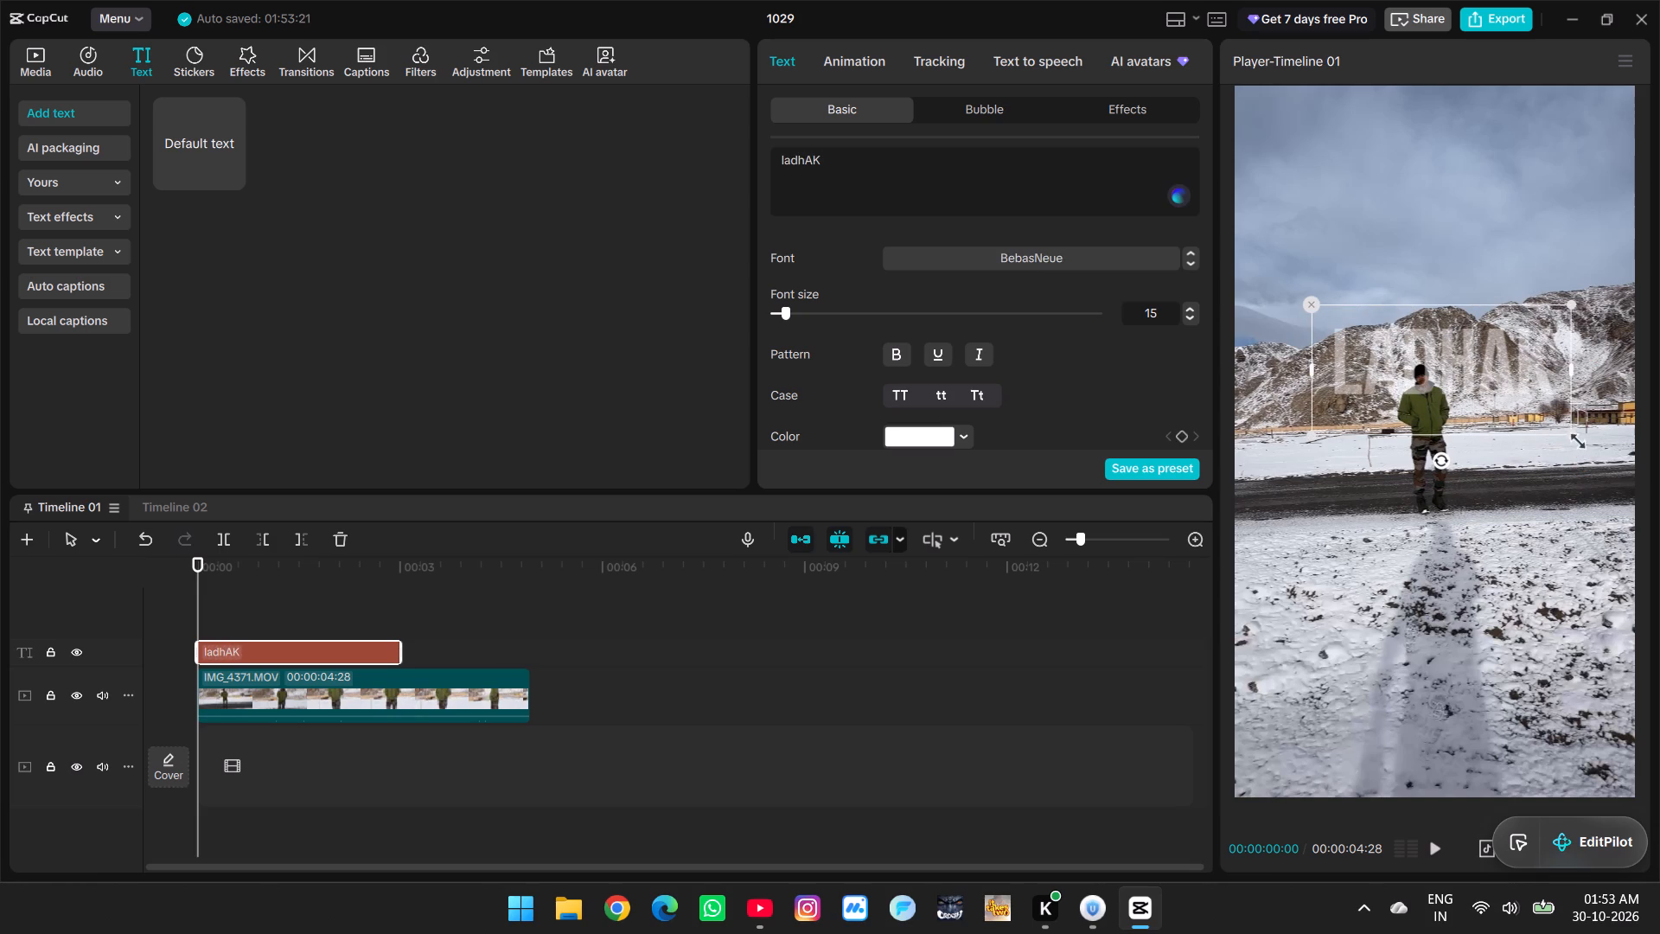
# Enlarge the ladhAK text to slightly wider than the frame and lower it to the man's body.
pyautogui.moveTo(1573, 438); pyautogui.dragTo(1655, 658)
pyautogui.moveTo(1488, 439); pyautogui.dragTo(1491, 496)
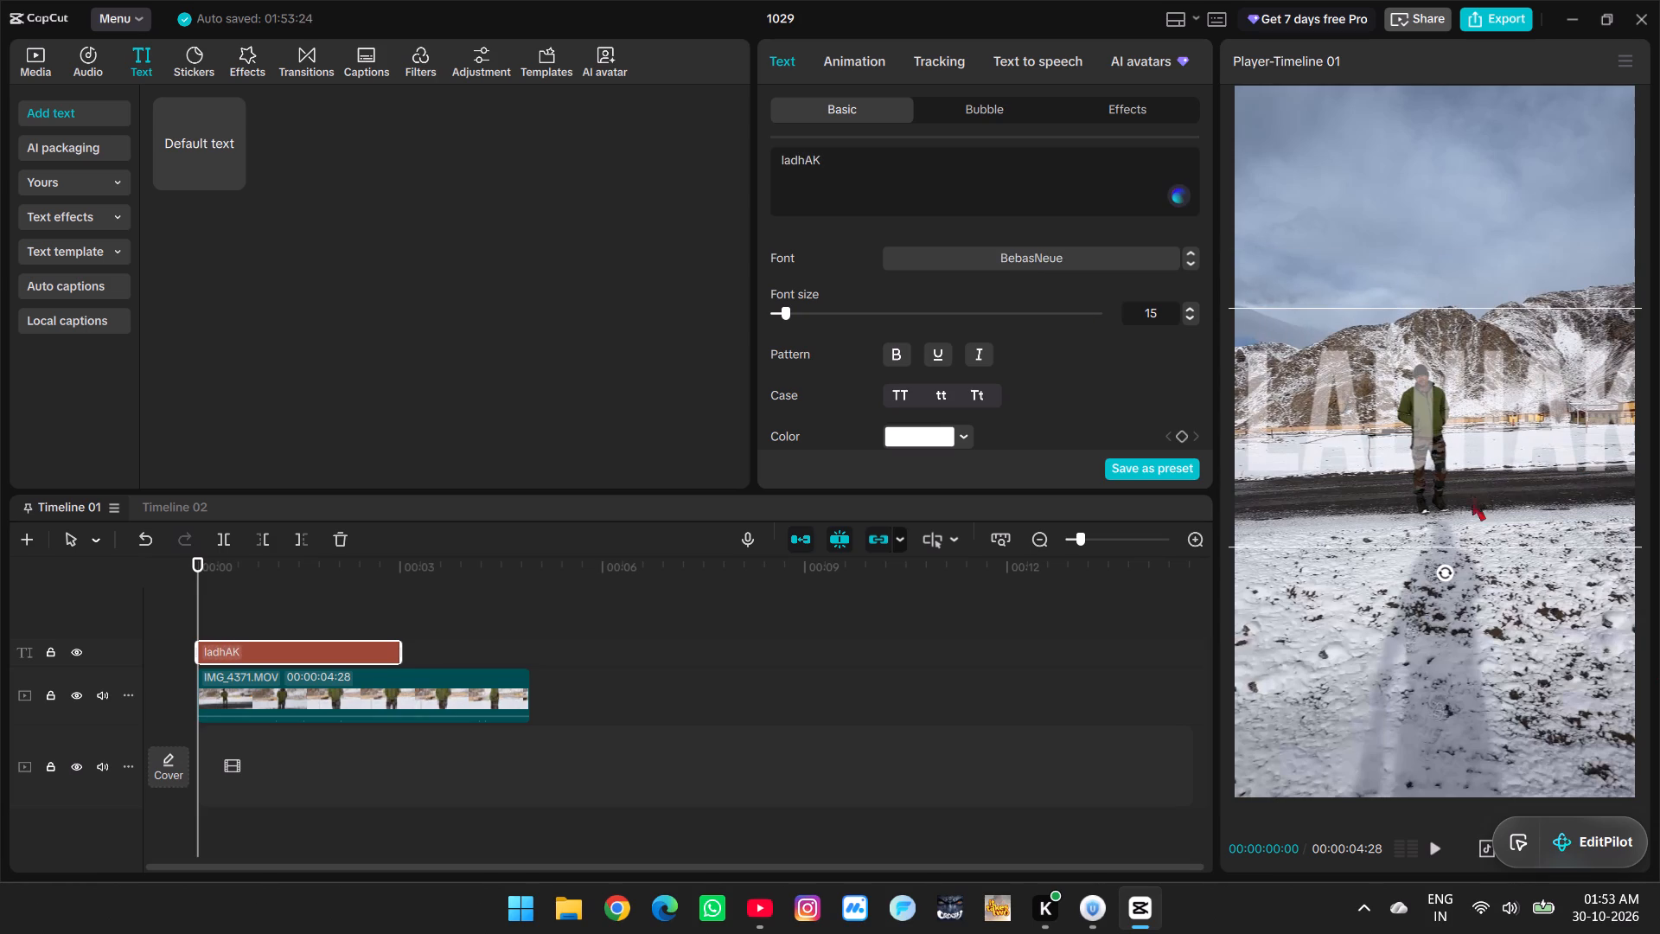
# Trim the start of IMG_4371.MOV up to 00:00:01:14 and move the remaining clip to the timeline start.
pyautogui.moveTo(200, 610); pyautogui.dragTo(276, 624)
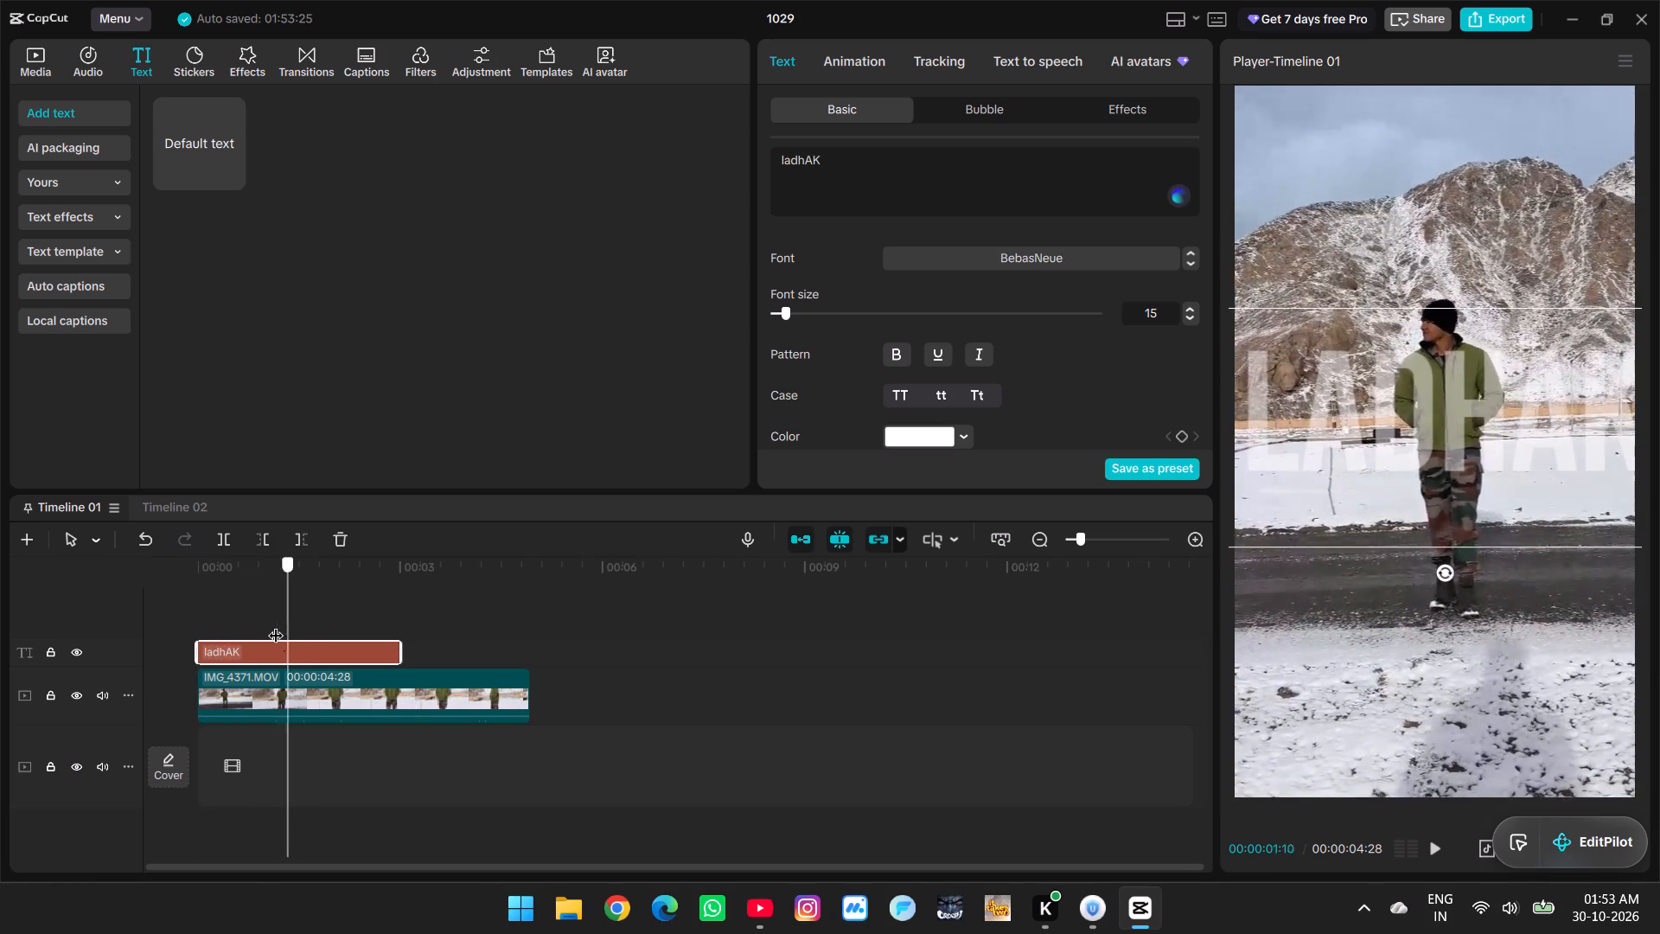
pyautogui.moveTo(276, 624); pyautogui.dragTo(258, 624)
pyautogui.press('space')
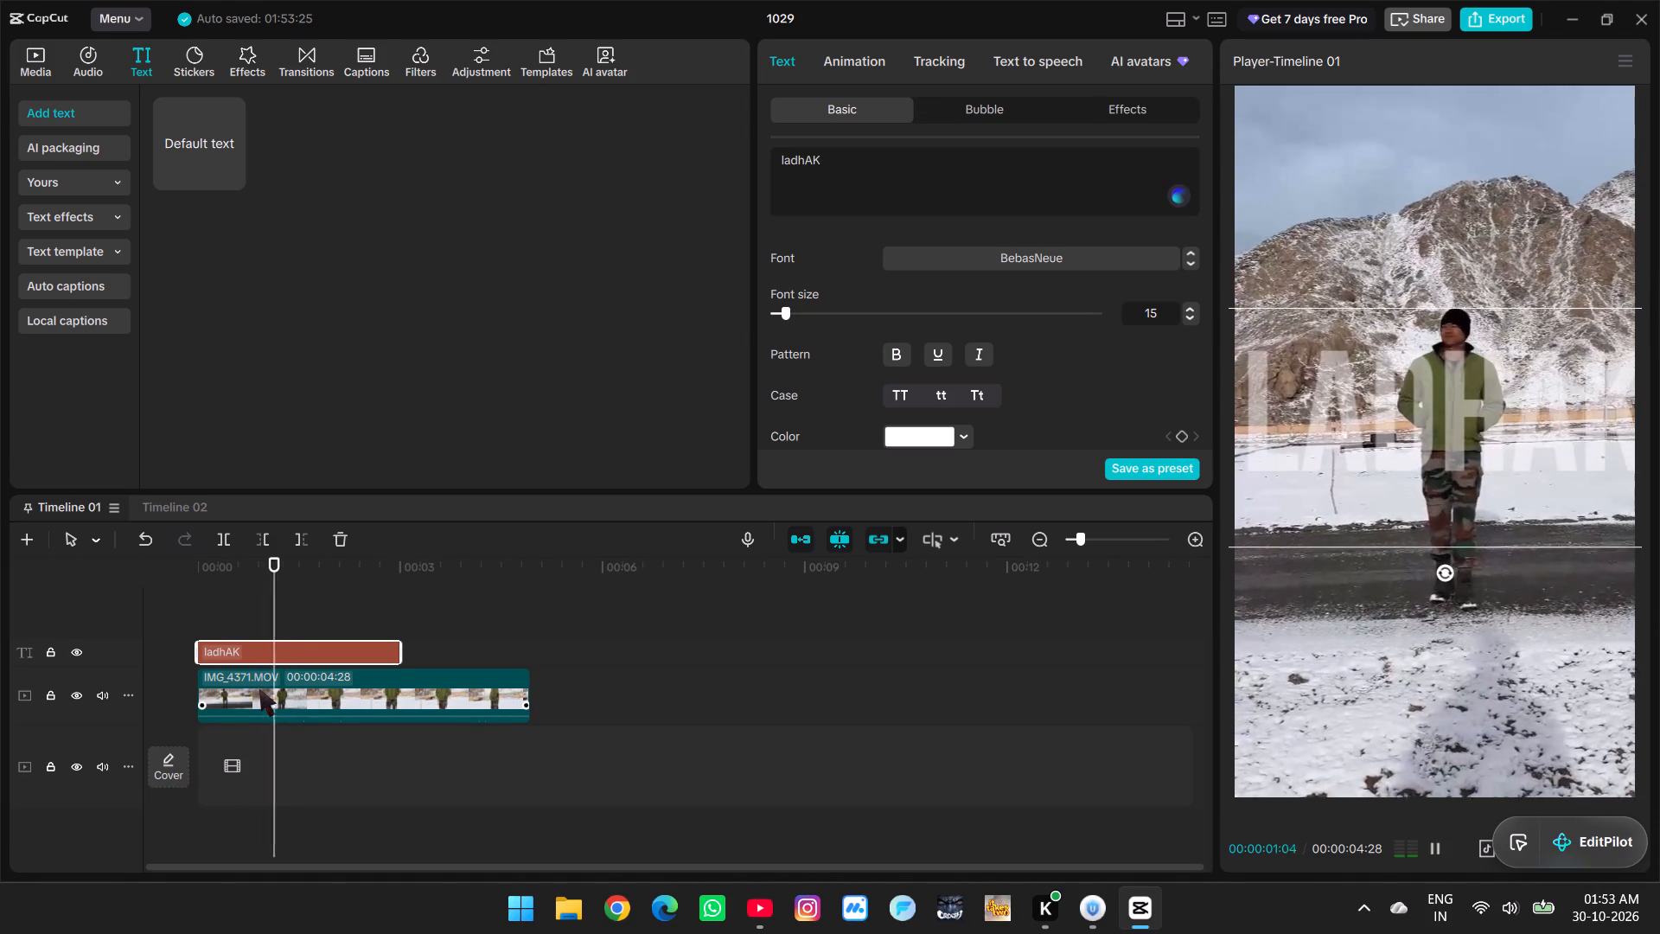
pyautogui.press('space')
pyautogui.press('space')
pyautogui.press('space')
pyautogui.click(262, 692)
pyautogui.click(259, 543)
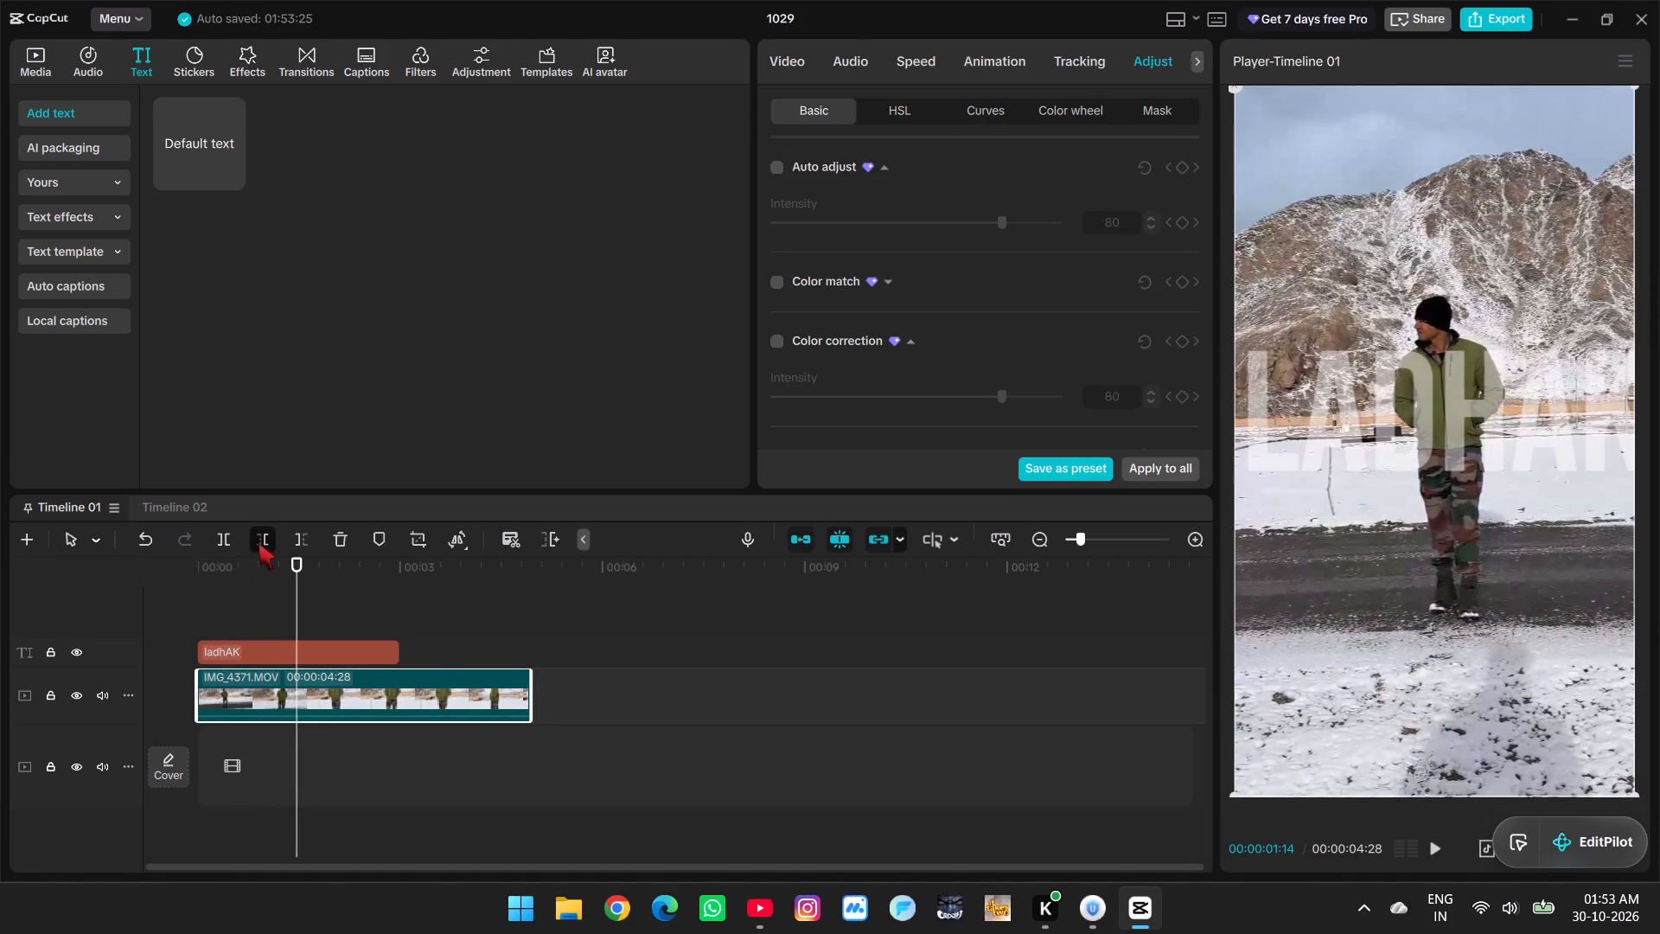
pyautogui.click(265, 657)
pyautogui.moveTo(348, 692); pyautogui.dragTo(208, 688)
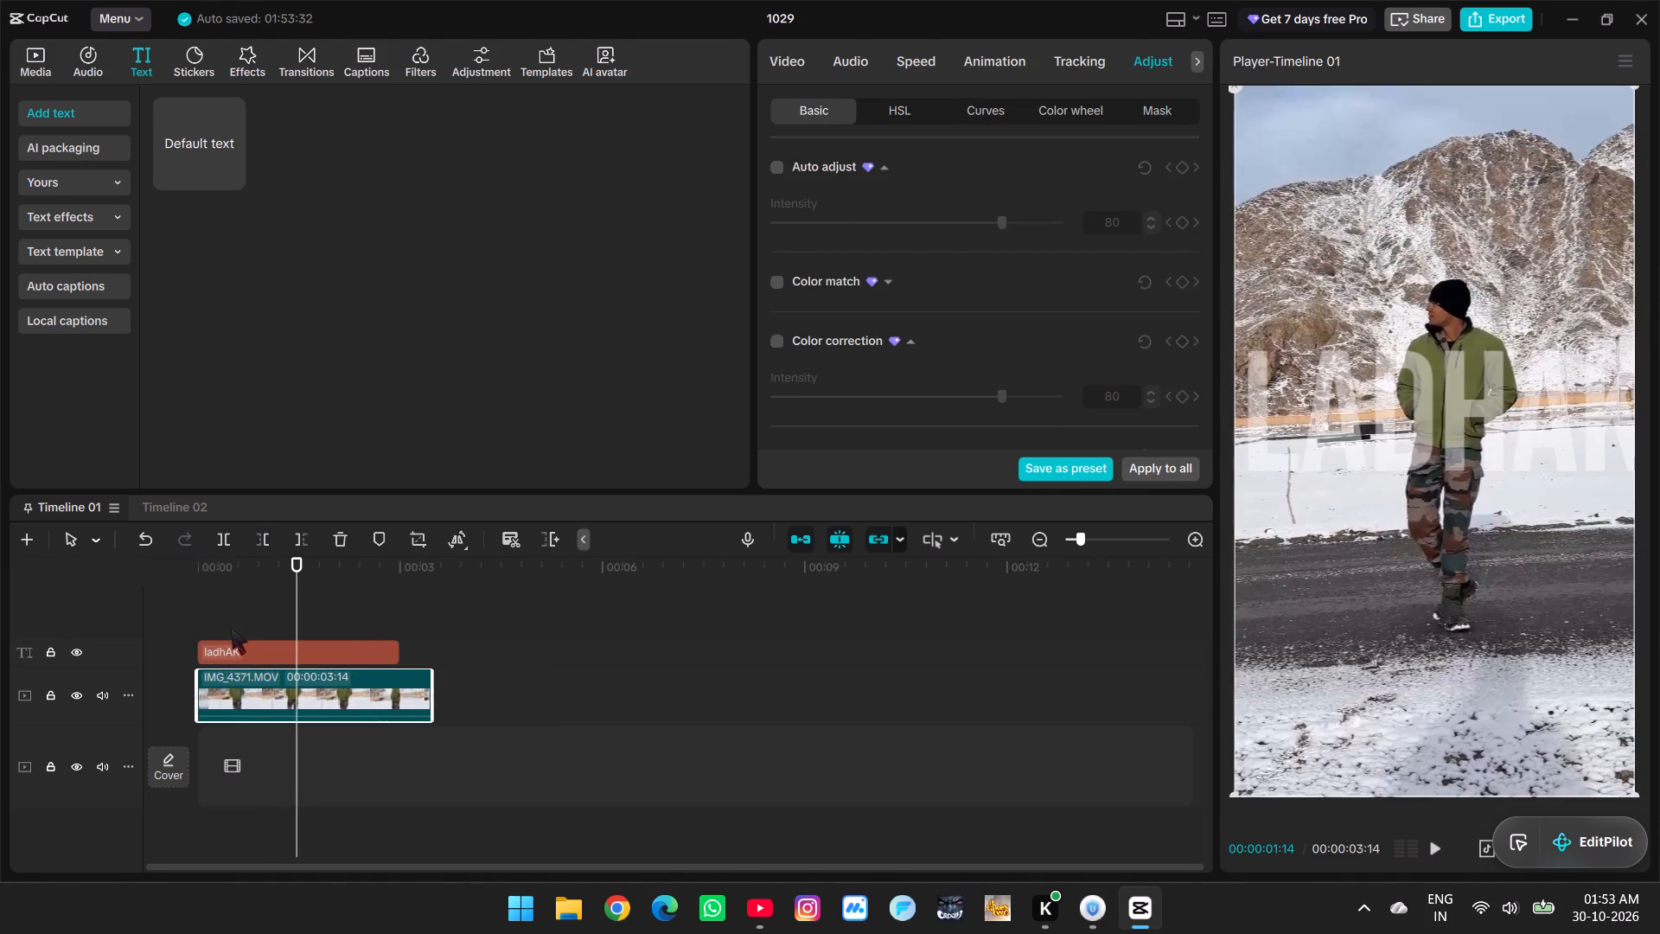
# Duplicate the trimmed IMG_4371.MOV clip and place the copy above the text, aligned to the timeline start.
pyautogui.click(231, 628)
pyautogui.click(250, 690)
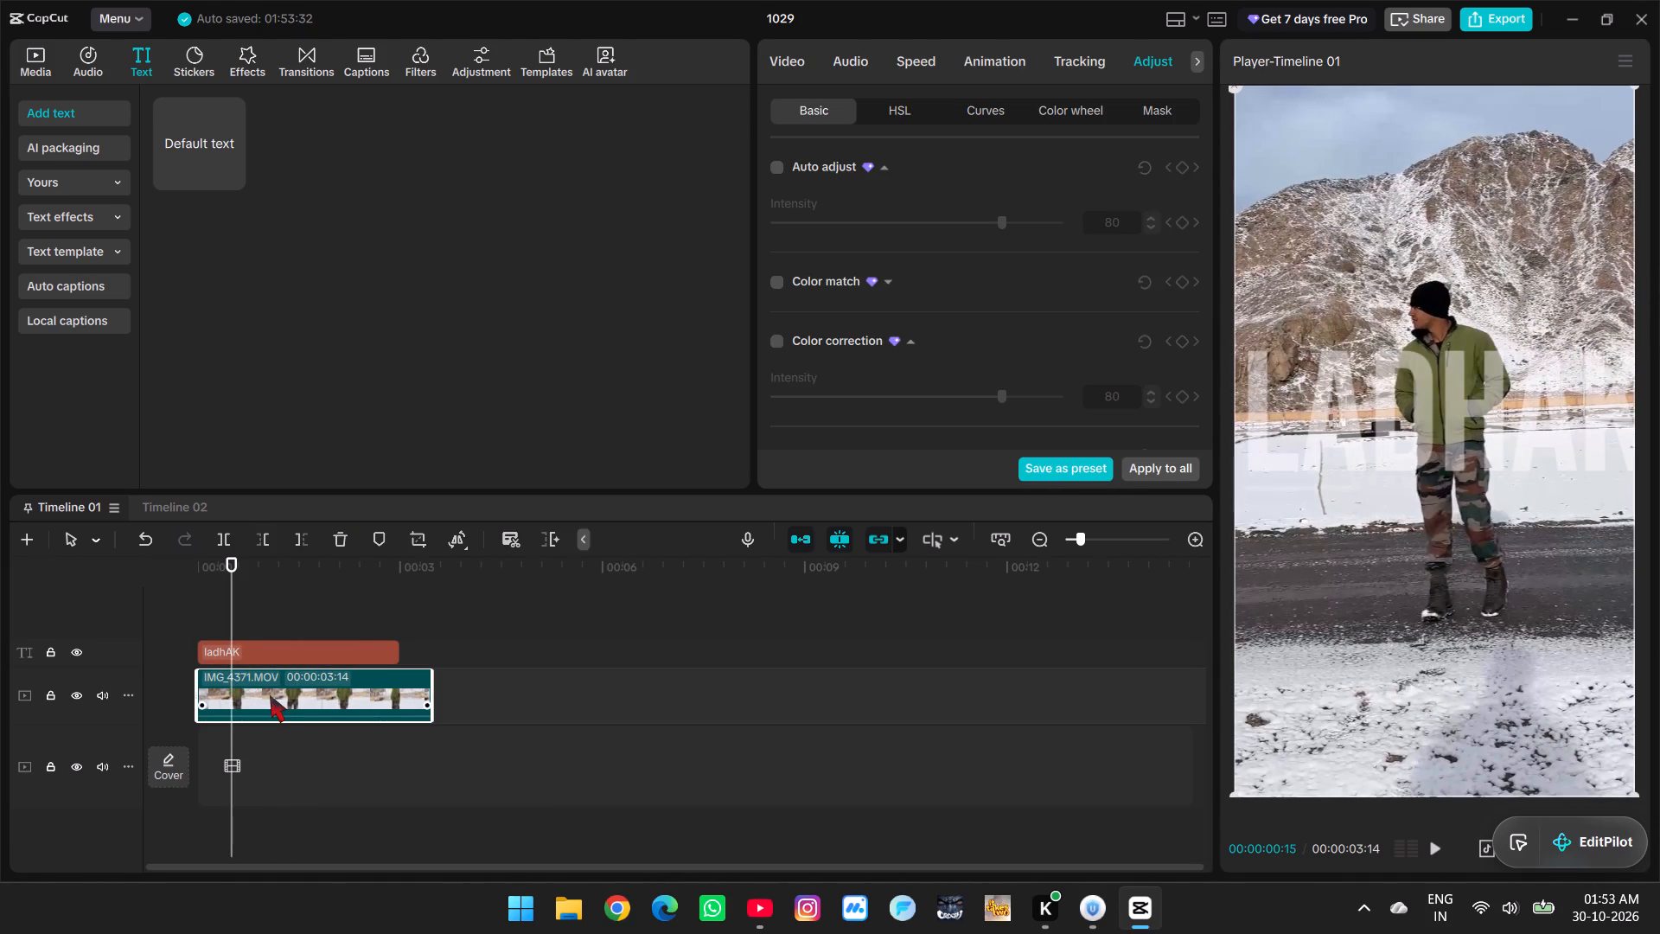
pyautogui.hotkey('ctrl', 'c')
pyautogui.hotkey('ctrl', 'v')
pyautogui.moveTo(346, 709); pyautogui.dragTo(286, 627)
pyautogui.click(227, 623)
pyautogui.click(240, 661)
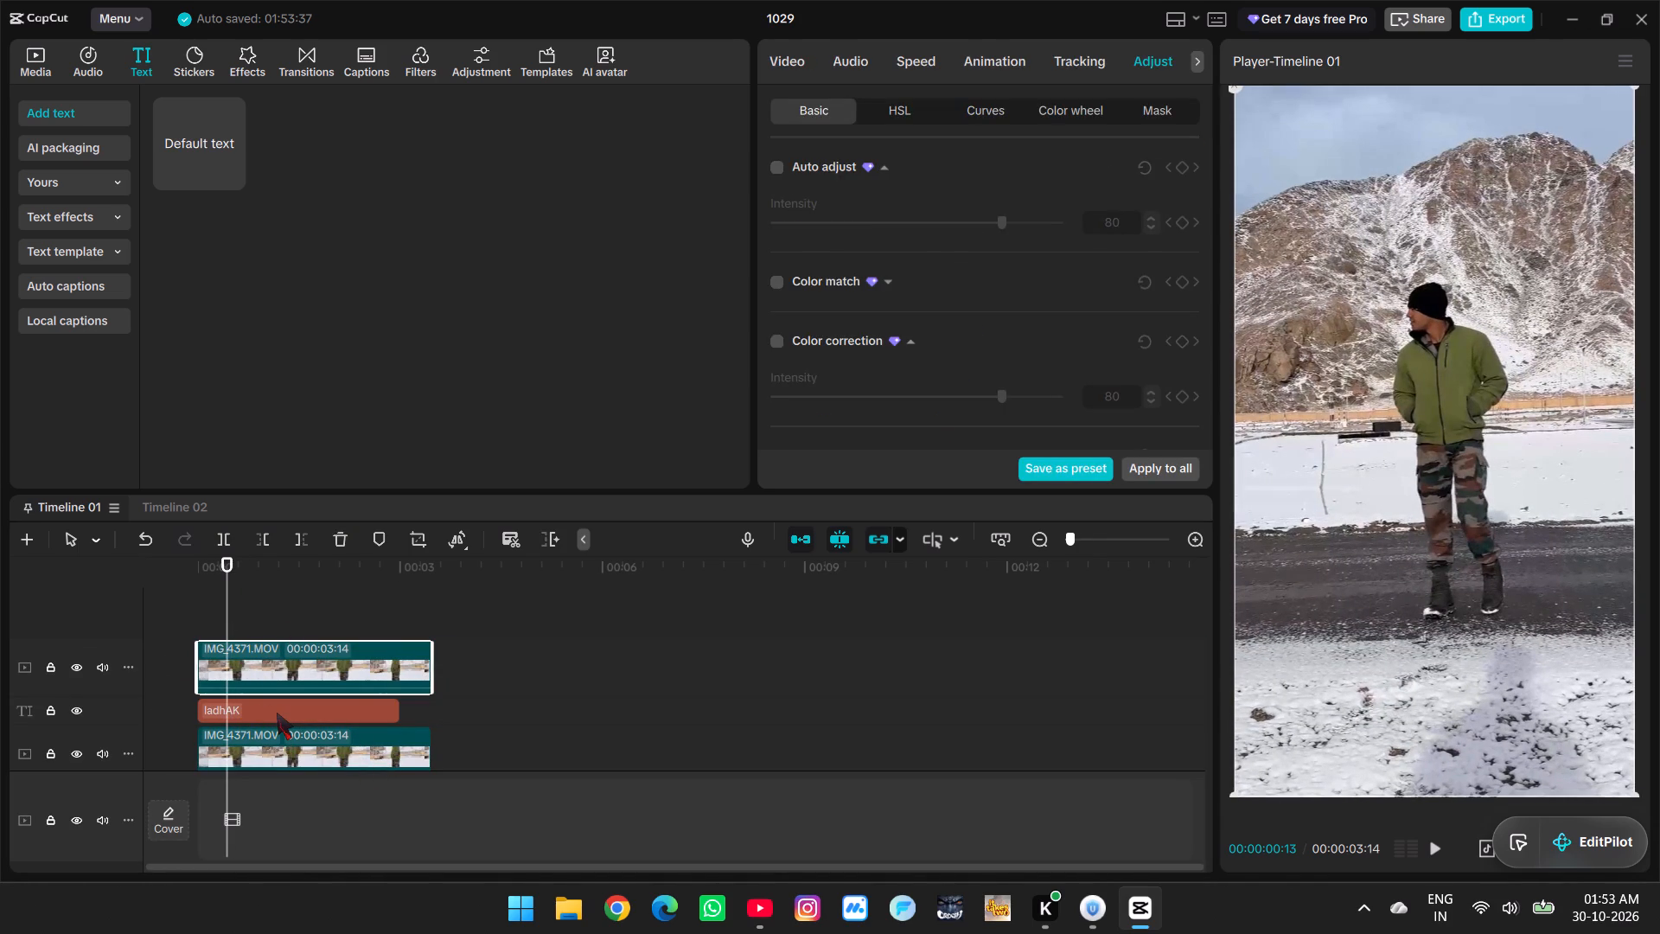
# Open the background removal options for the upper IMG_4371.MOV clip.
pyautogui.scroll(-1, 351, 746)
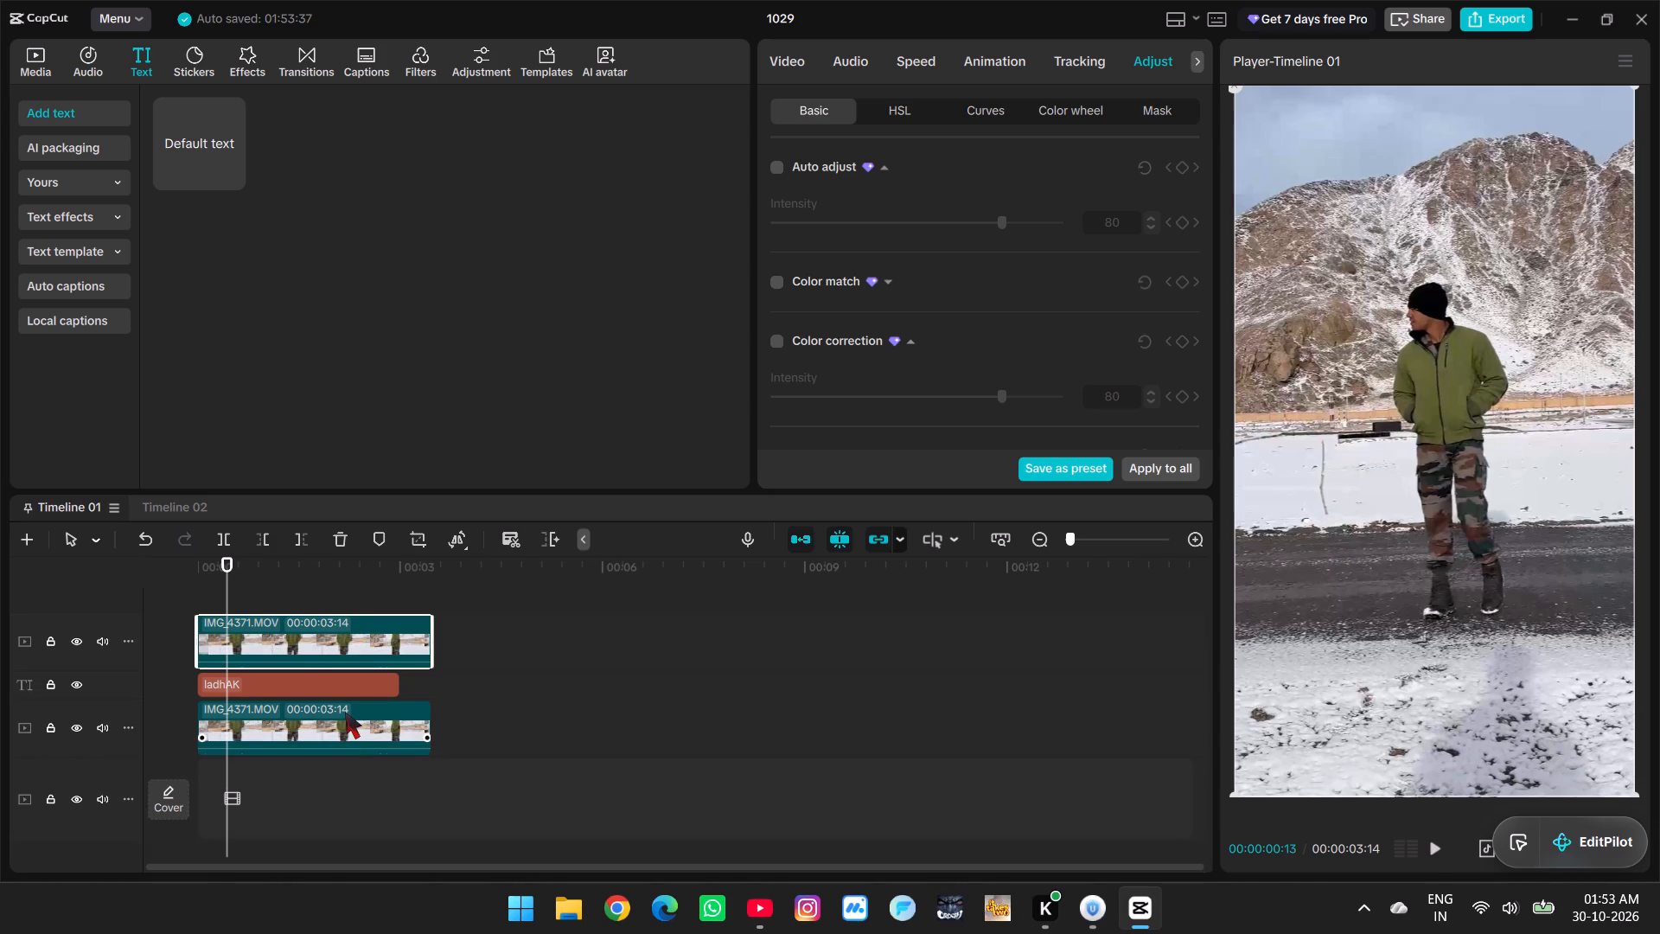
pyautogui.click(345, 712)
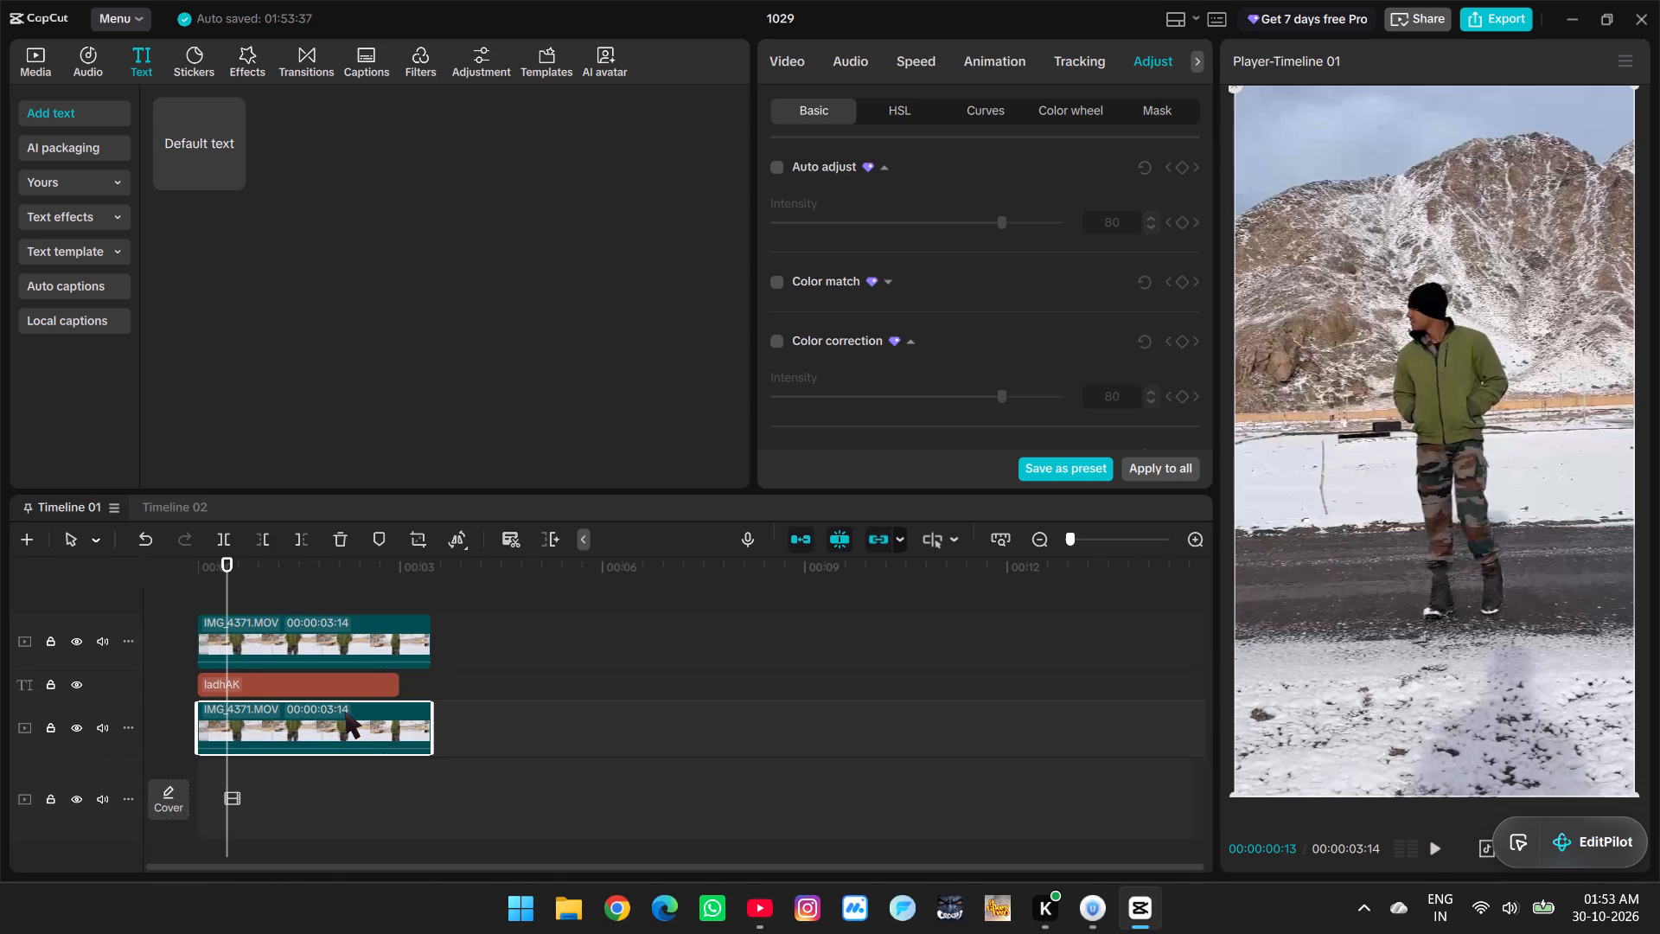
pyautogui.click(339, 645)
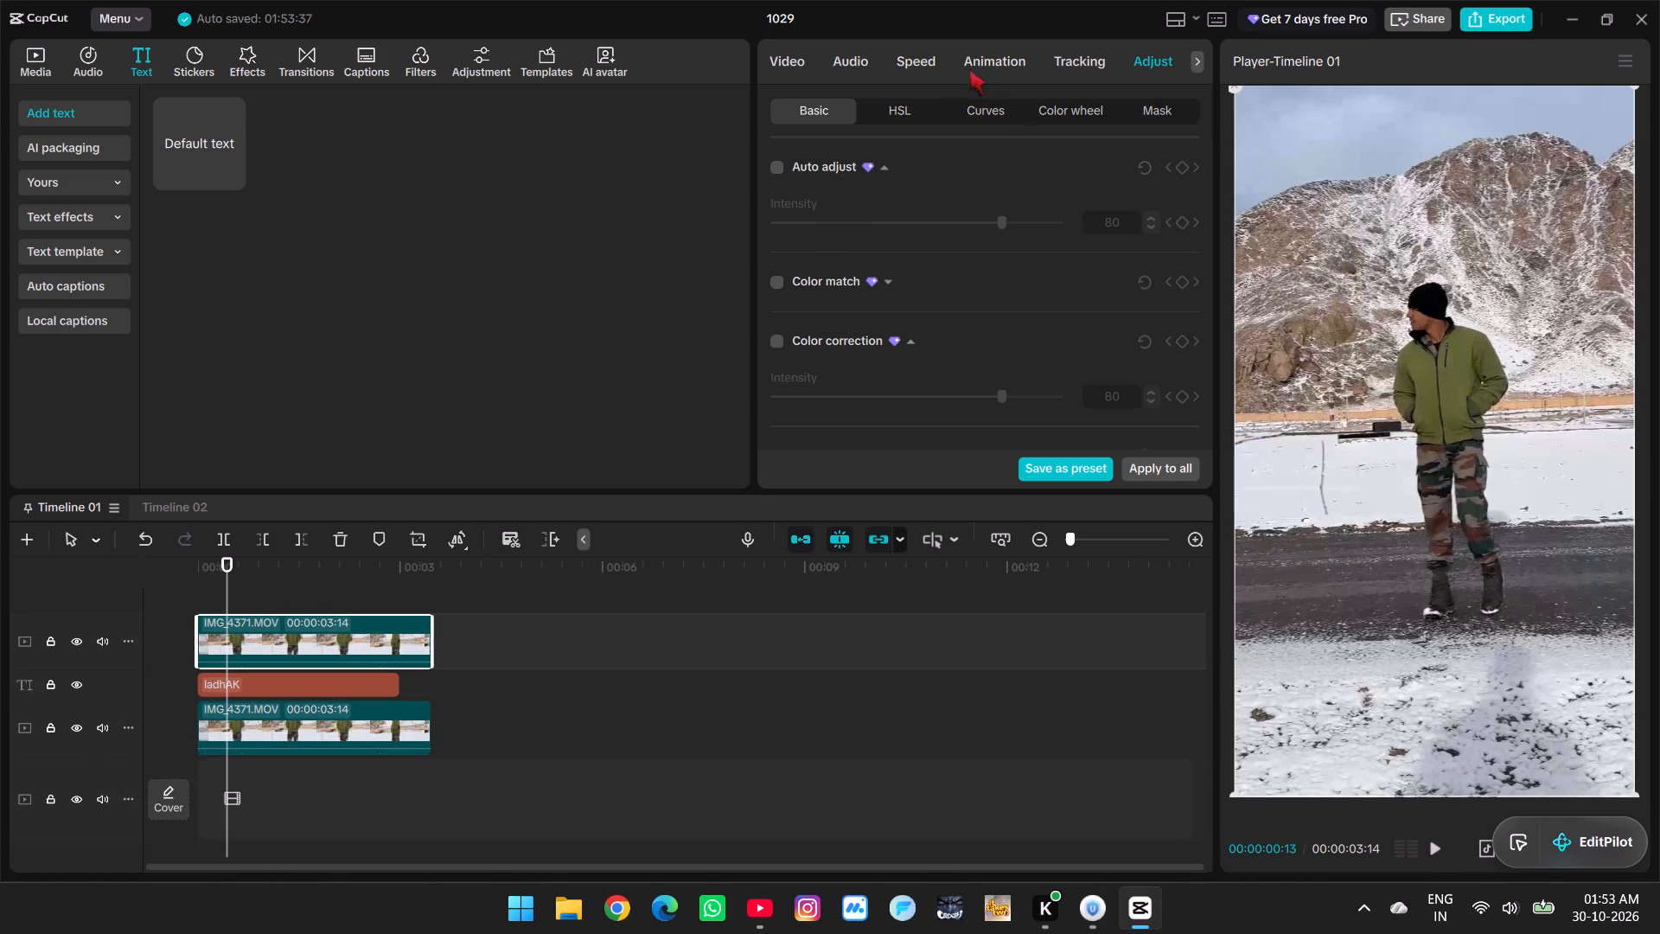
pyautogui.click(786, 70)
pyautogui.click(922, 100)
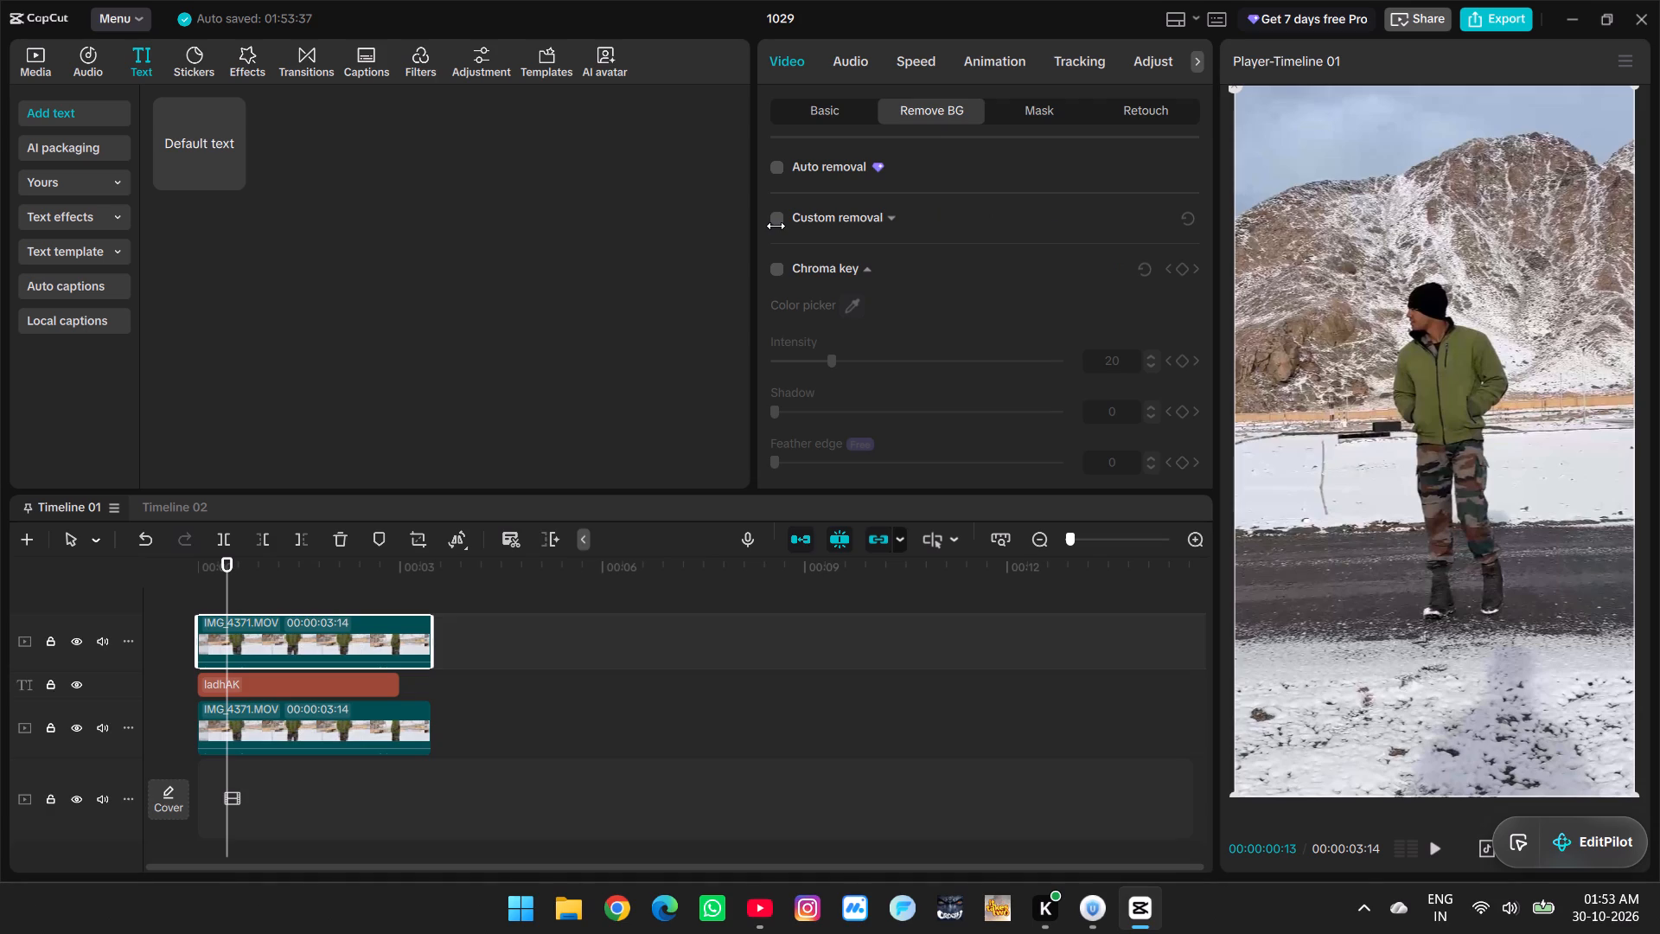
# Move the ladhAK text up over the mountains and shrink it to about the frame's width.
pyautogui.click(342, 683)
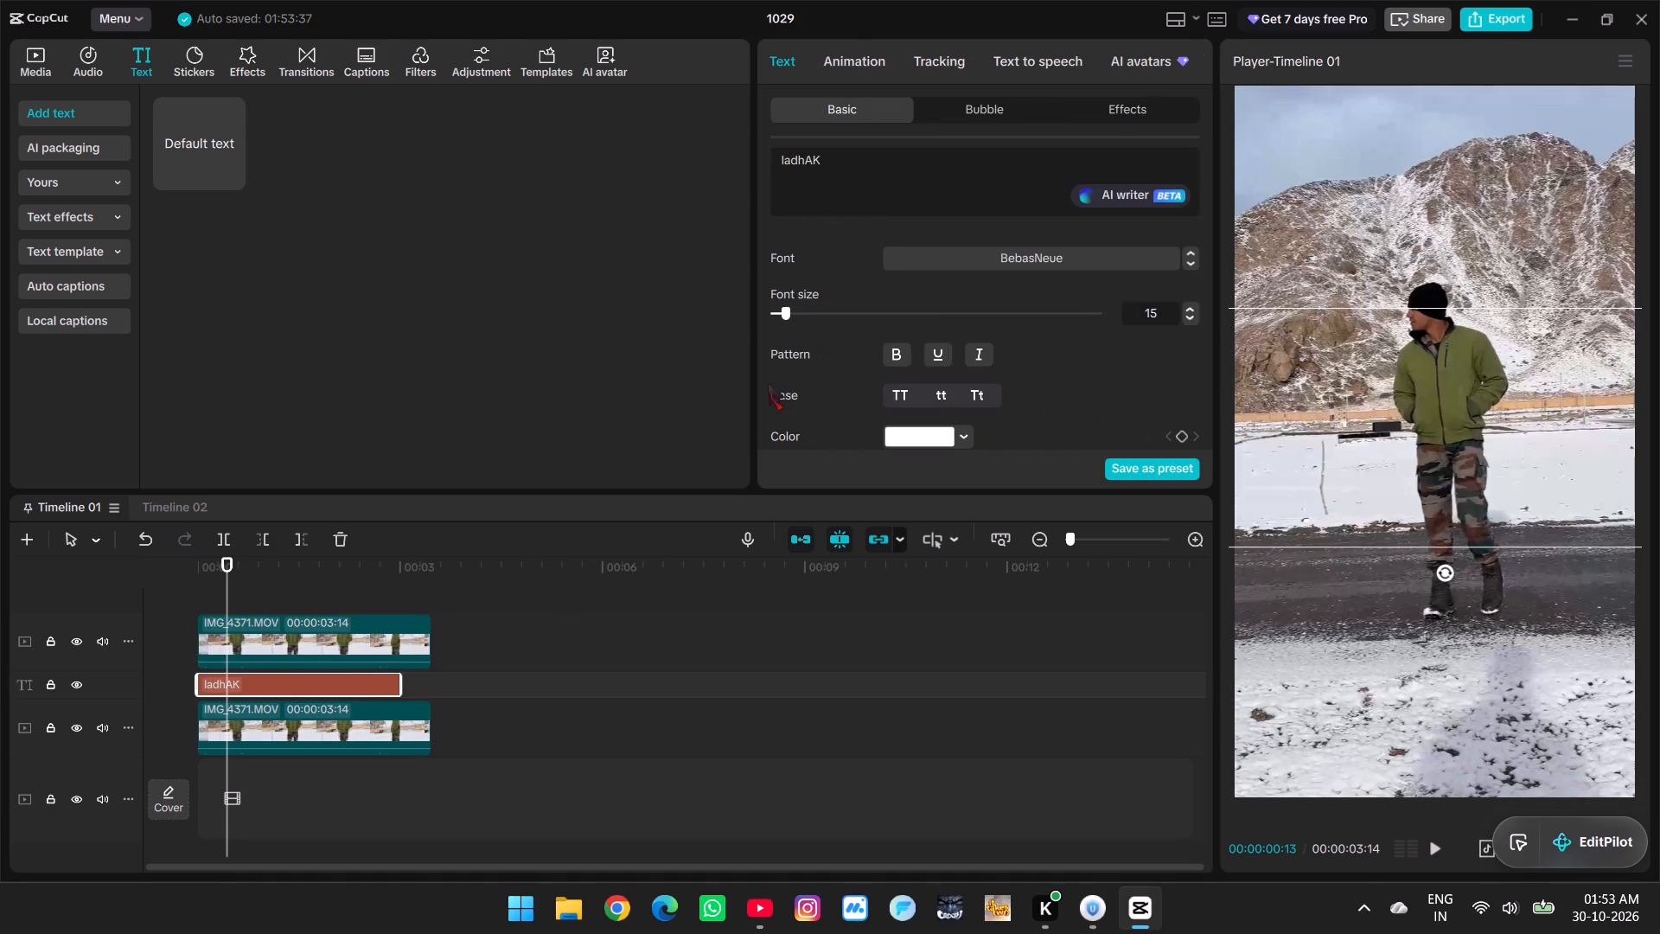
pyautogui.moveTo(1440, 471); pyautogui.dragTo(1437, 387)
pyautogui.keyDown('ctrl'); pyautogui.scroll(-4, 1437, 387); pyautogui.keyUp('ctrl')
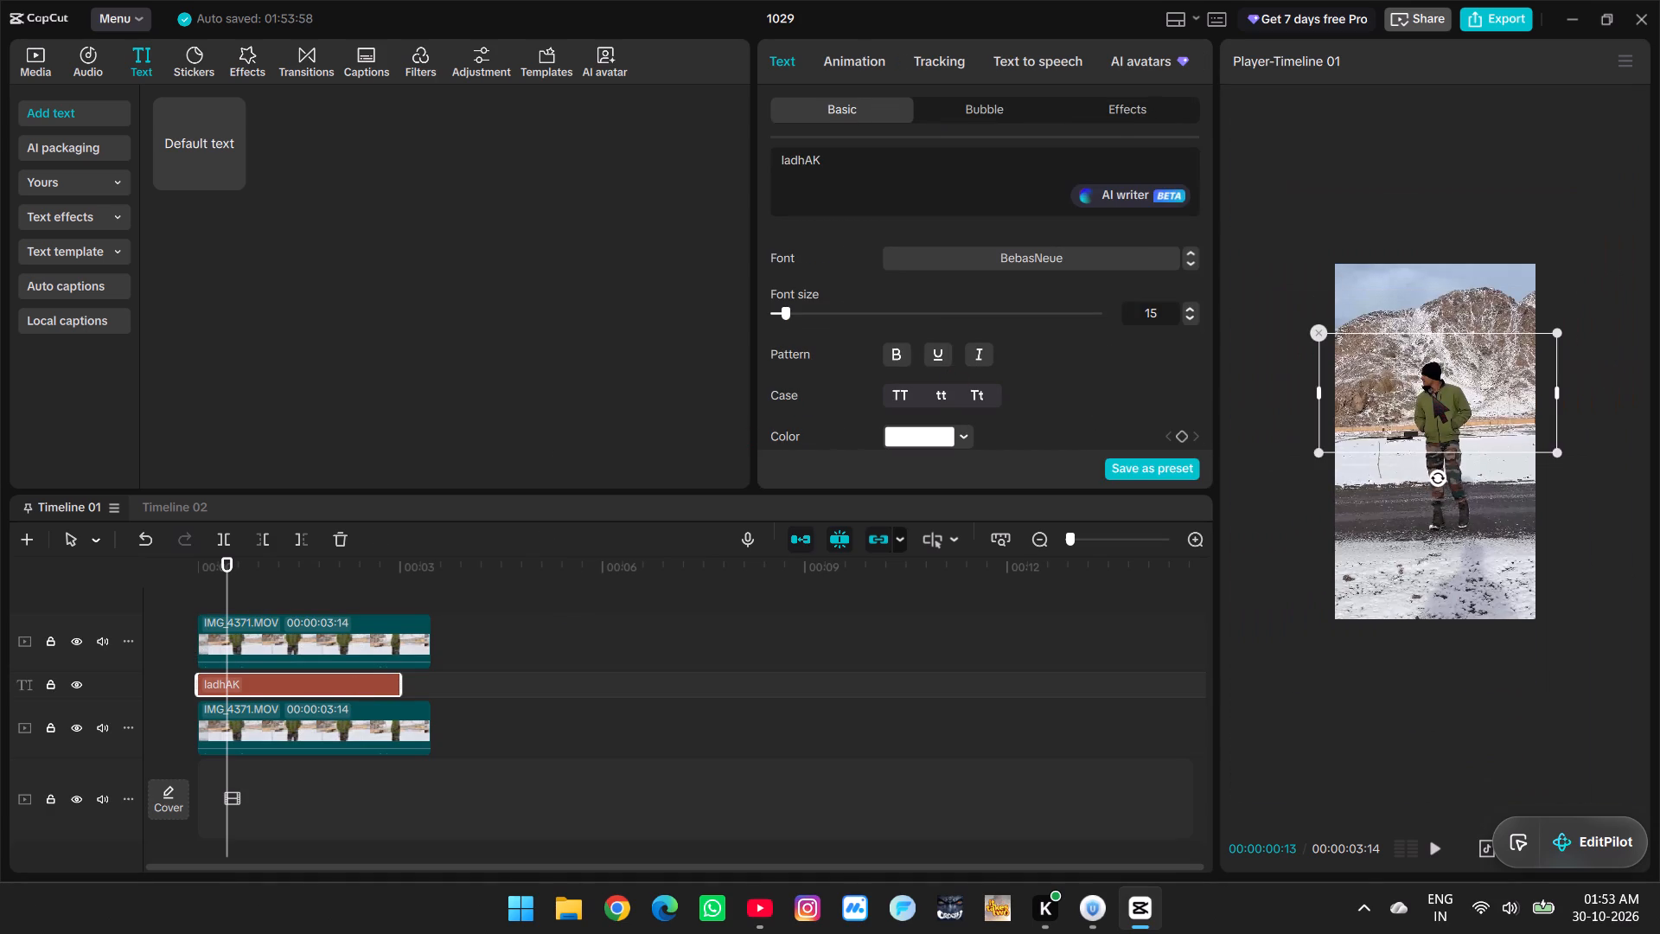
pyautogui.moveTo(1560, 454); pyautogui.dragTo(1529, 443)
pyautogui.keyDown('ctrl'); pyautogui.scroll(2, 1529, 443); pyautogui.keyUp('ctrl')
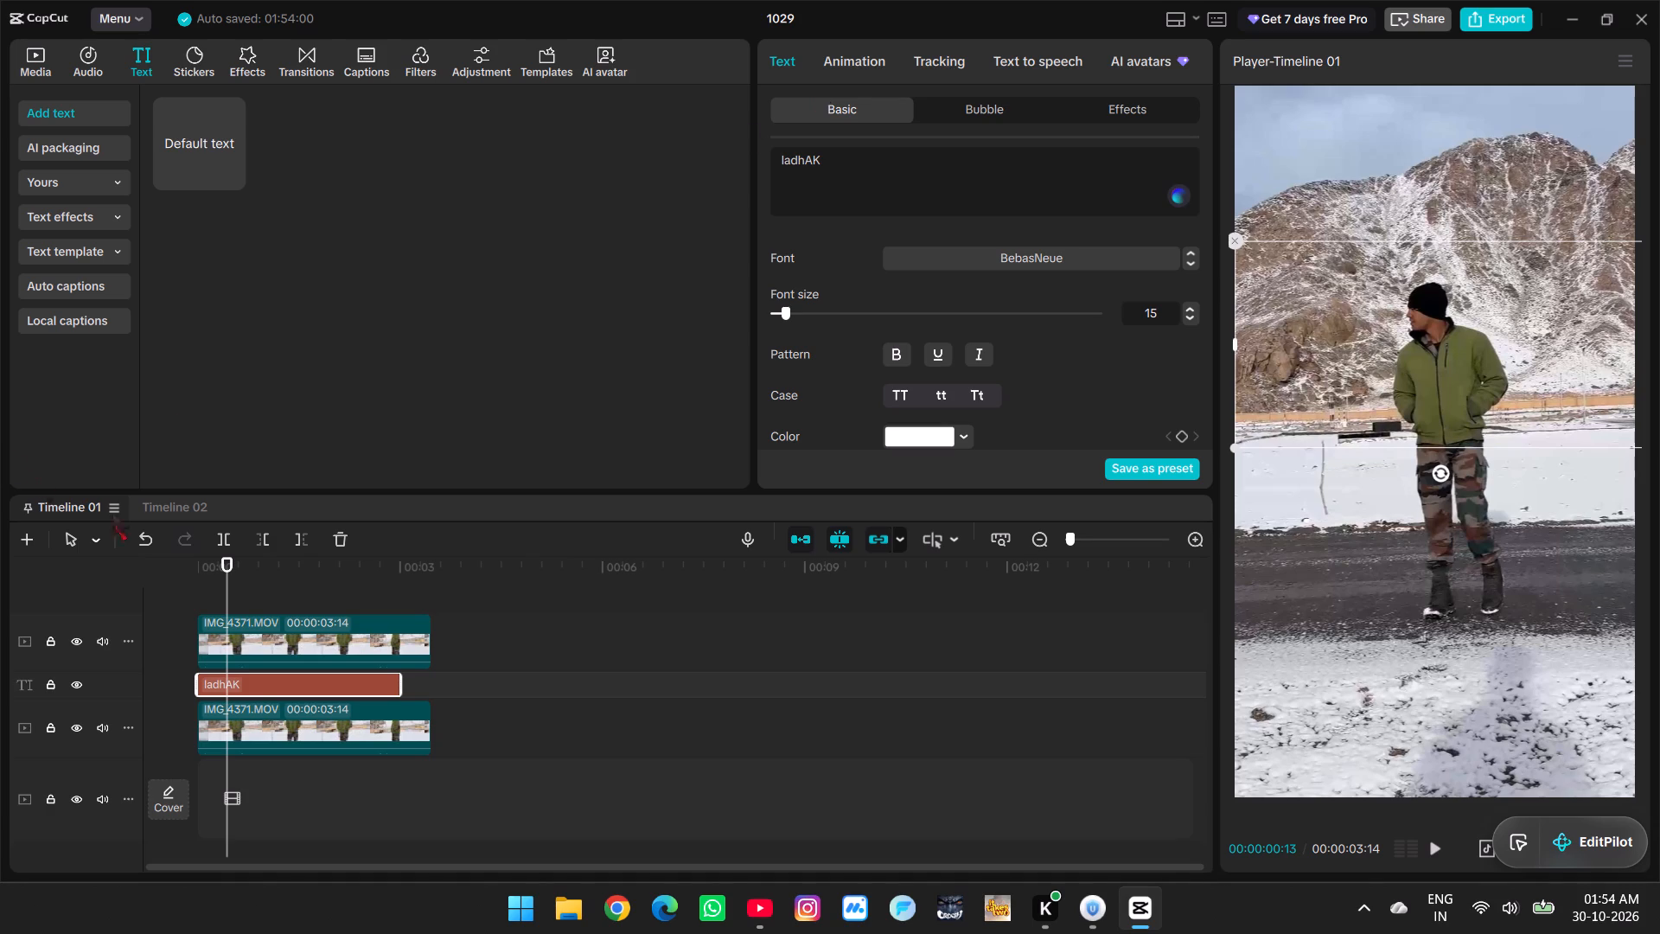
# Switch to Timeline 02, preview the frame at 00:00:00:16, and inspect the lower IMG_4371.MOV clip's background removal settings.
pyautogui.click(157, 508)
pyautogui.click(266, 611)
pyautogui.moveTo(266, 610); pyautogui.dragTo(284, 596)
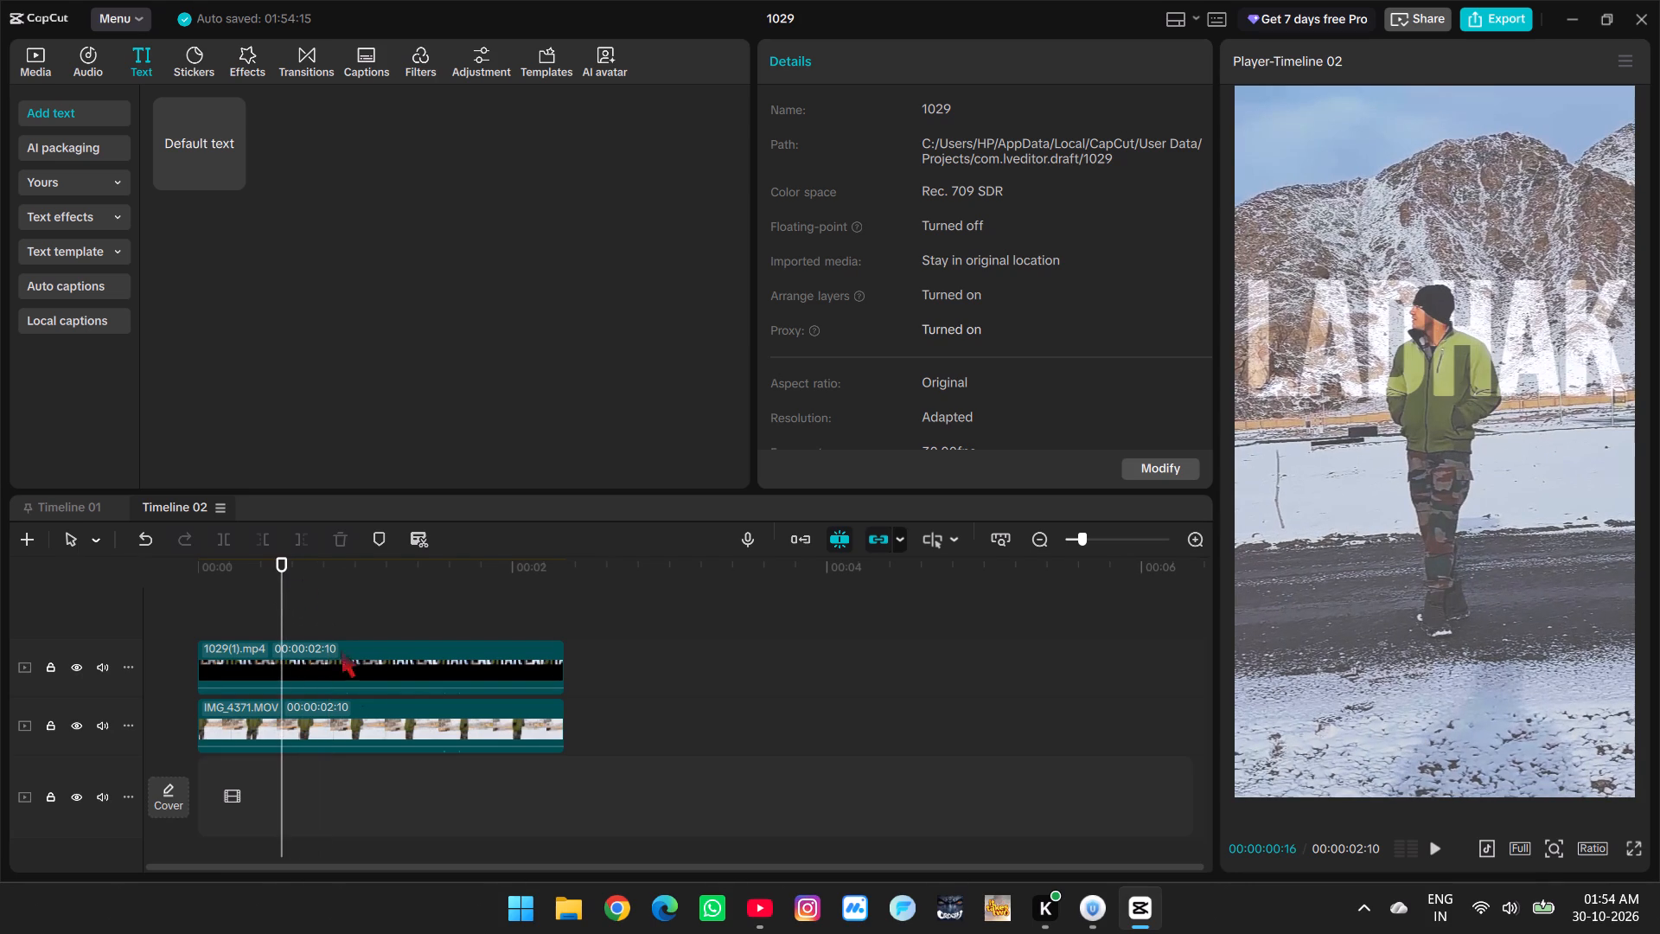
pyautogui.click(352, 727)
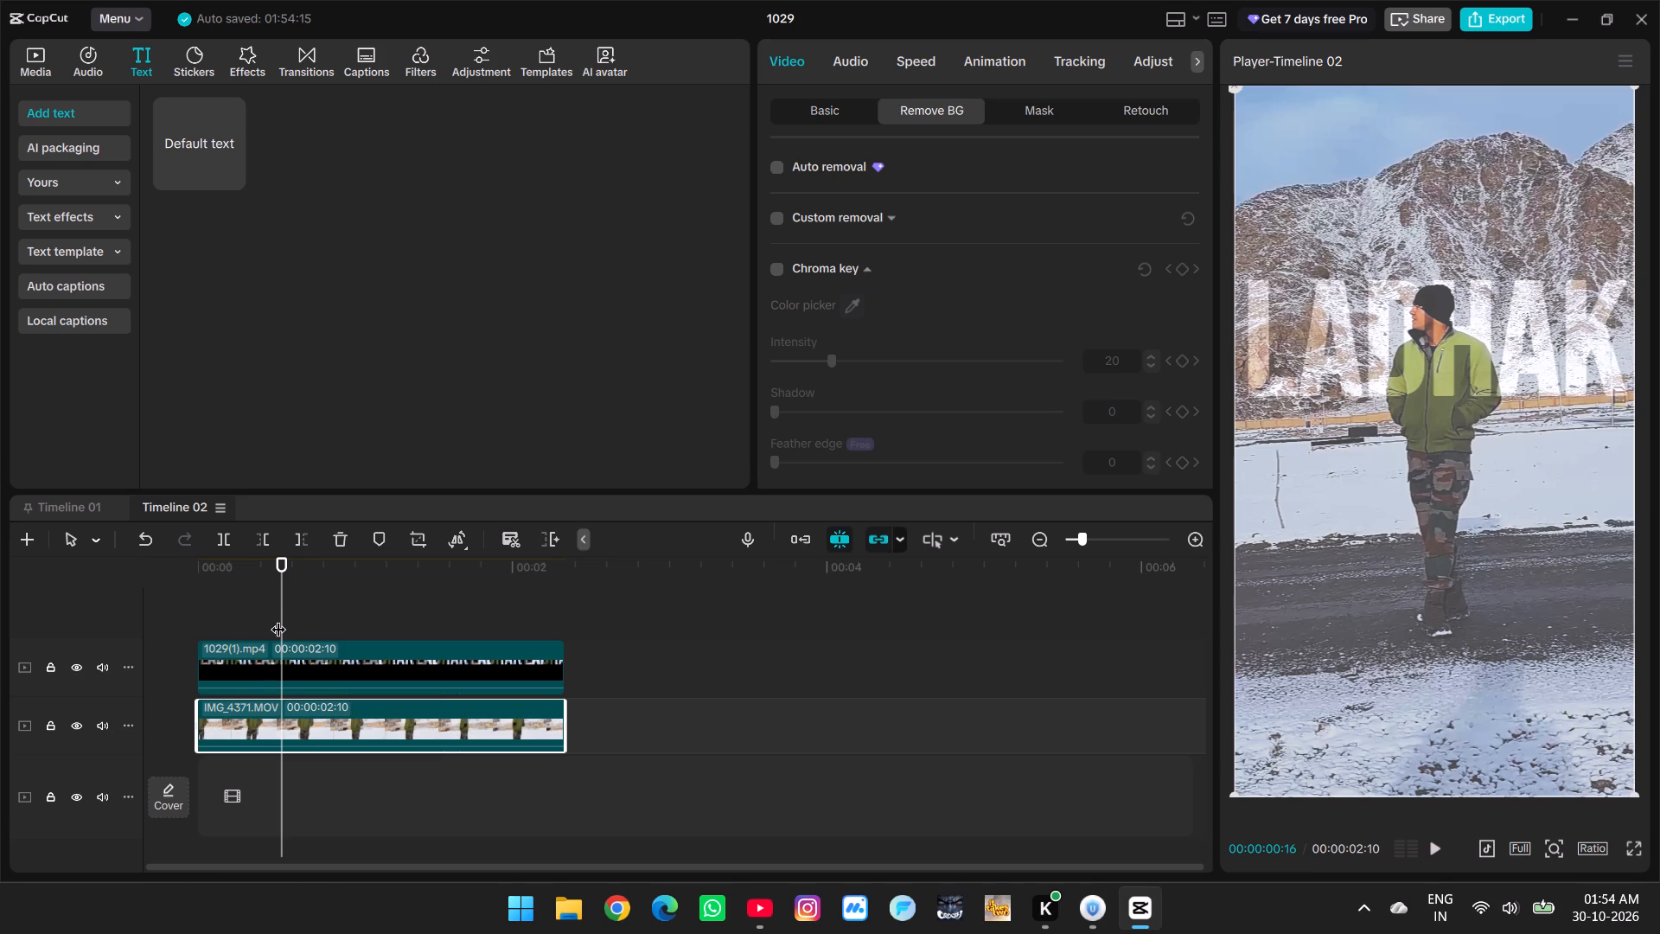
# Return to Timeline 01, hide the upper IMG_4371.MOV track, and preview the ladhAK text over the lower clip.
pyautogui.moveTo(278, 618); pyautogui.dragTo(253, 616)
pyautogui.click(62, 506)
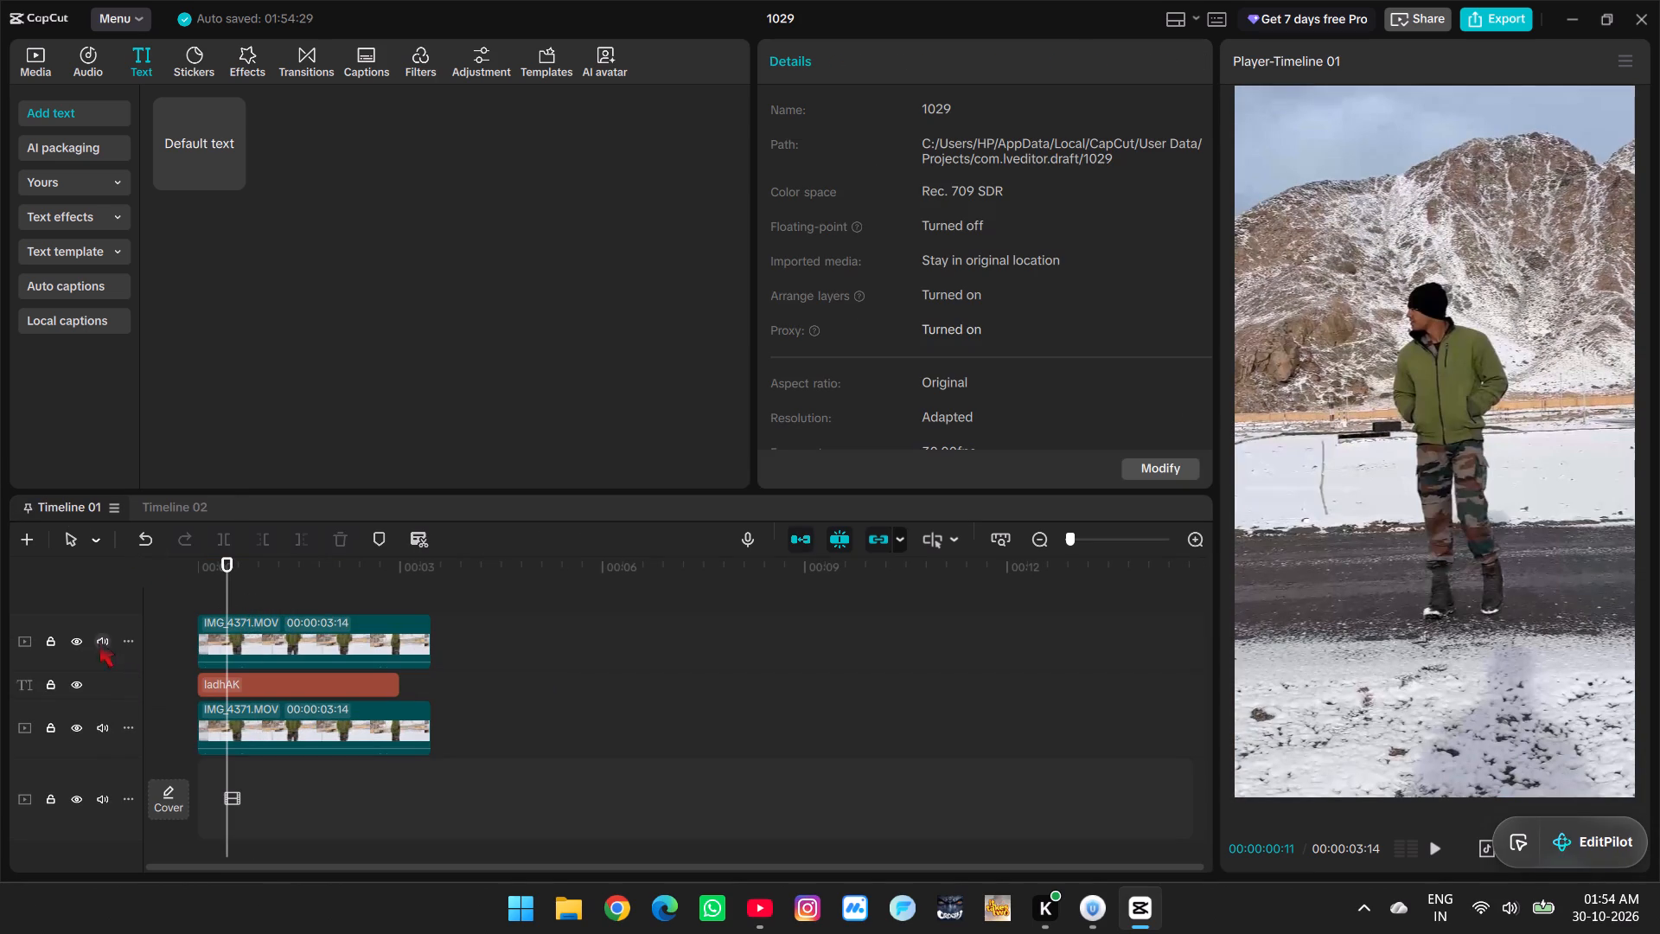
pyautogui.click(76, 637)
pyautogui.moveTo(227, 598); pyautogui.dragTo(273, 613)
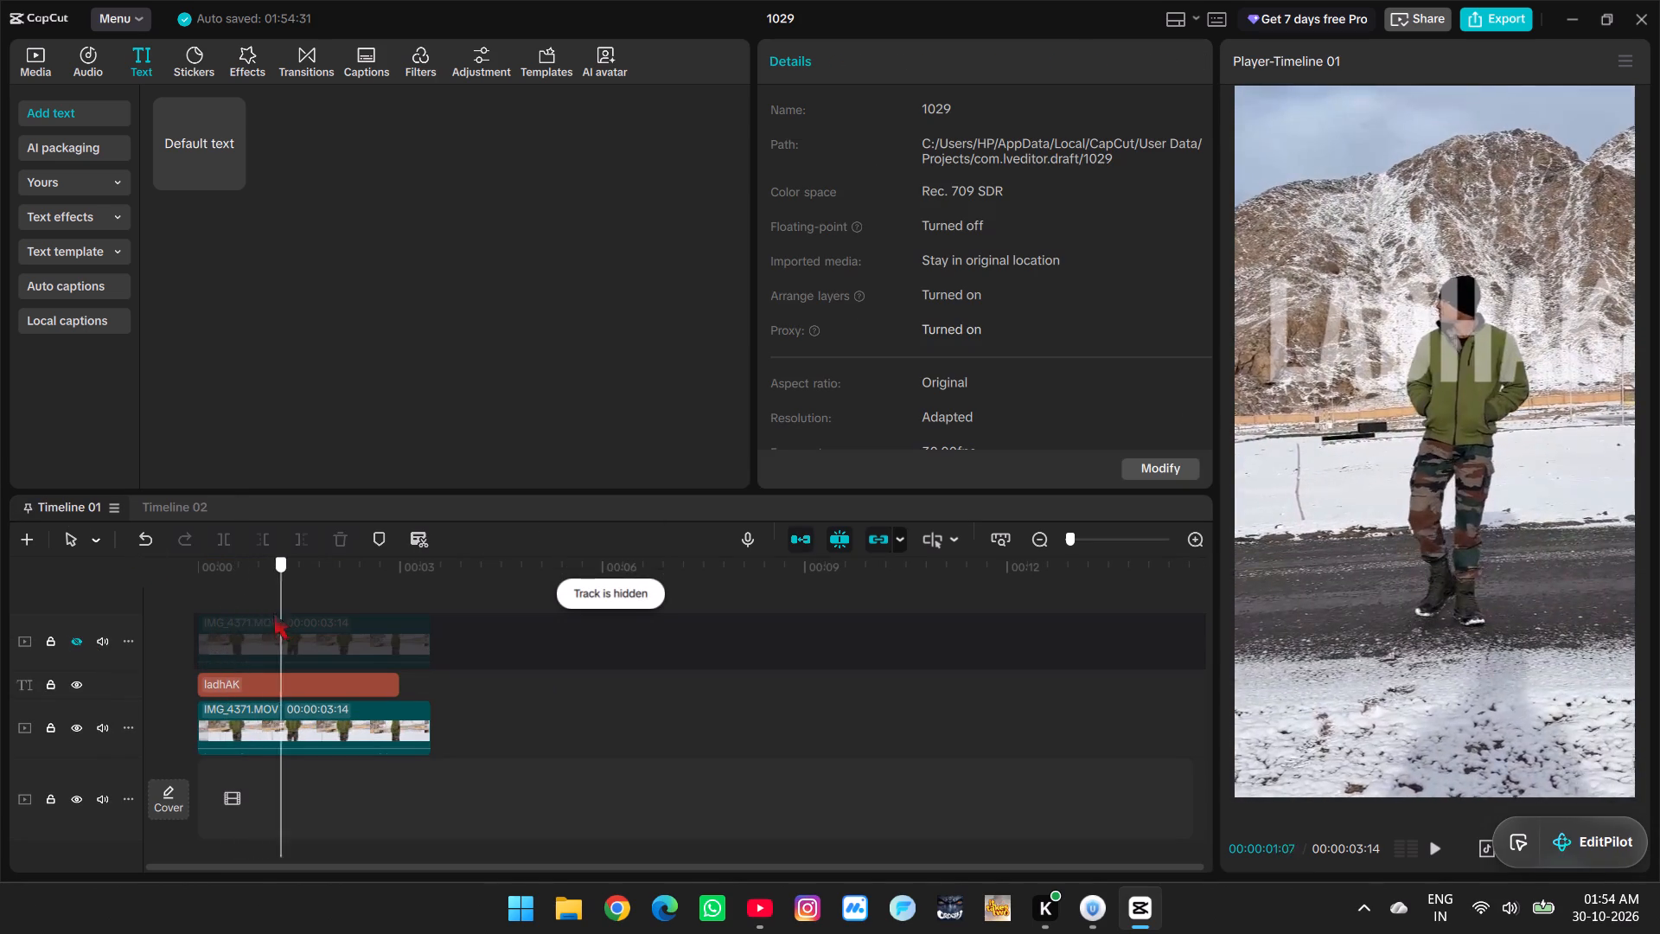
pyautogui.moveTo(273, 613); pyautogui.dragTo(213, 611)
# Extend the ladhAK text clip so it ends with the IMG_4371.MOV clips at 00:00:03:14.
pyautogui.click(265, 692)
pyautogui.moveTo(264, 692); pyautogui.dragTo(247, 691)
pyautogui.moveTo(399, 687); pyautogui.dragTo(432, 692)
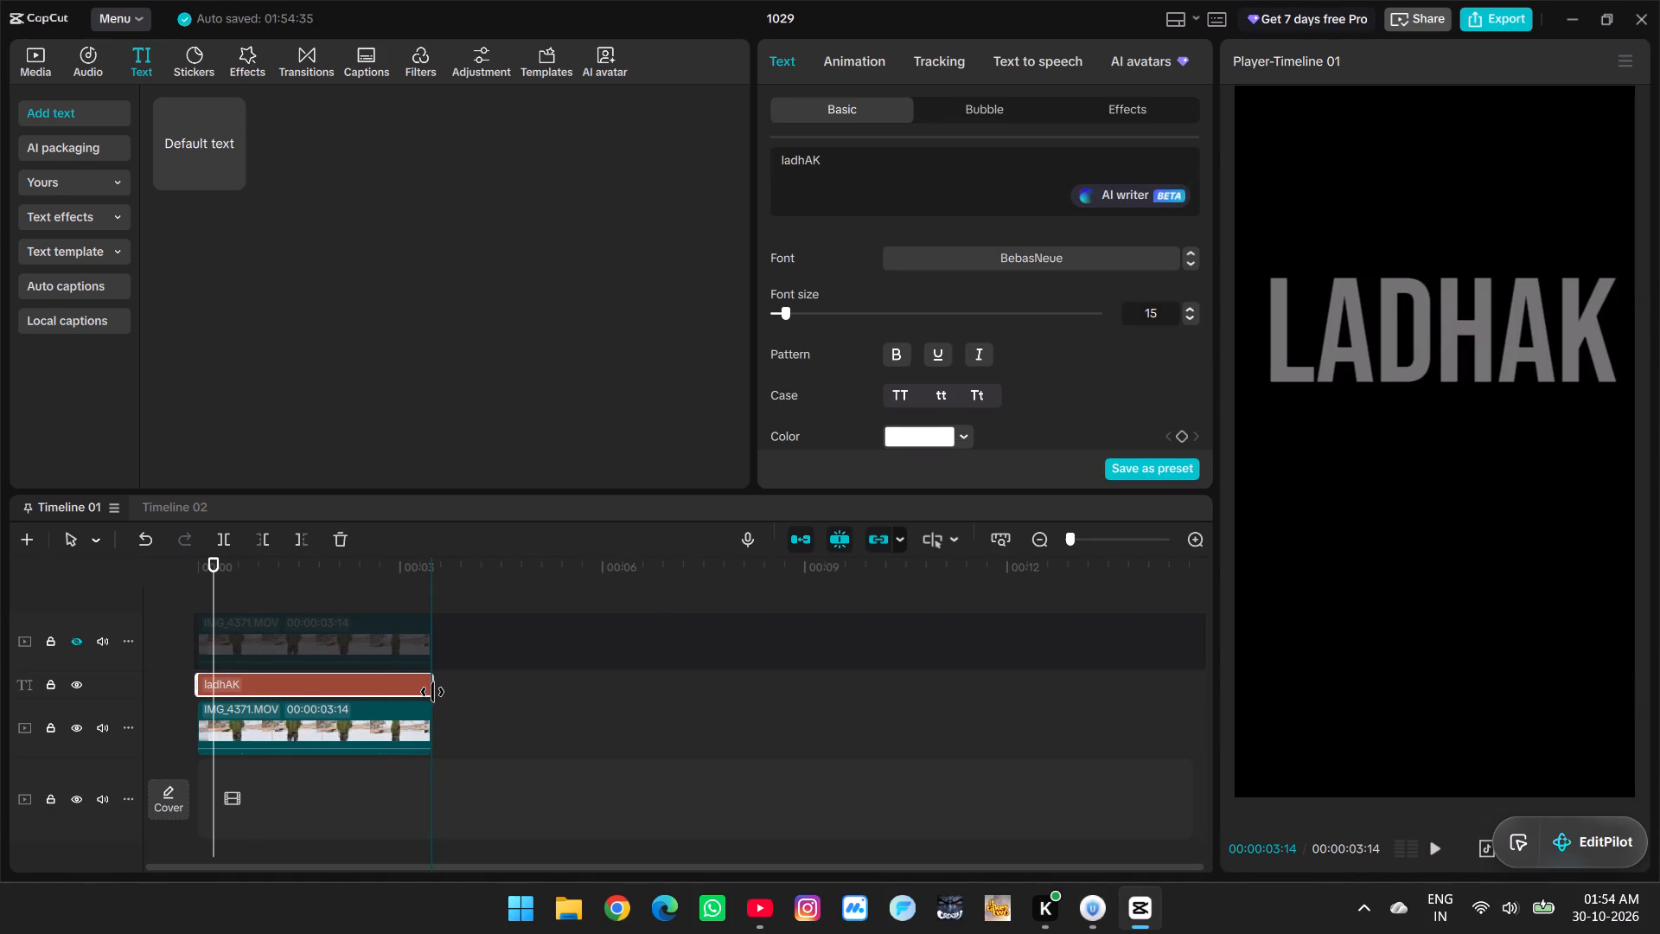
pyautogui.moveTo(432, 692); pyautogui.dragTo(405, 694)
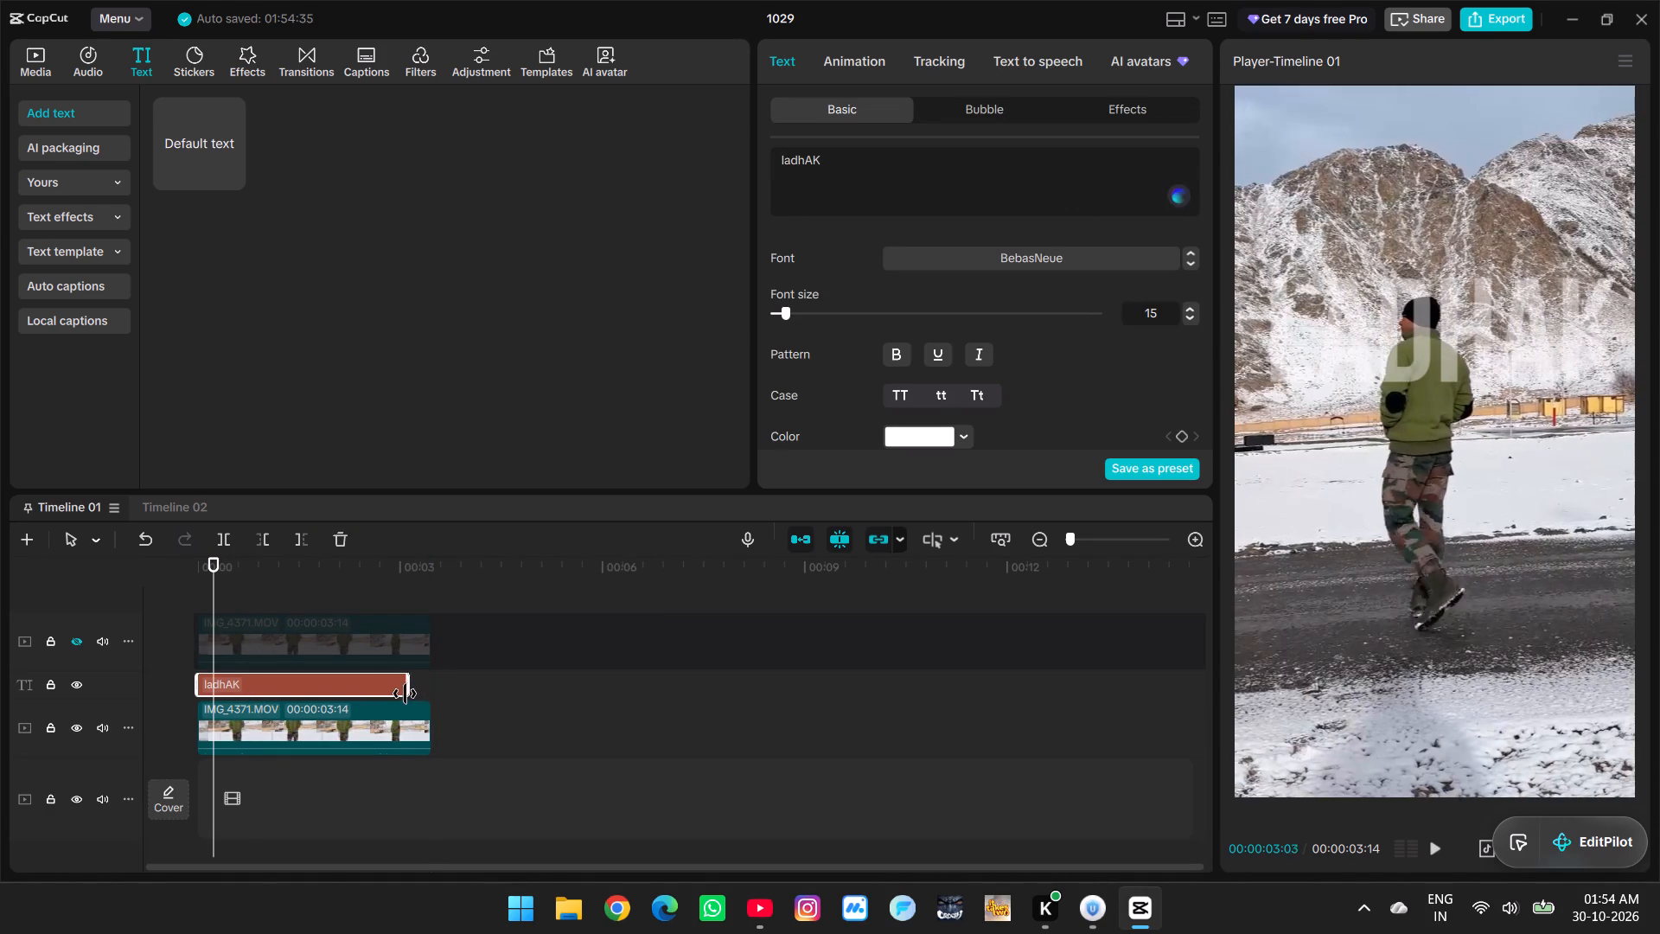
pyautogui.moveTo(405, 694); pyautogui.dragTo(425, 697)
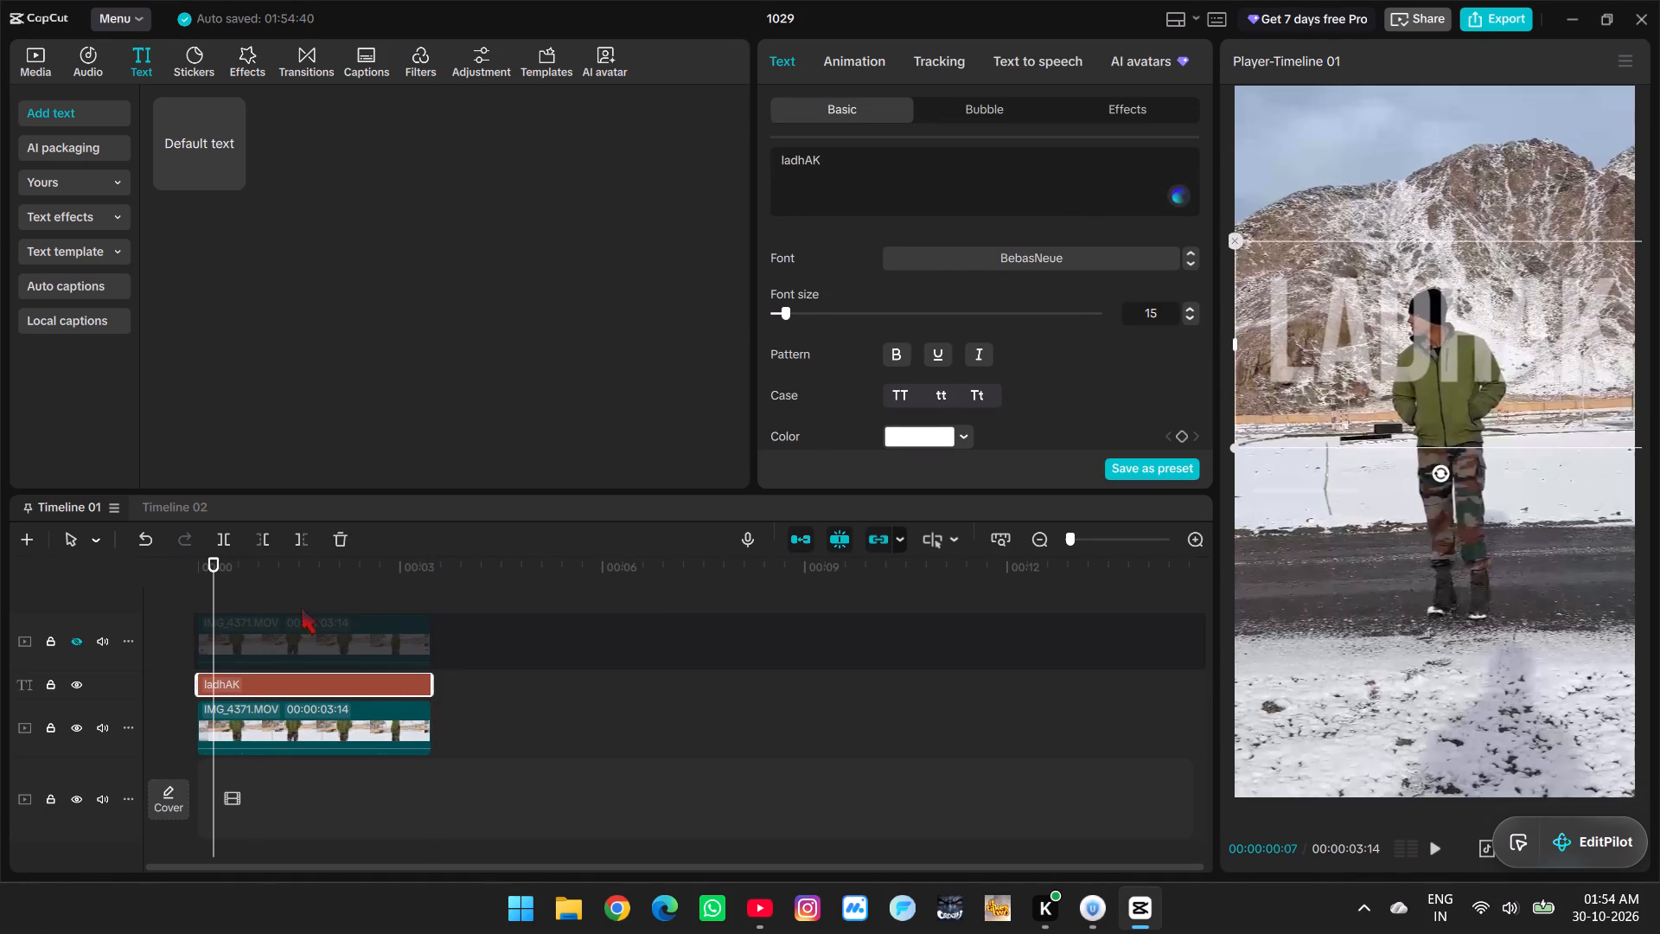
# Apply the white preset style with a black outline to the ladhAK text and set its stroke thickness to 7.
pyautogui.click(299, 592)
pyautogui.click(336, 691)
pyautogui.scroll(-1, 788, 414)
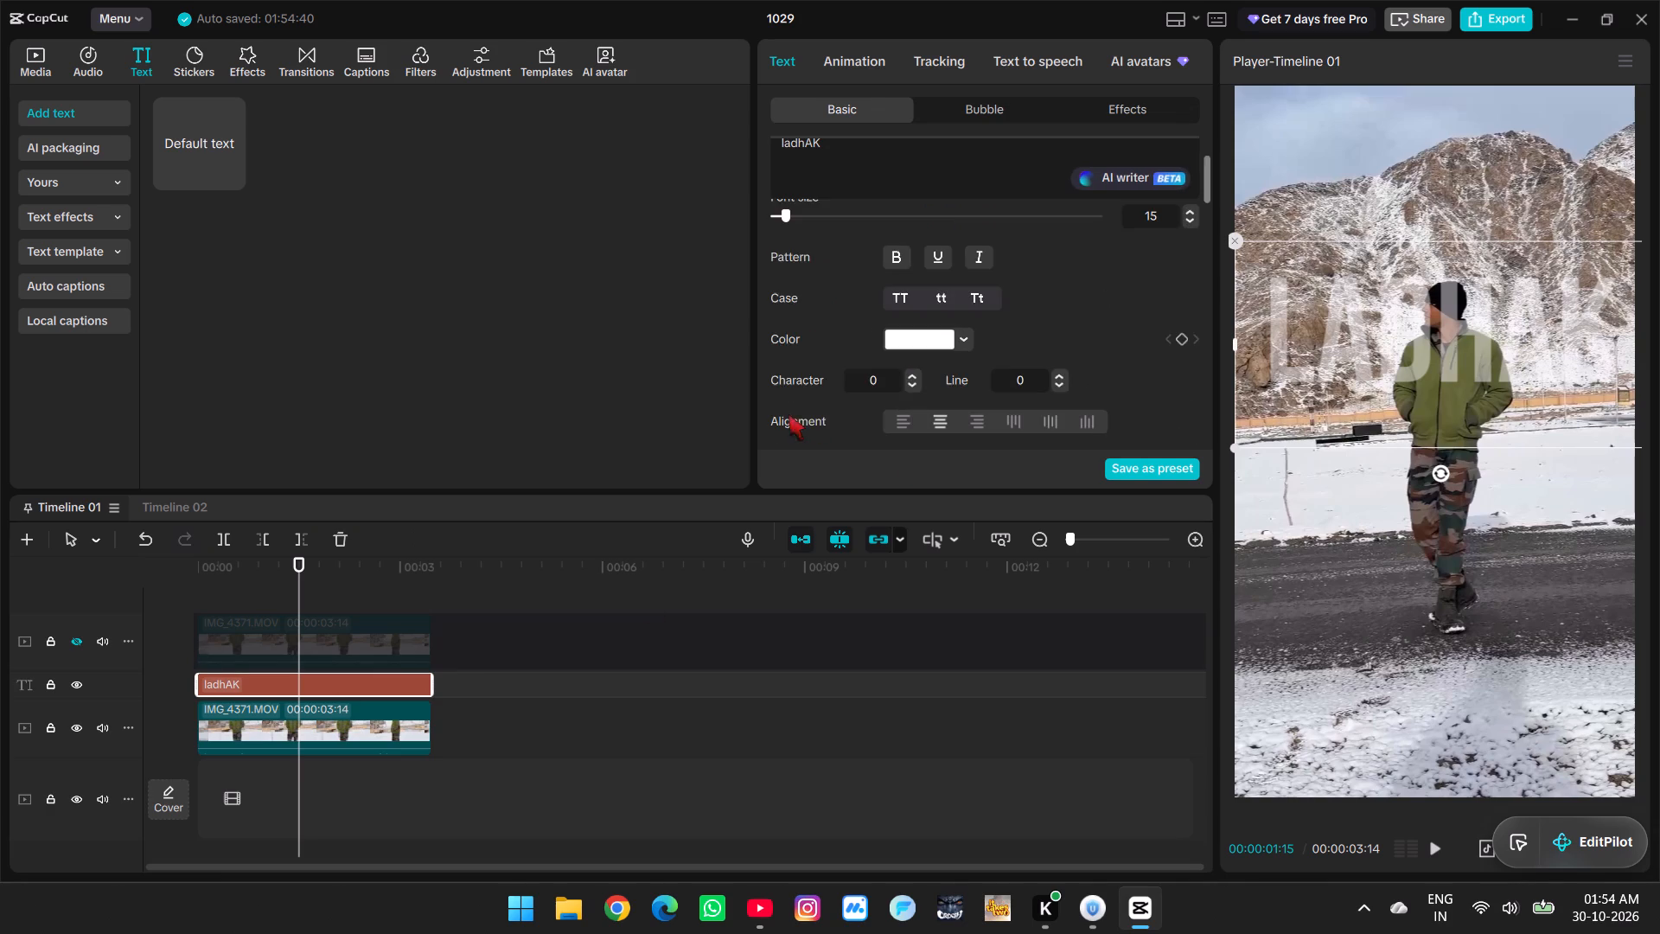
pyautogui.scroll(-5, 883, 399)
pyautogui.scroll(3, 873, 396)
pyautogui.click(857, 328)
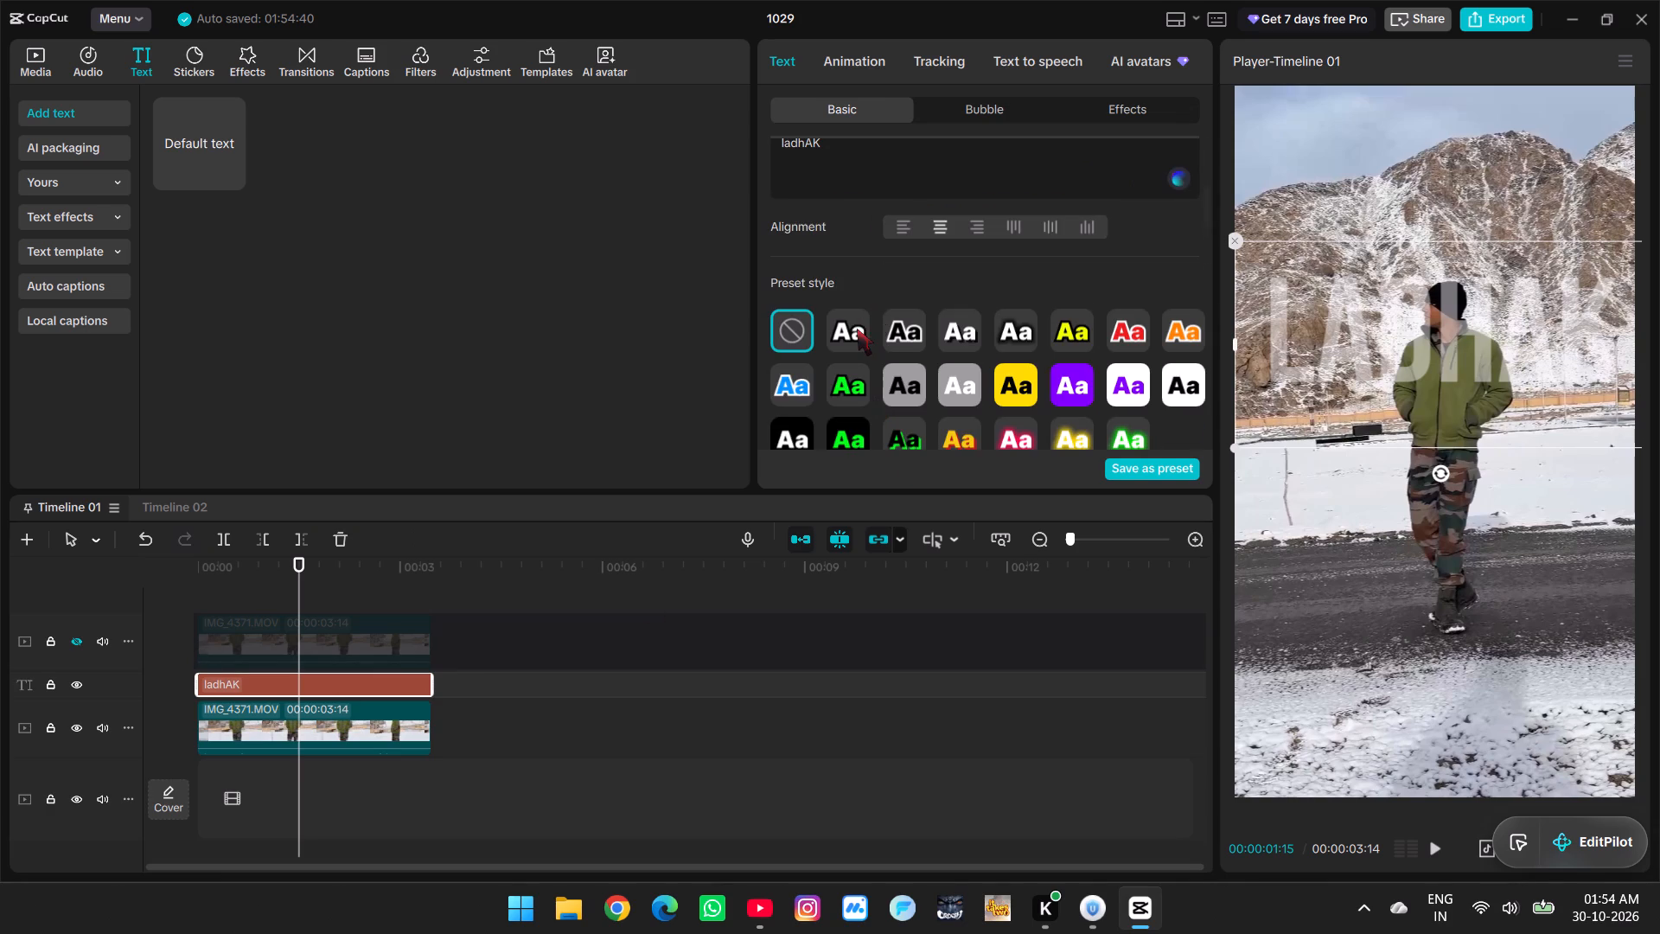
pyautogui.scroll(-6, 857, 329)
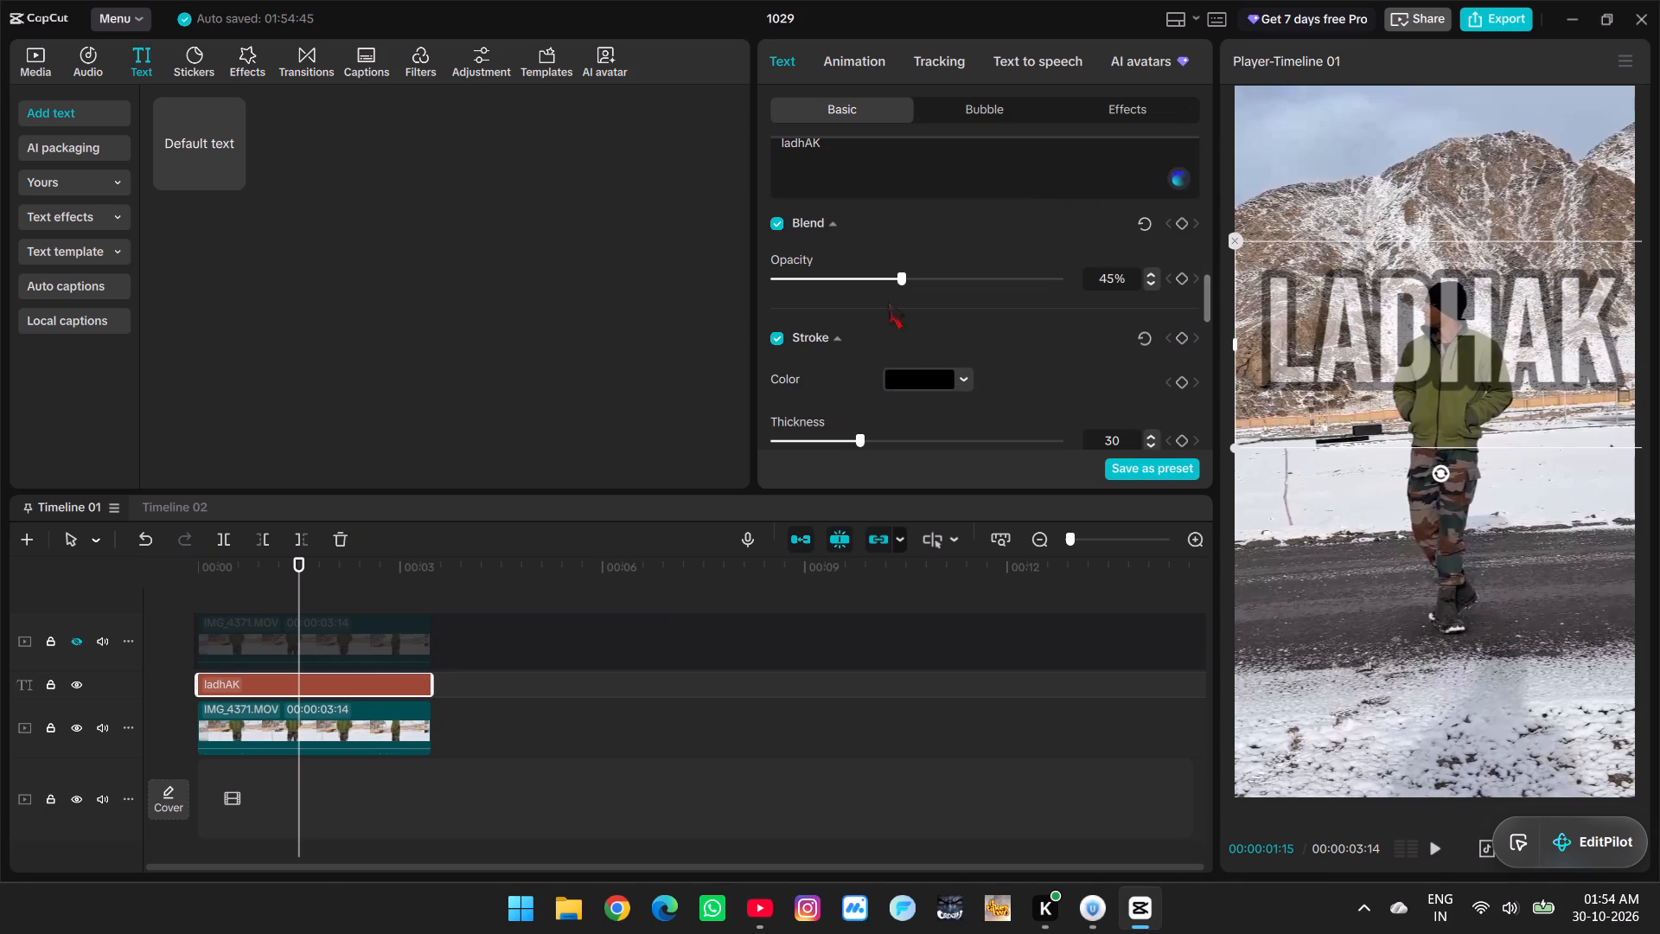
pyautogui.moveTo(858, 443); pyautogui.dragTo(787, 441)
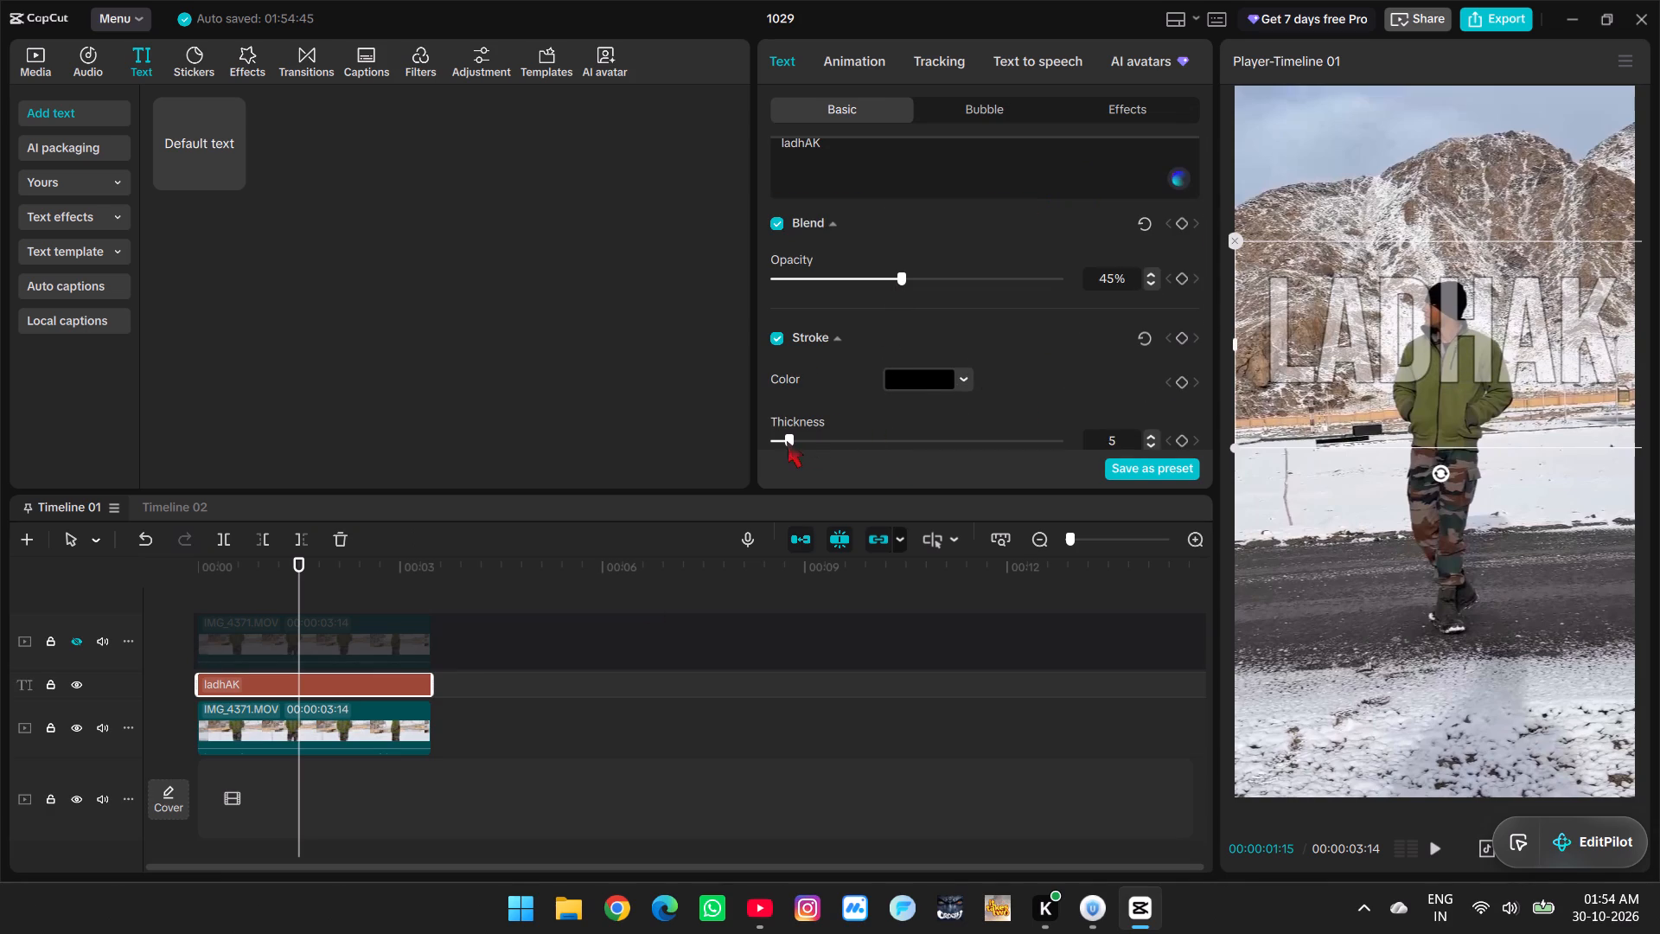
pyautogui.moveTo(787, 441); pyautogui.dragTo(794, 441)
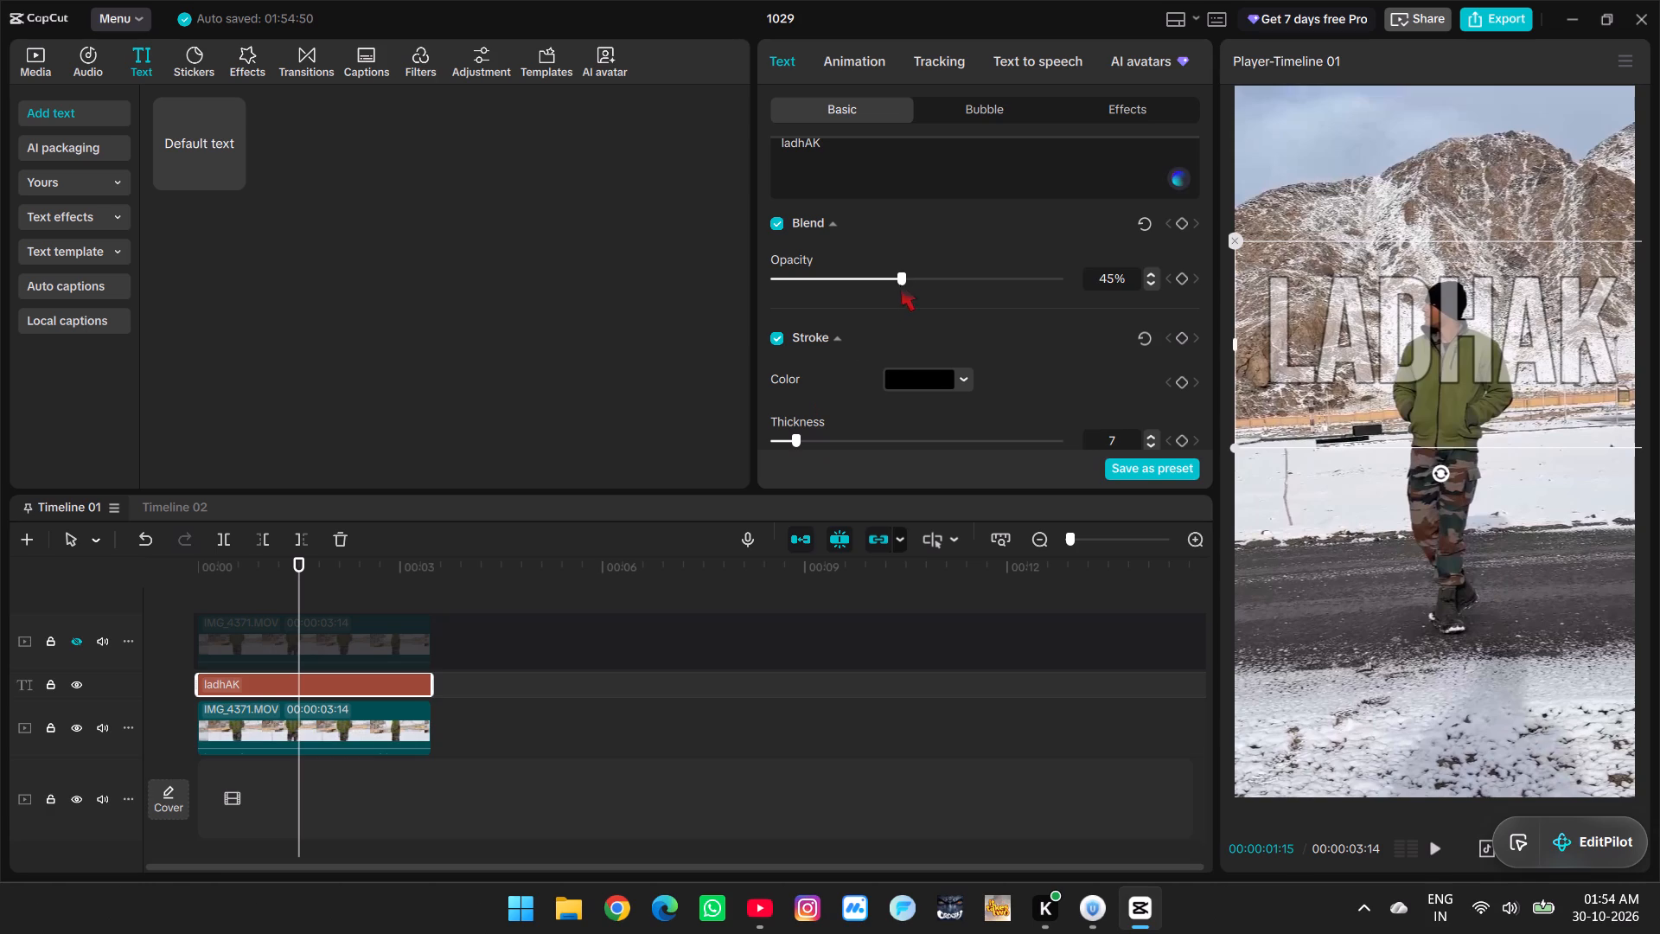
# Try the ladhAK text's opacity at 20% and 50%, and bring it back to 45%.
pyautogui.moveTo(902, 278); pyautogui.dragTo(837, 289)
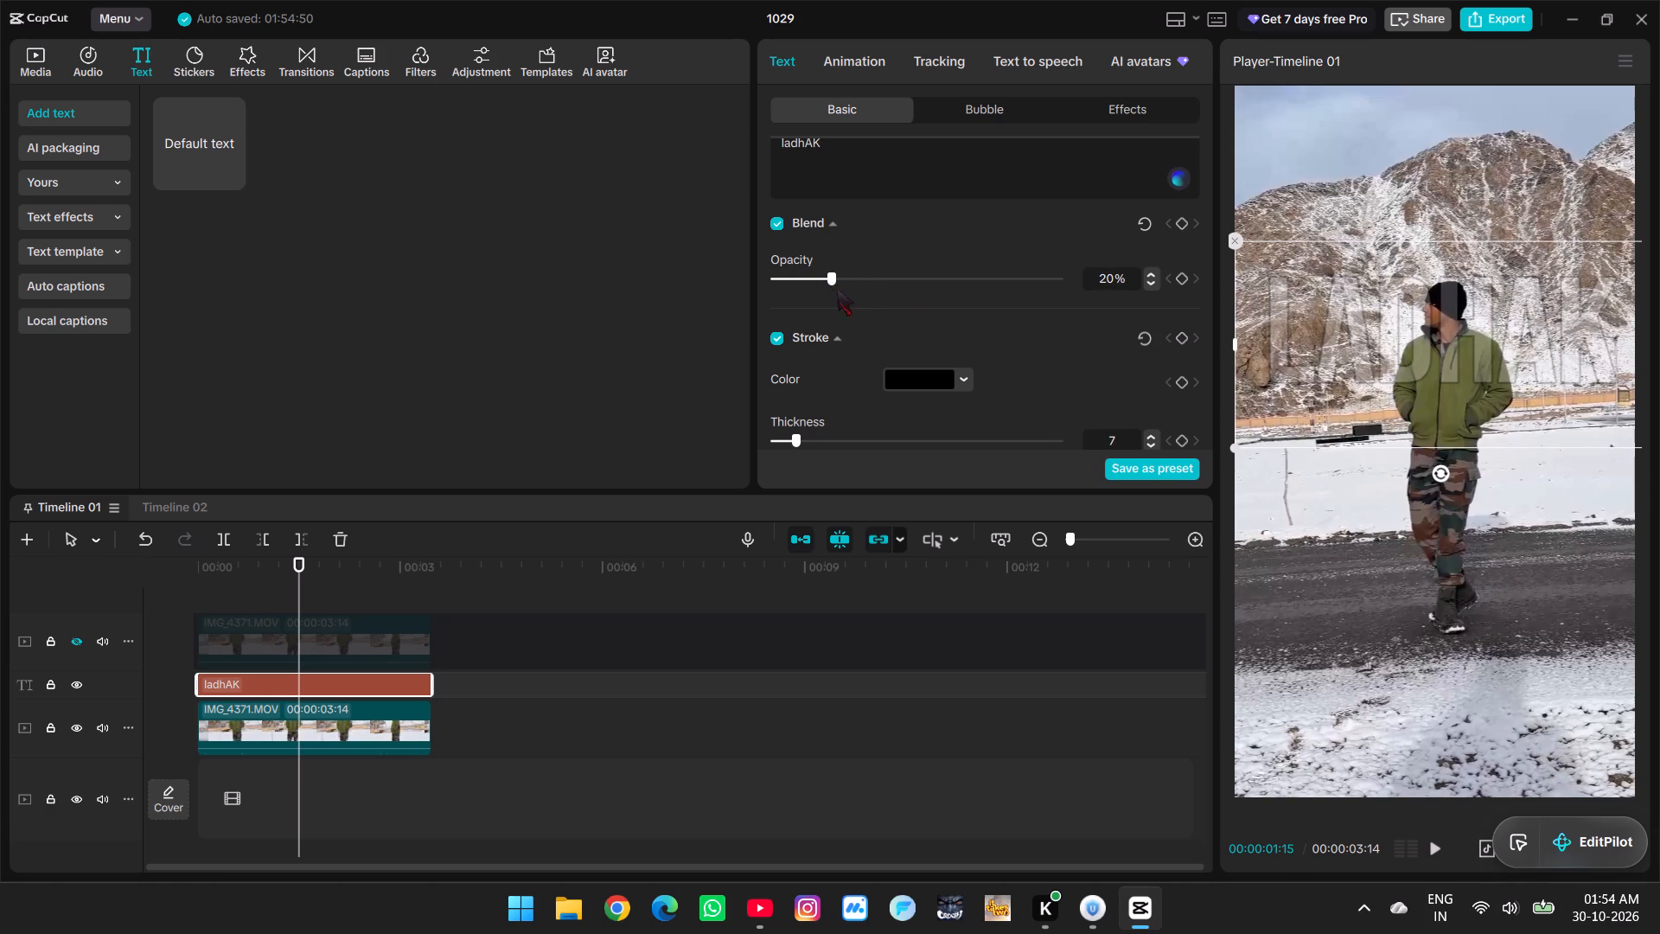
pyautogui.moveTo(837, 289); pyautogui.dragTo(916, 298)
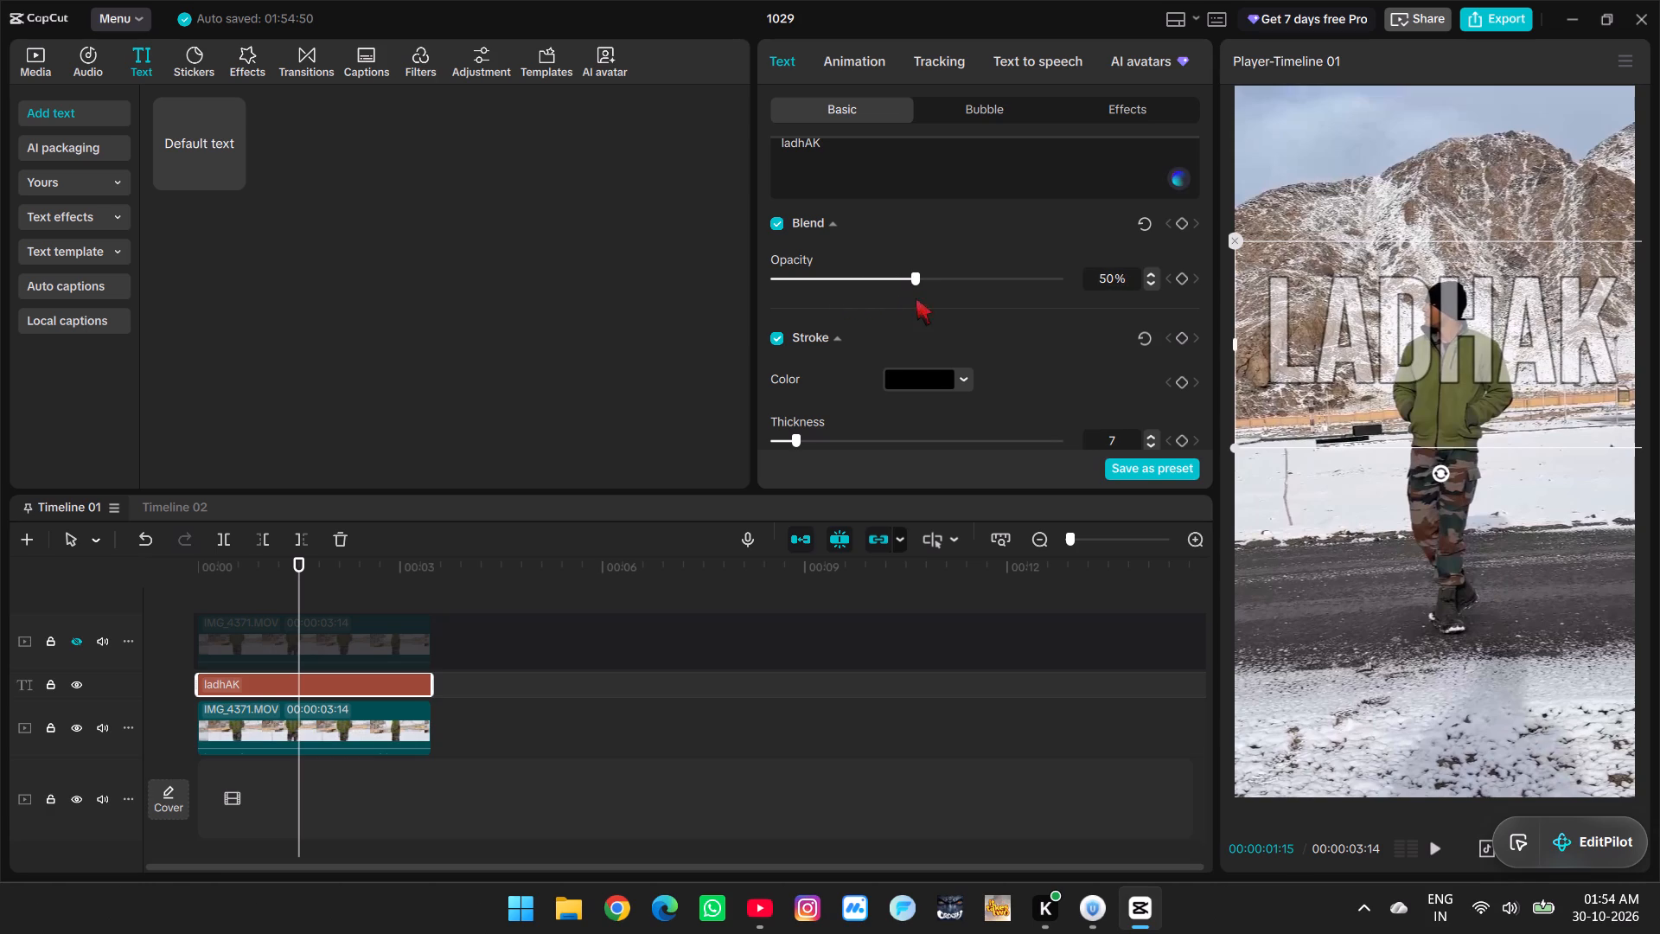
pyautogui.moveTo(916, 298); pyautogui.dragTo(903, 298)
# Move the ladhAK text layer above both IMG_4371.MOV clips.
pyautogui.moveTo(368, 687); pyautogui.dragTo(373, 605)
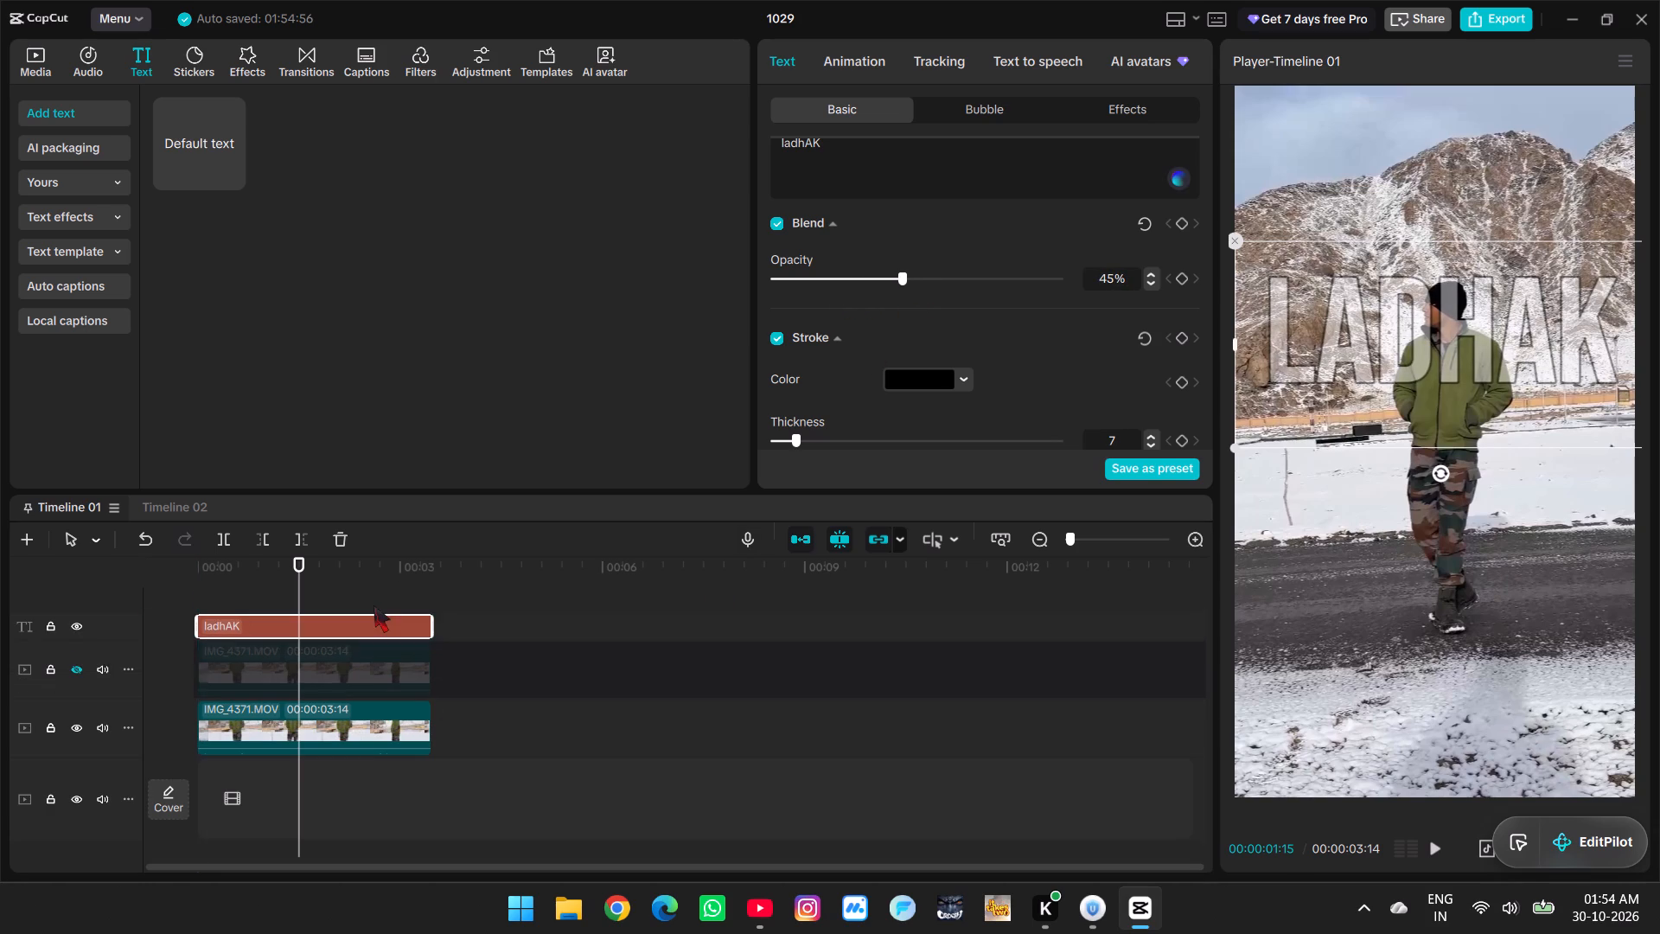
# Show the hidden upper IMG_4371.MOV track again and enable Auto removal of the background on its clip.
pyautogui.click(73, 676)
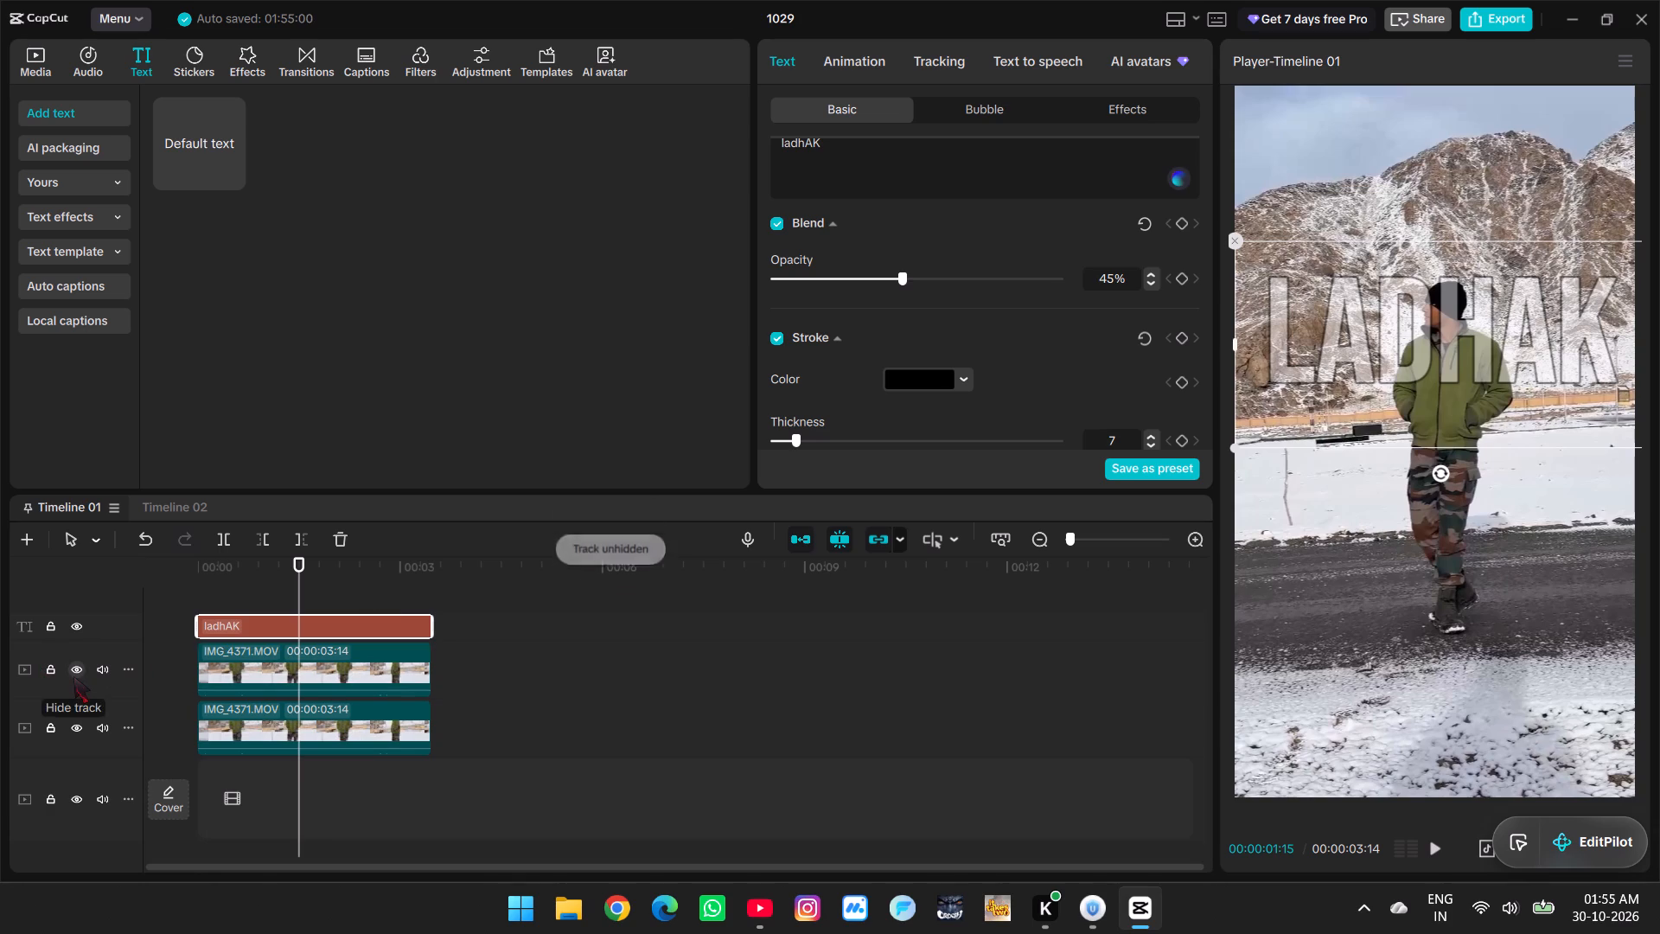
pyautogui.click(285, 666)
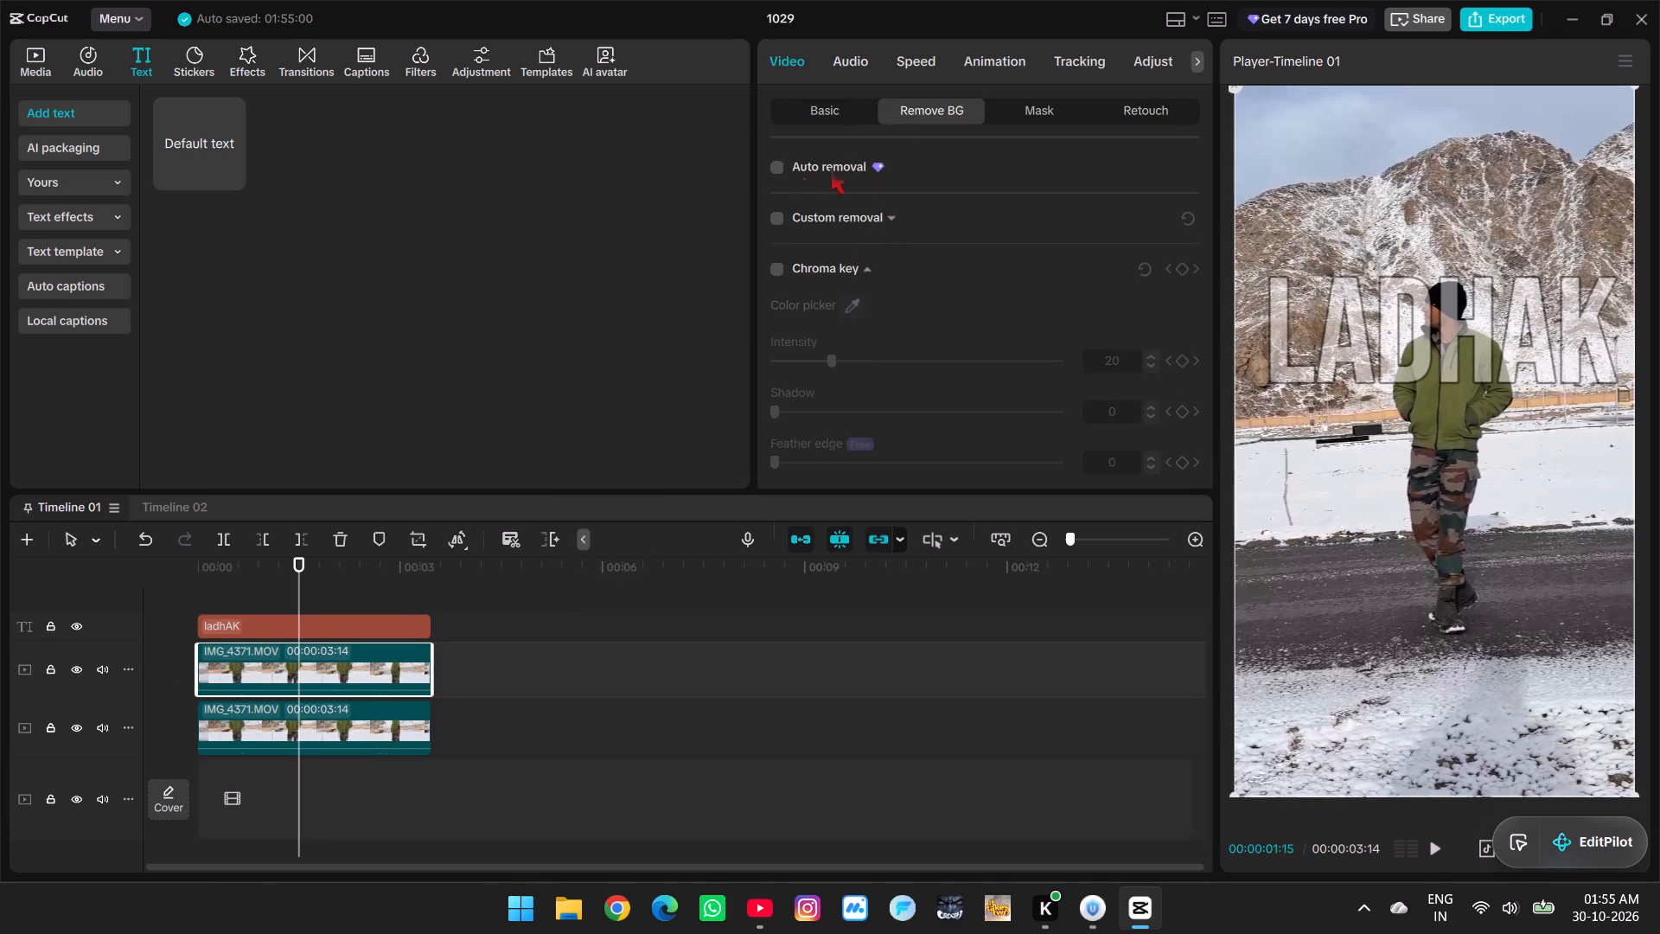
pyautogui.click(775, 164)
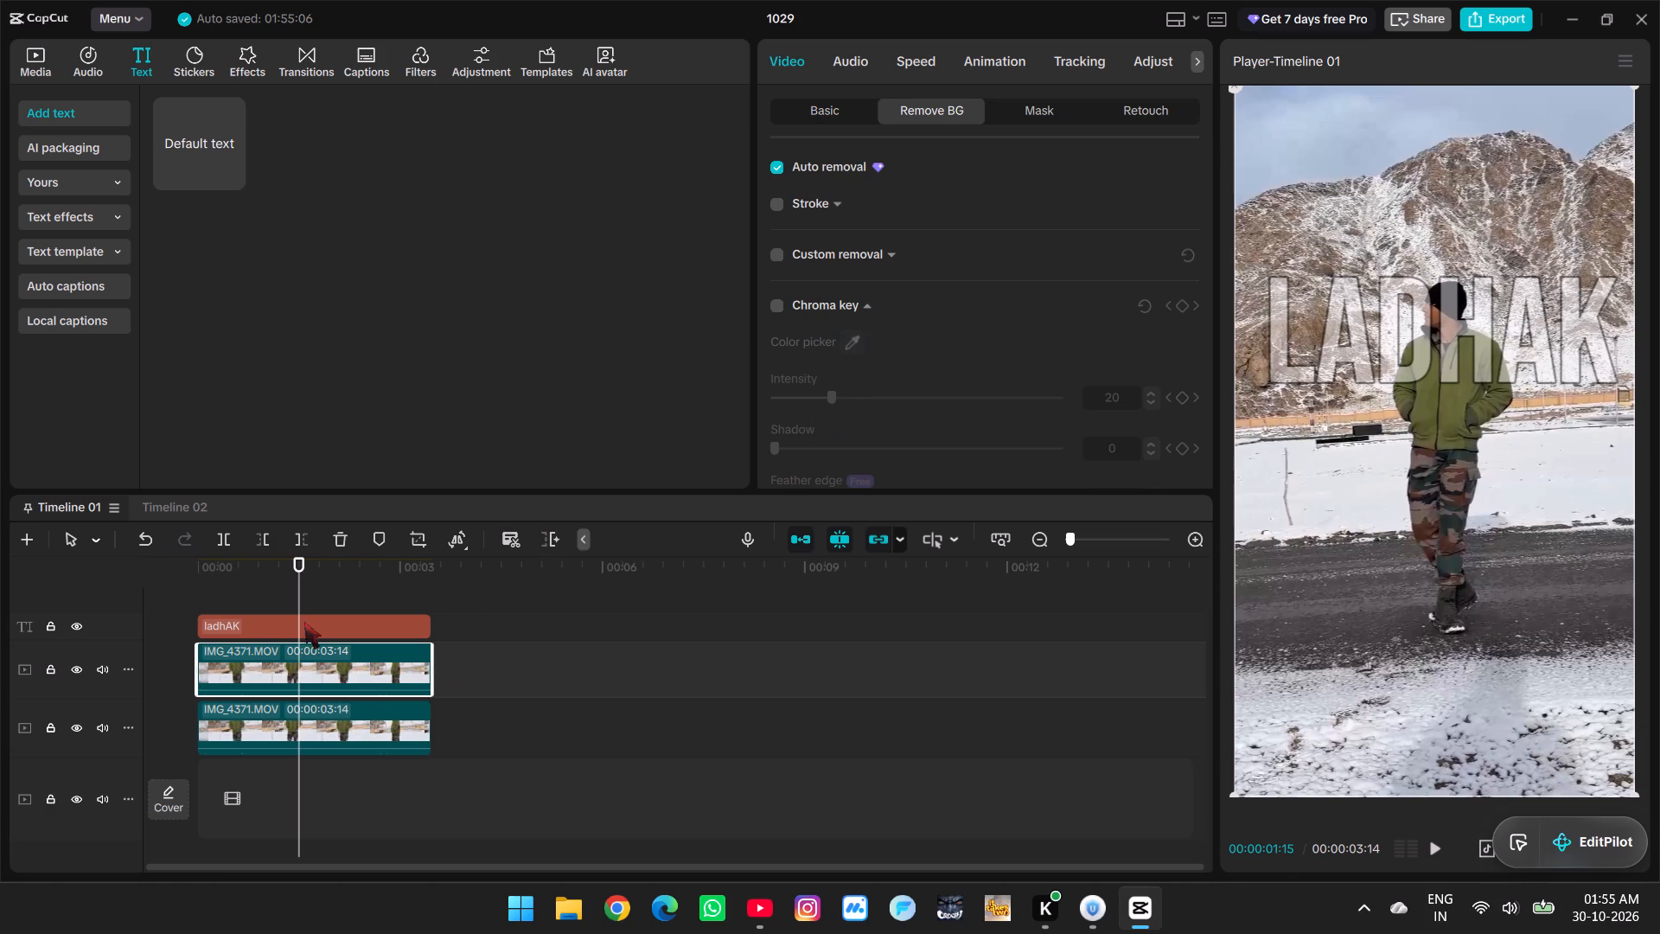
# Toggle the visibility of the upper and lower IMG_4371.MOV tracks in turn to inspect the person cutout.
pyautogui.click(81, 668)
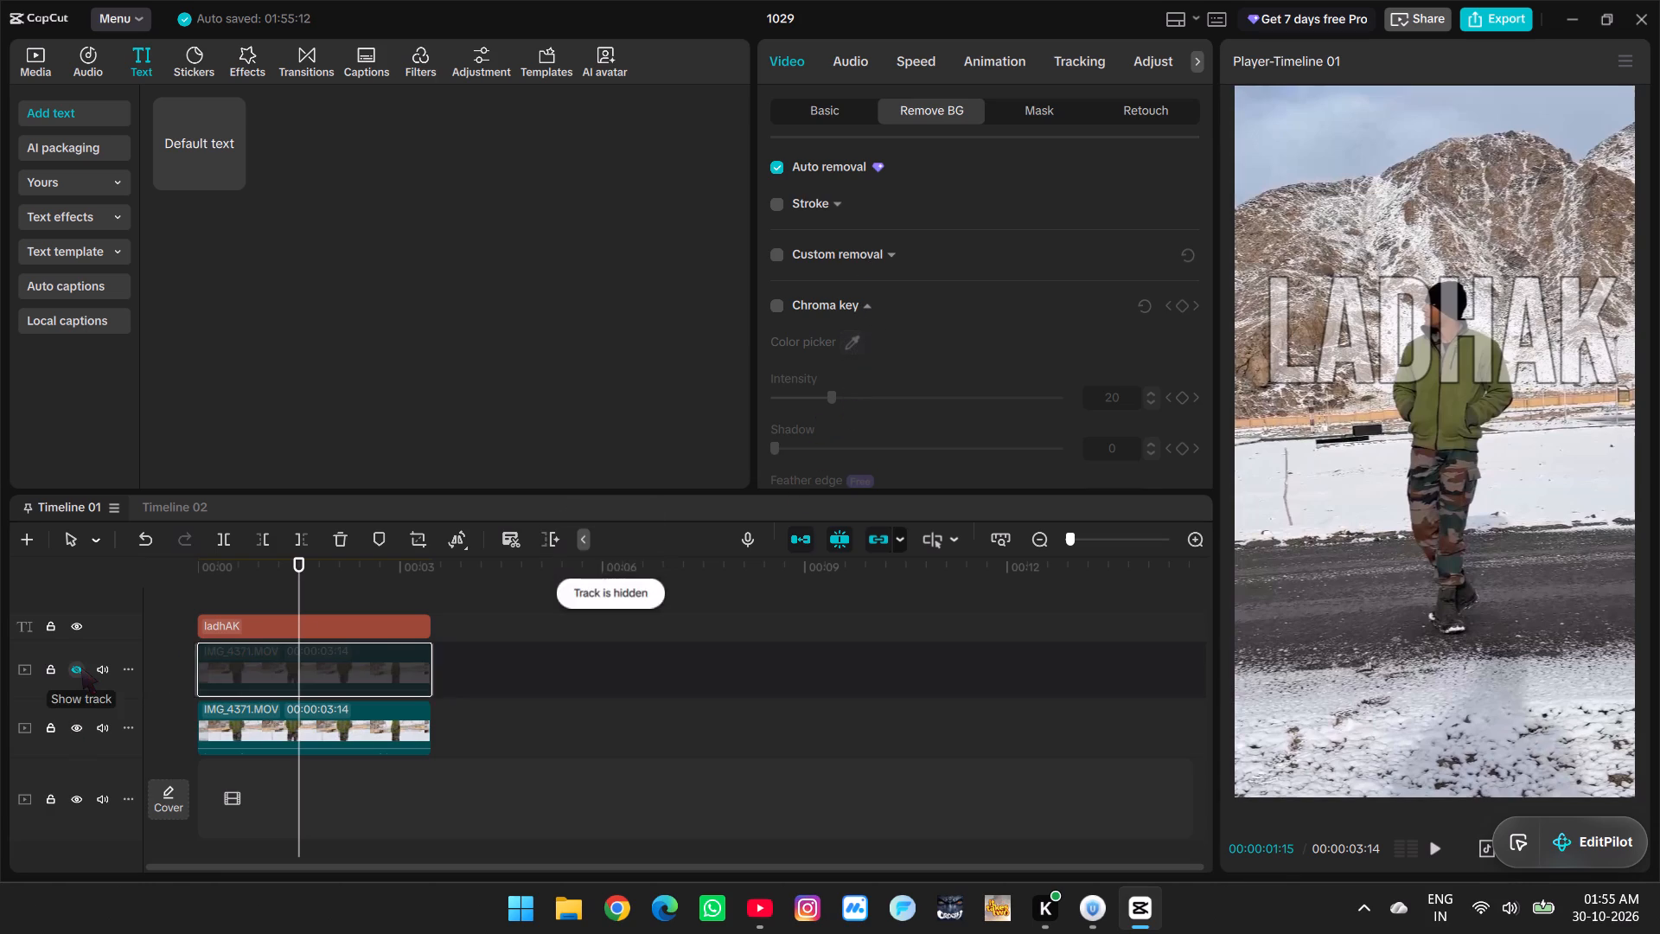
pyautogui.click(81, 668)
pyautogui.click(73, 732)
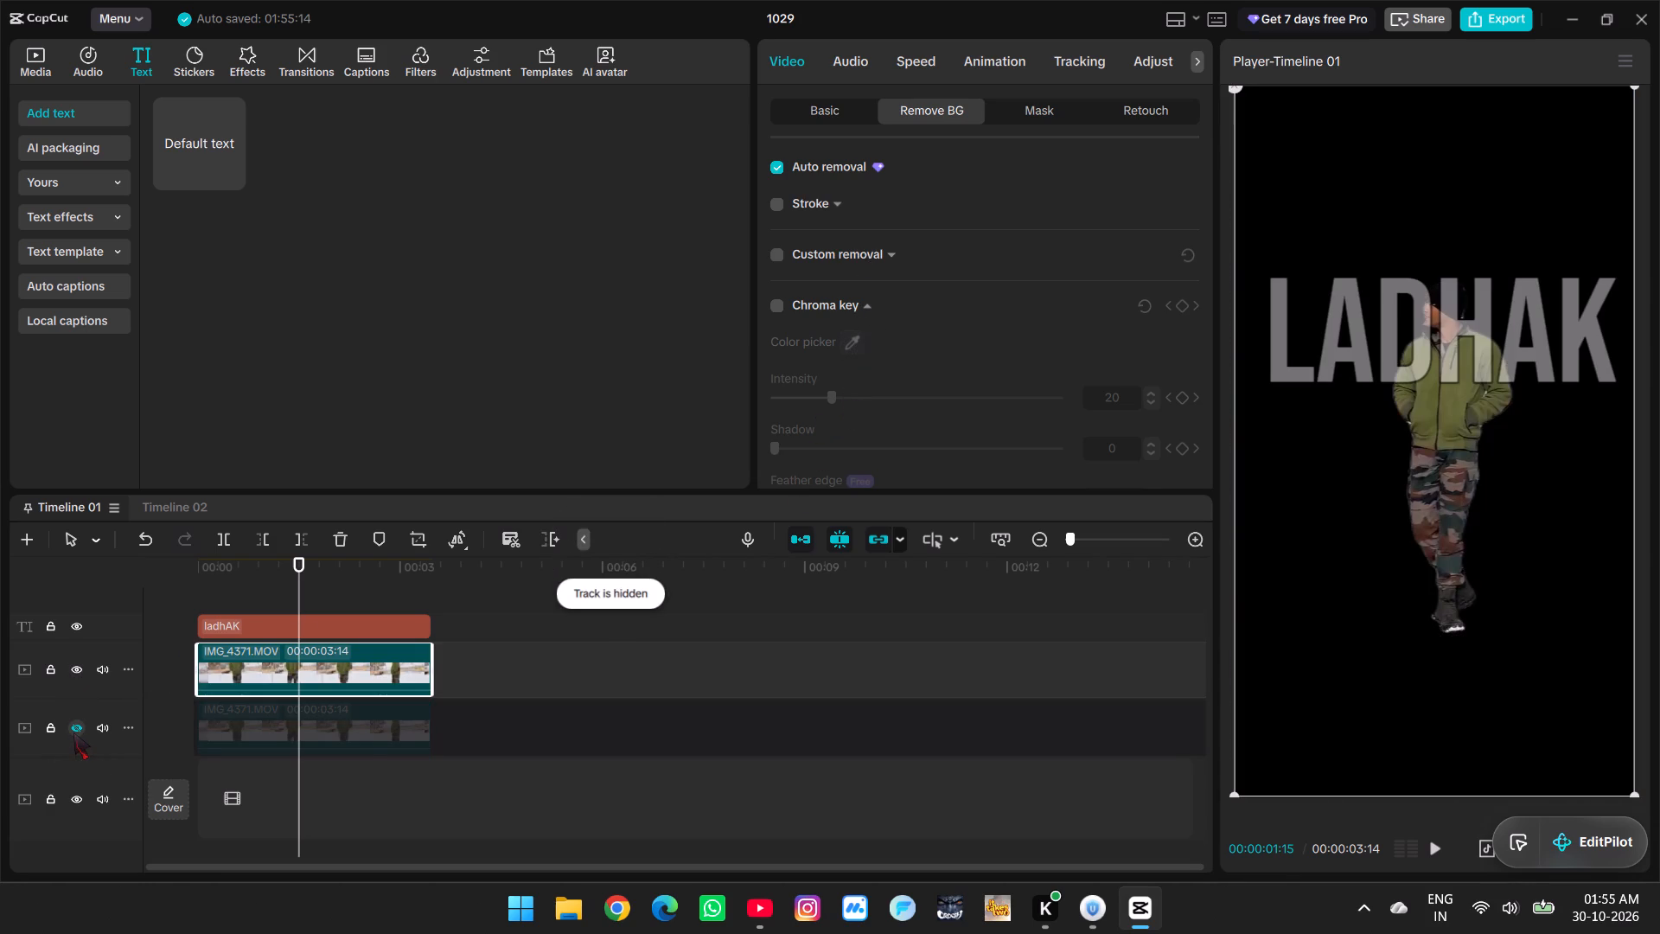
pyautogui.click(73, 732)
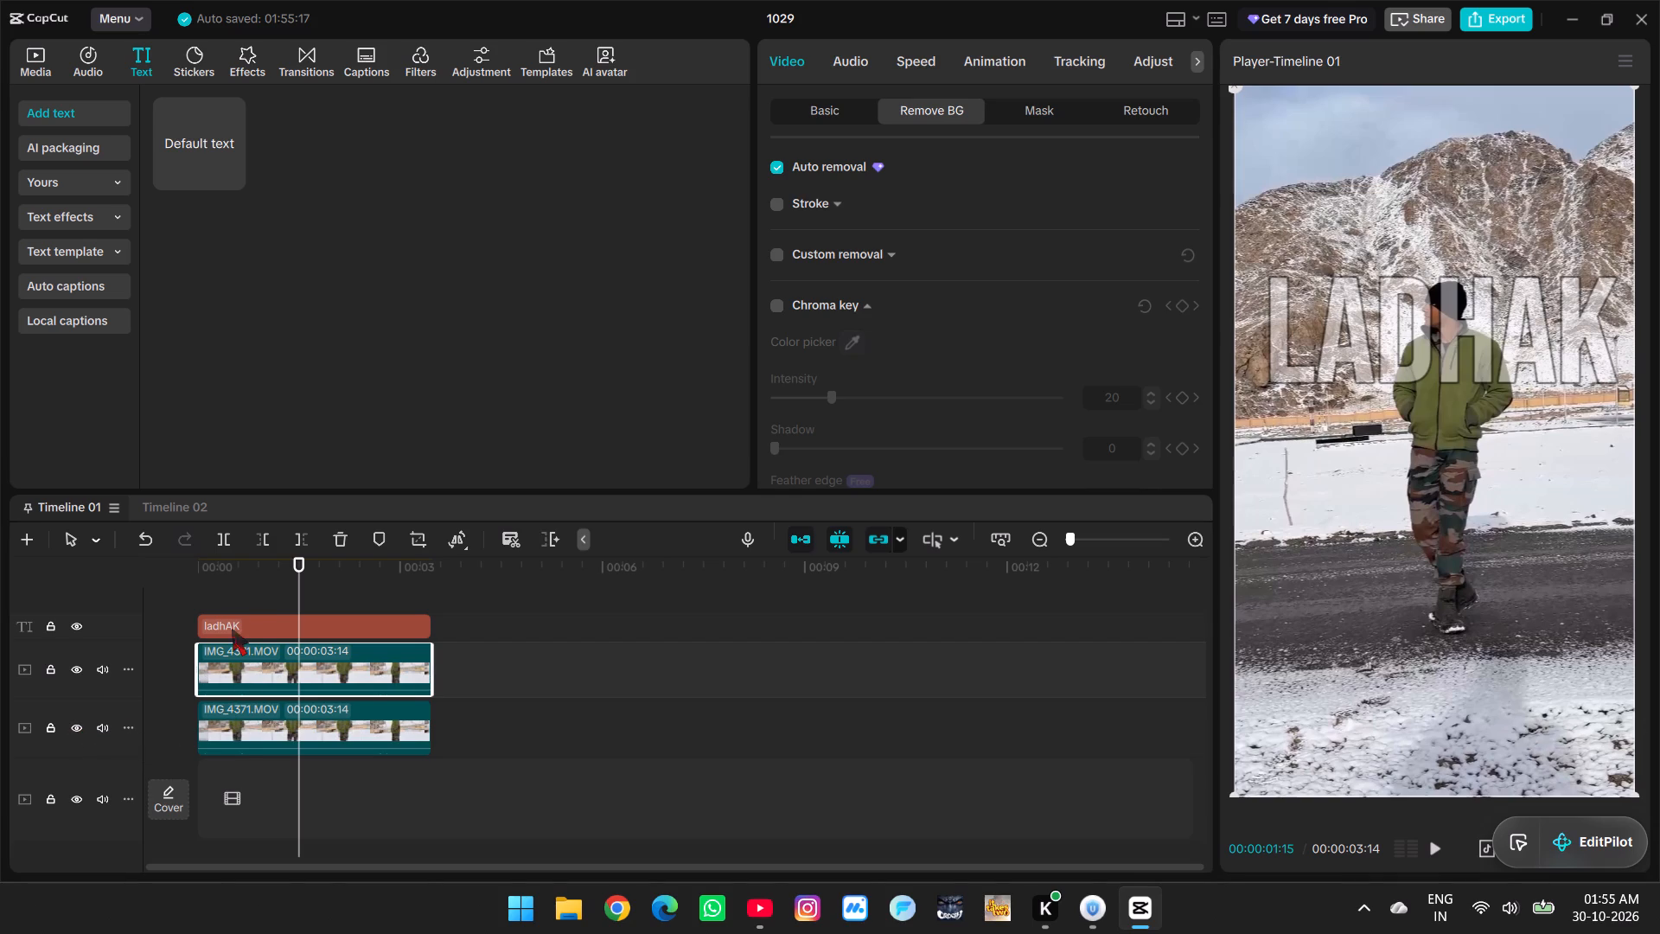
# Slightly increase the scale of the ladhAK text.
pyautogui.doubleClick(246, 582)
pyautogui.click(272, 627)
pyautogui.scroll(-1, 848, 368)
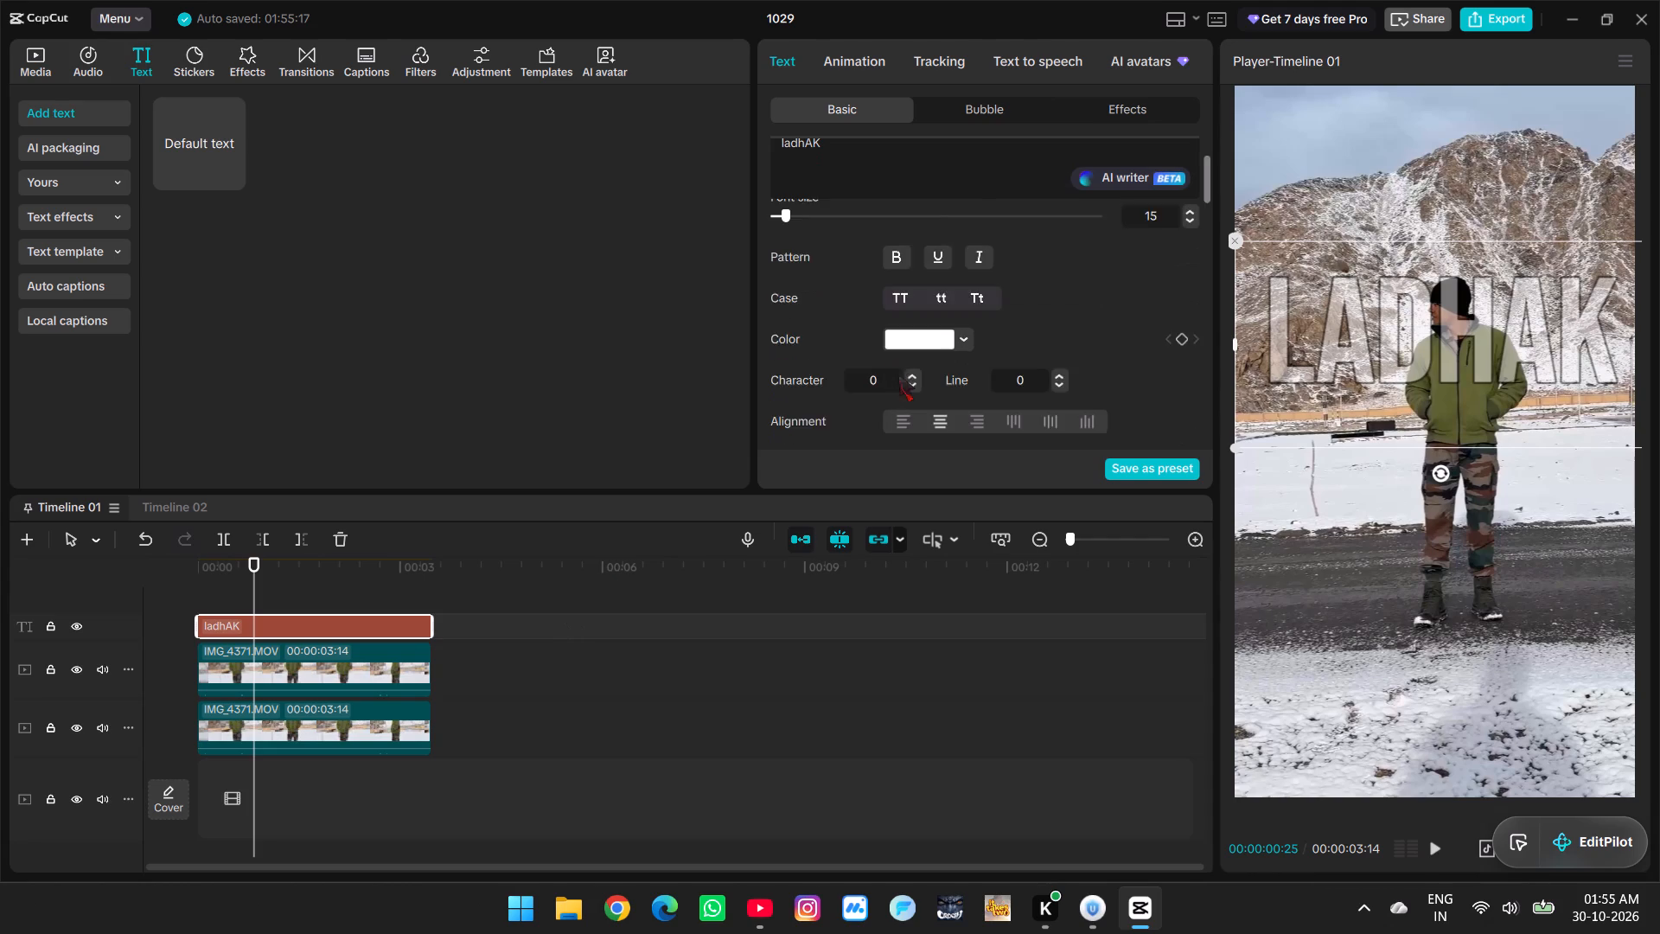
pyautogui.scroll(-4, 888, 368)
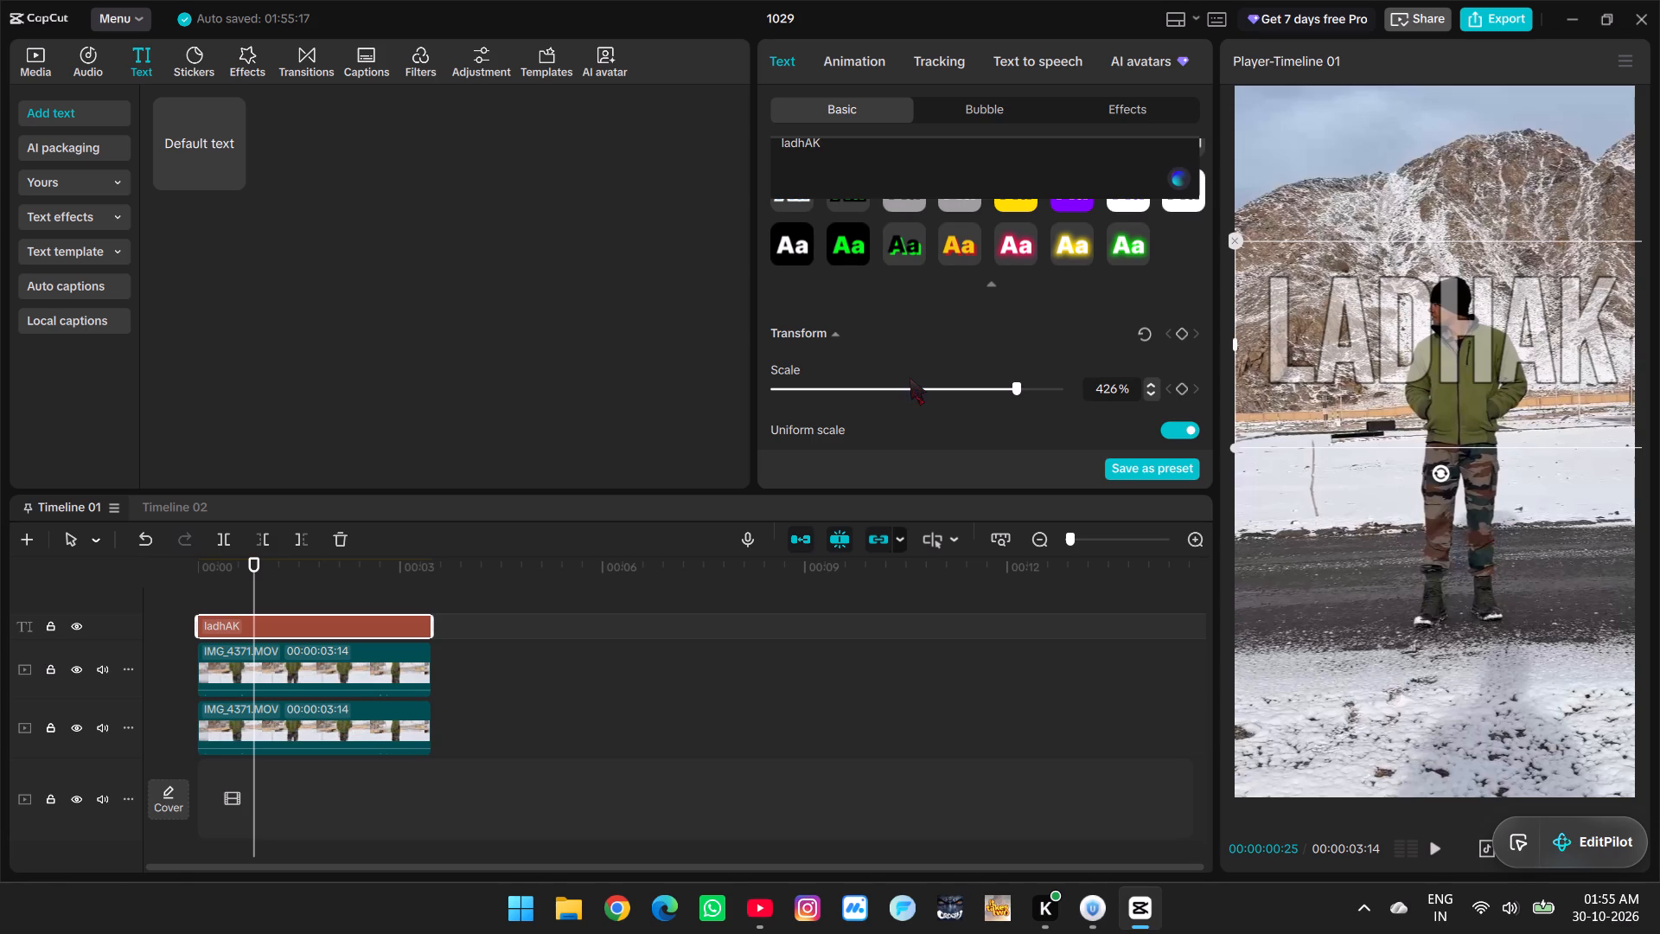
pyautogui.click(1013, 381)
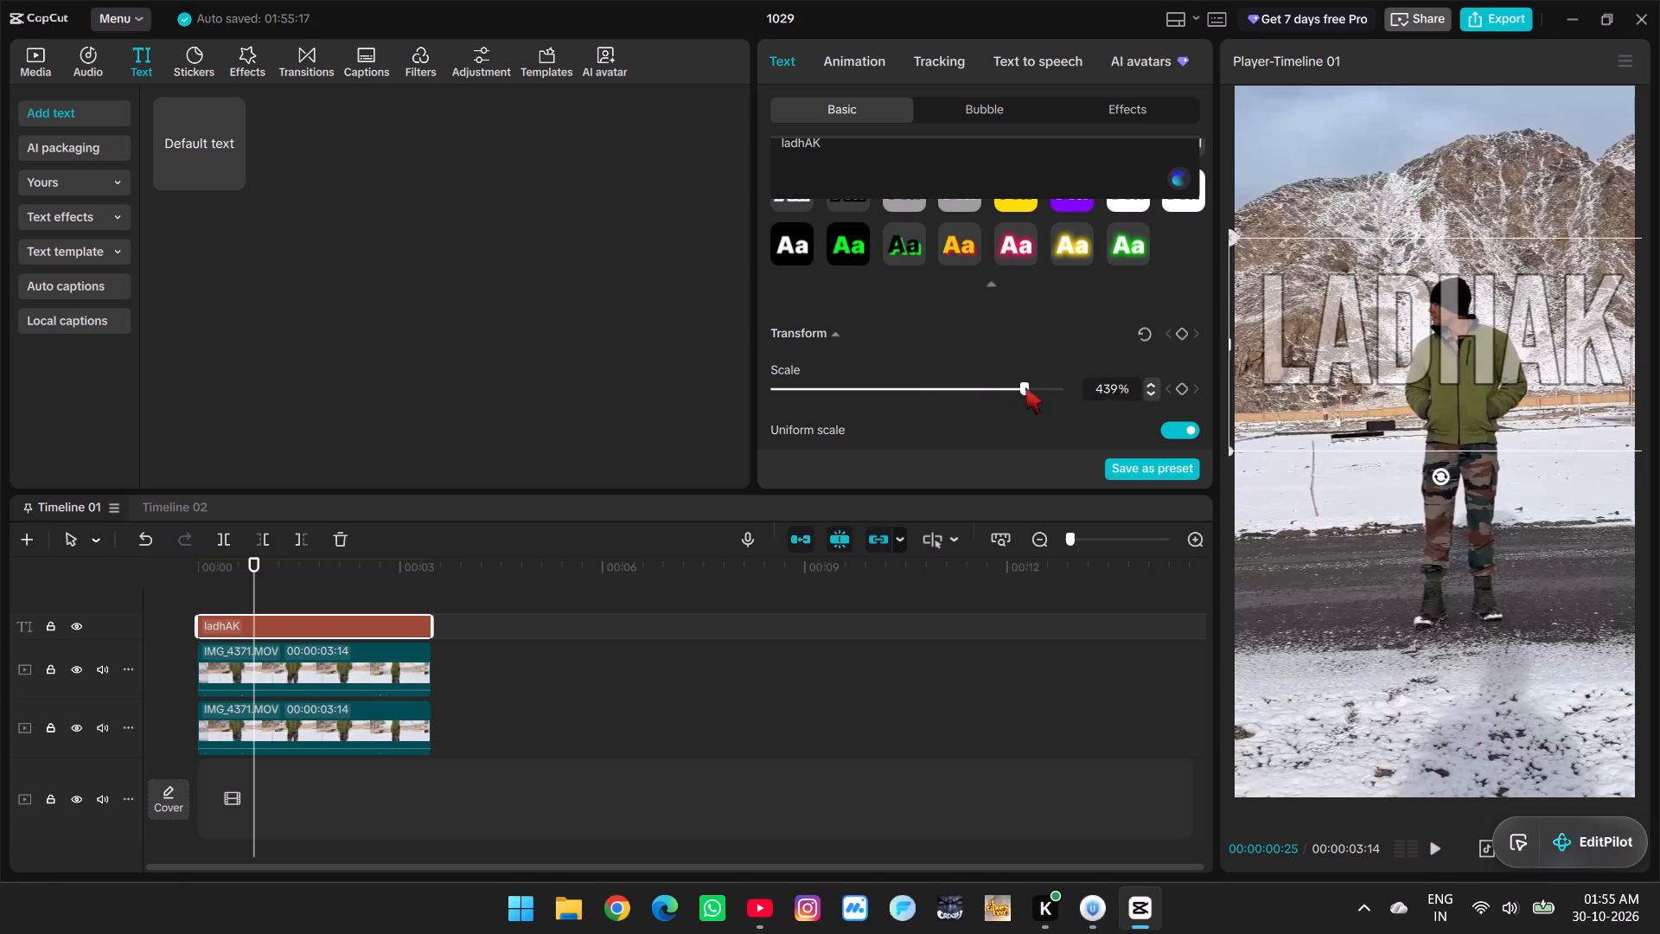
pyautogui.scroll(1, 881, 263)
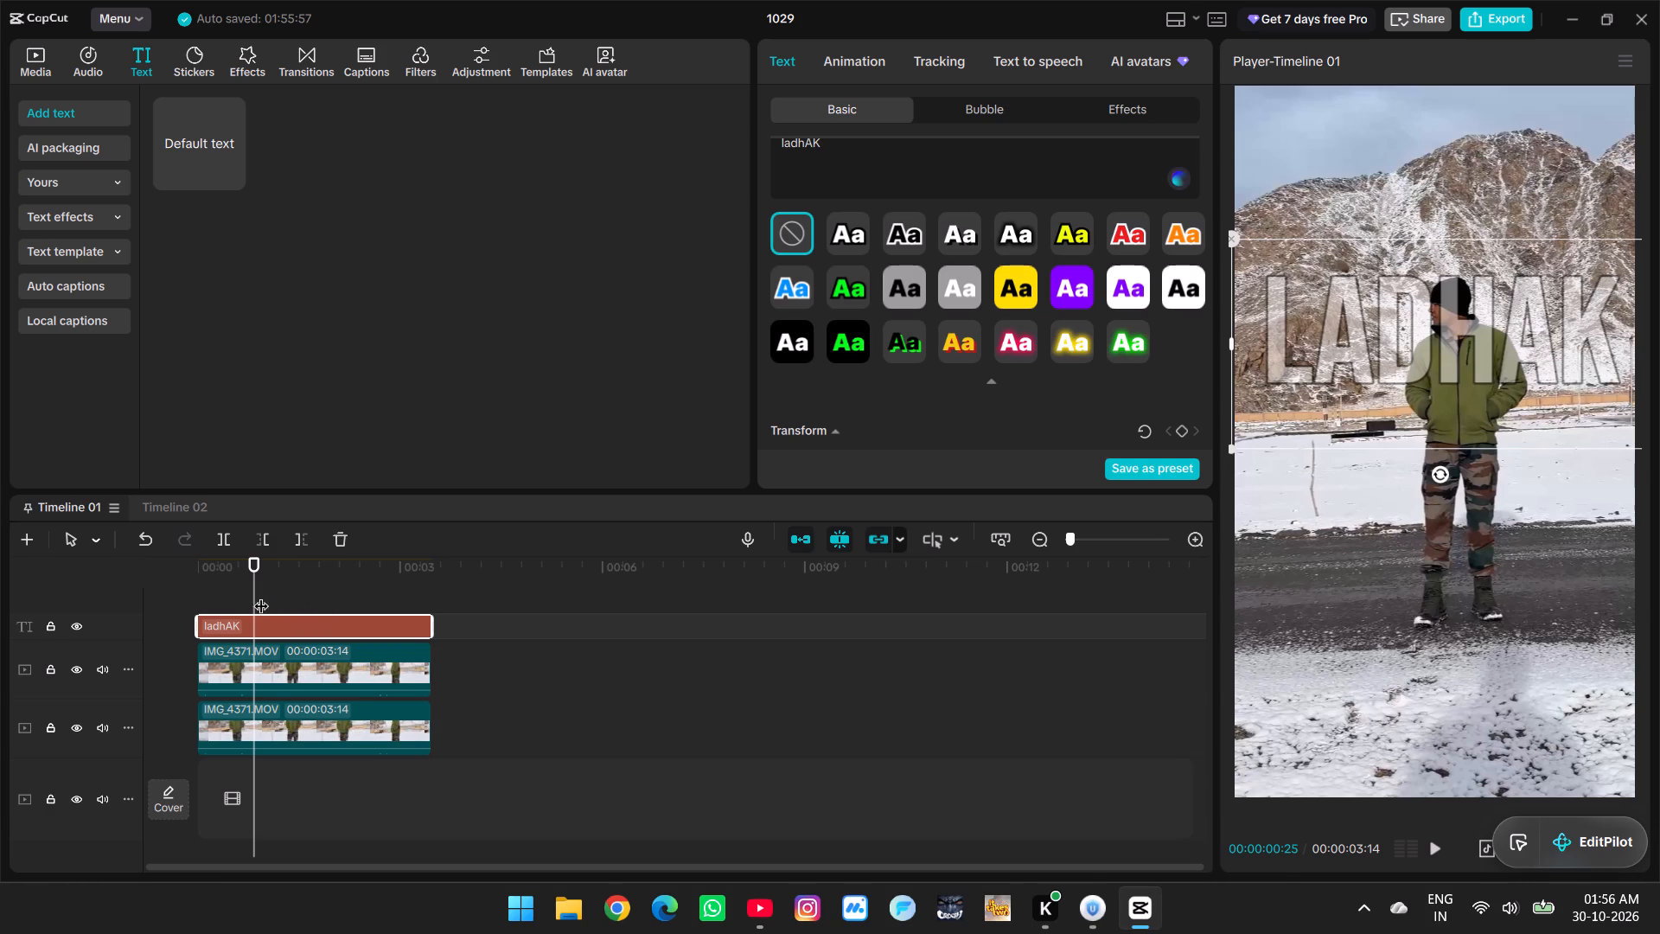
# Preview the frames around 00:00:01:09 and toggle the upper IMG_4371.MOV track's visibility to check its effect.
pyautogui.moveTo(251, 585); pyautogui.dragTo(279, 606)
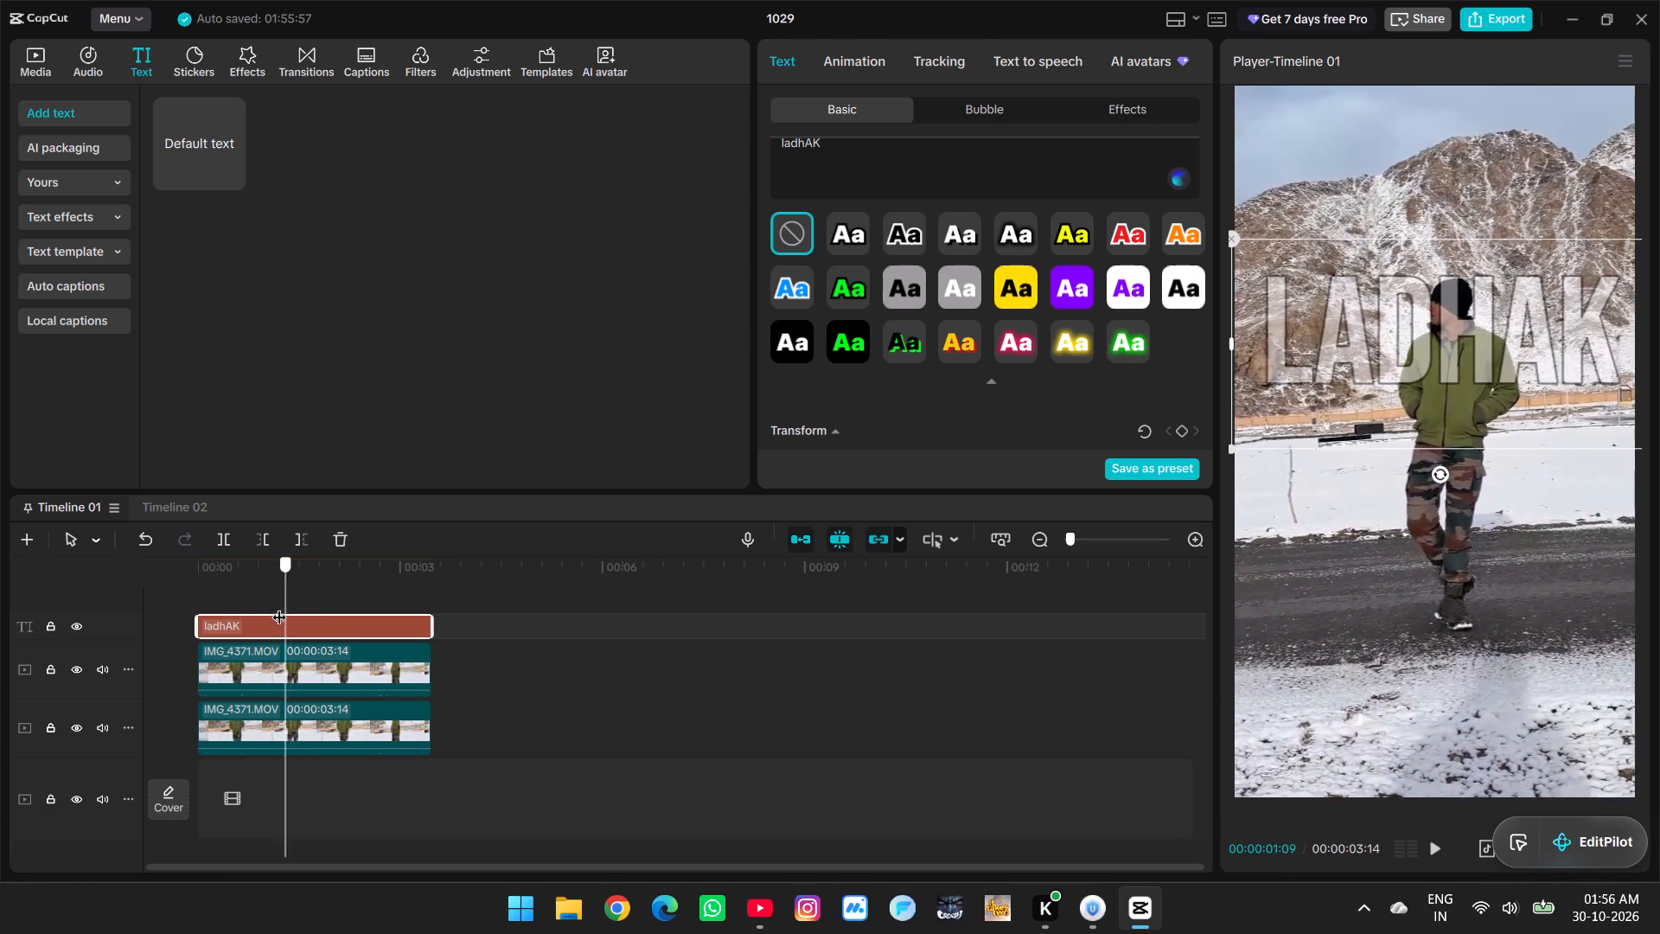
pyautogui.moveTo(279, 606); pyautogui.dragTo(252, 604)
pyautogui.click(298, 680)
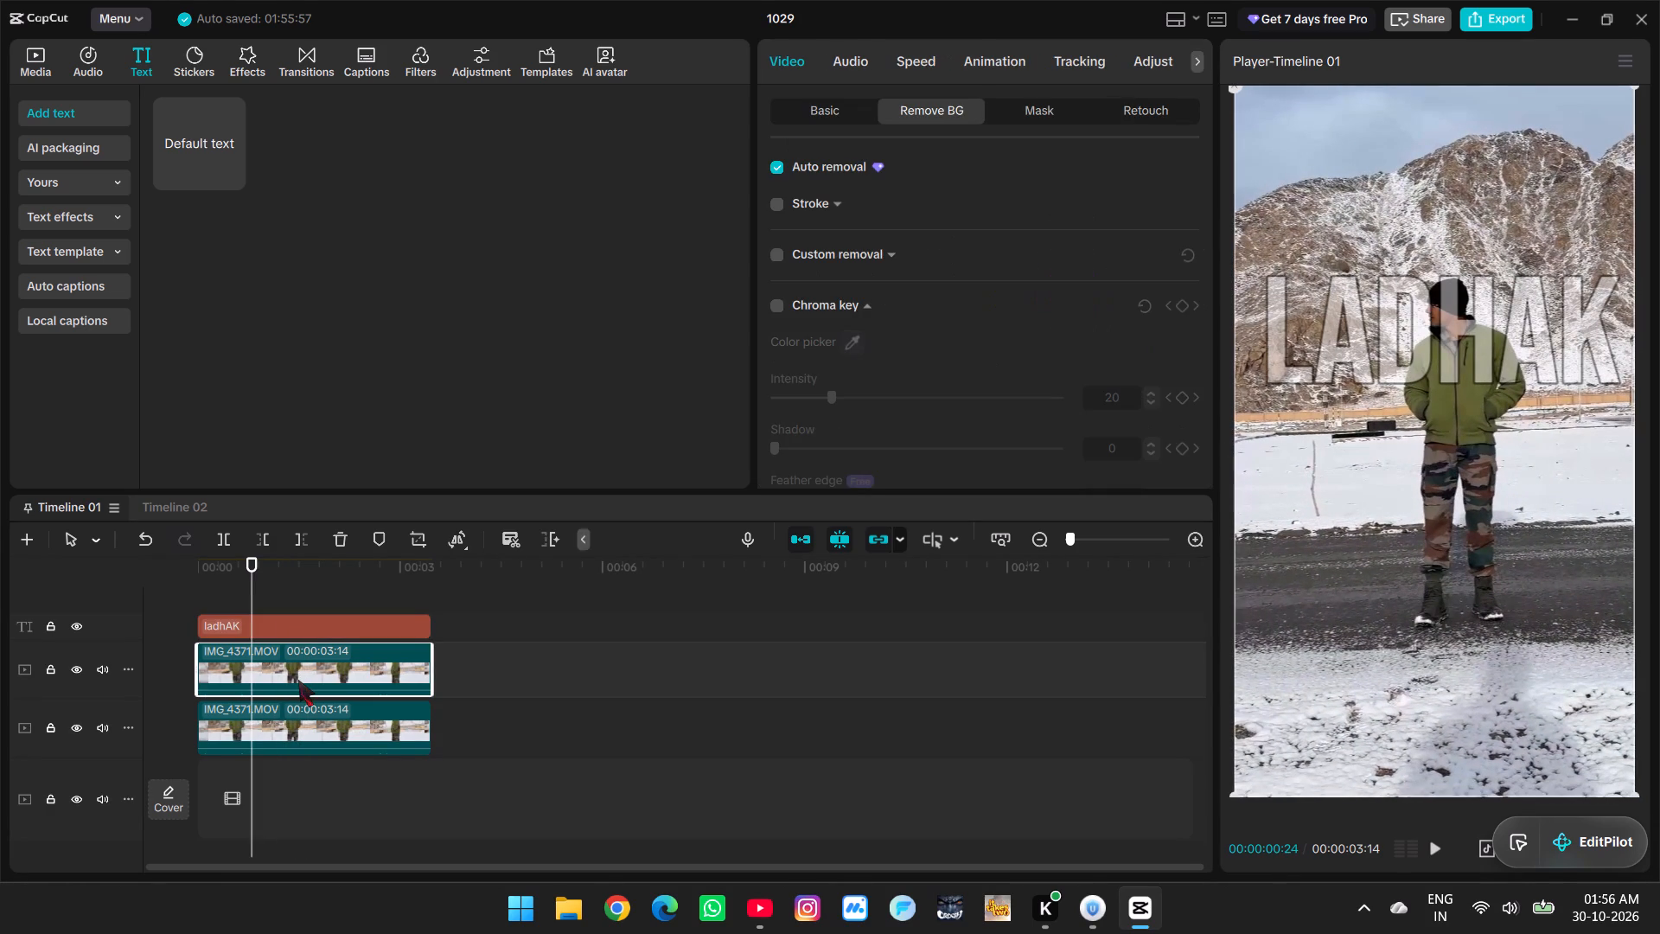
pyautogui.click(75, 671)
pyautogui.click(75, 671)
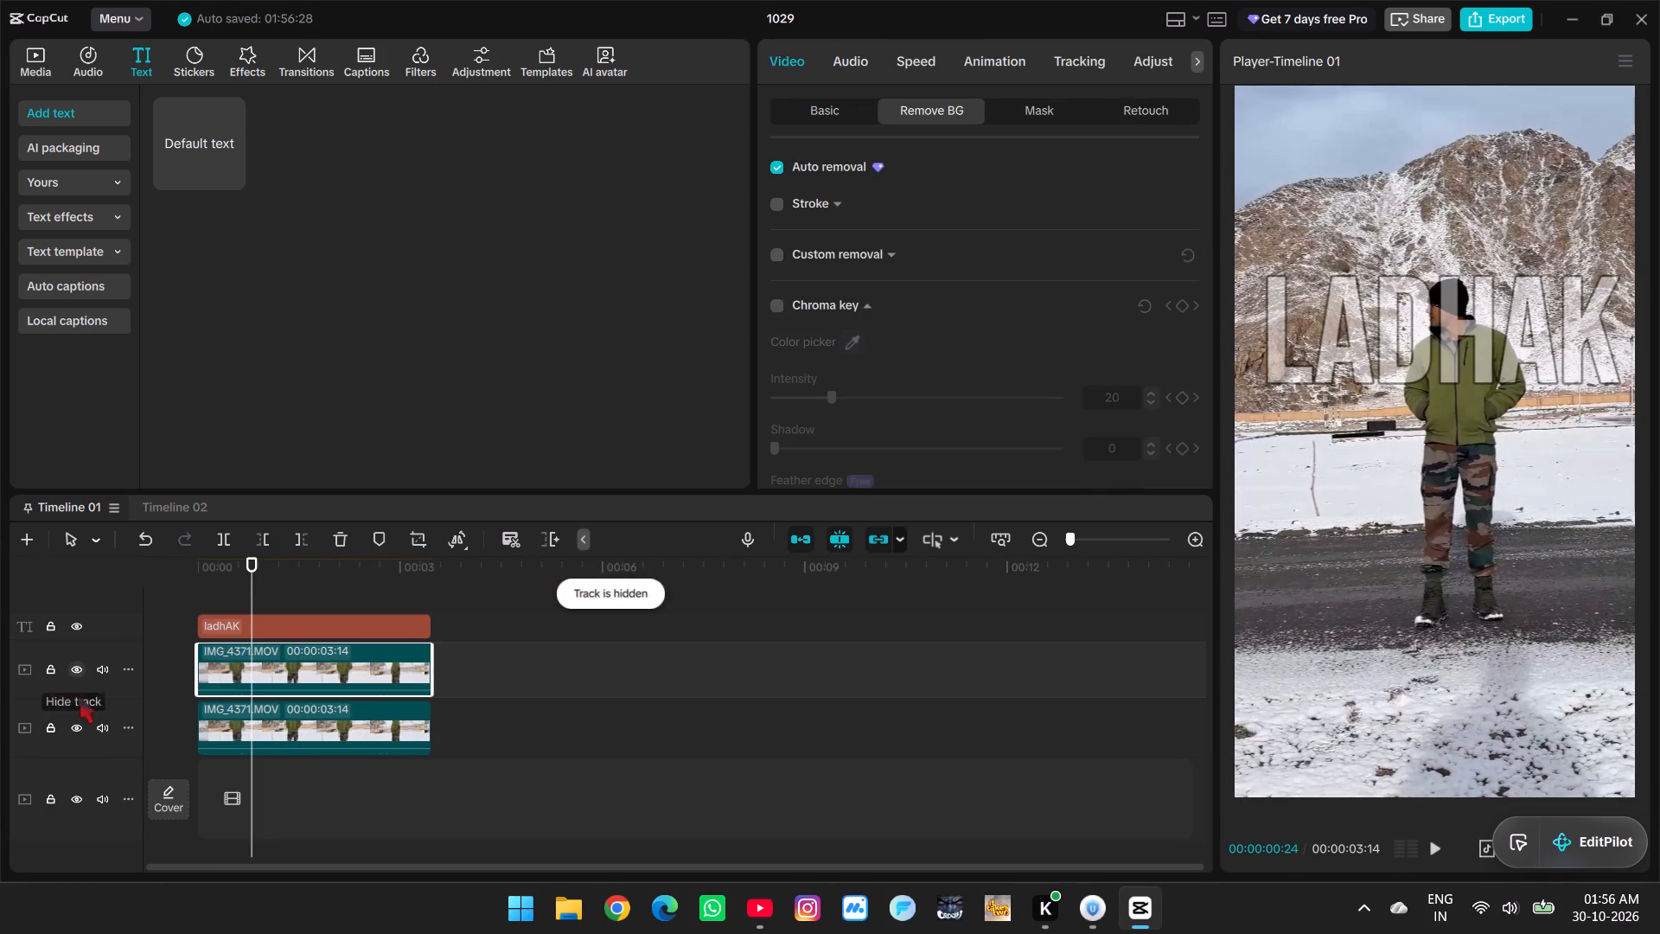
# With the lower track temporarily hidden, move the ladhAK text layer between the two IMG_4371.MOV clips.
pyautogui.click(77, 727)
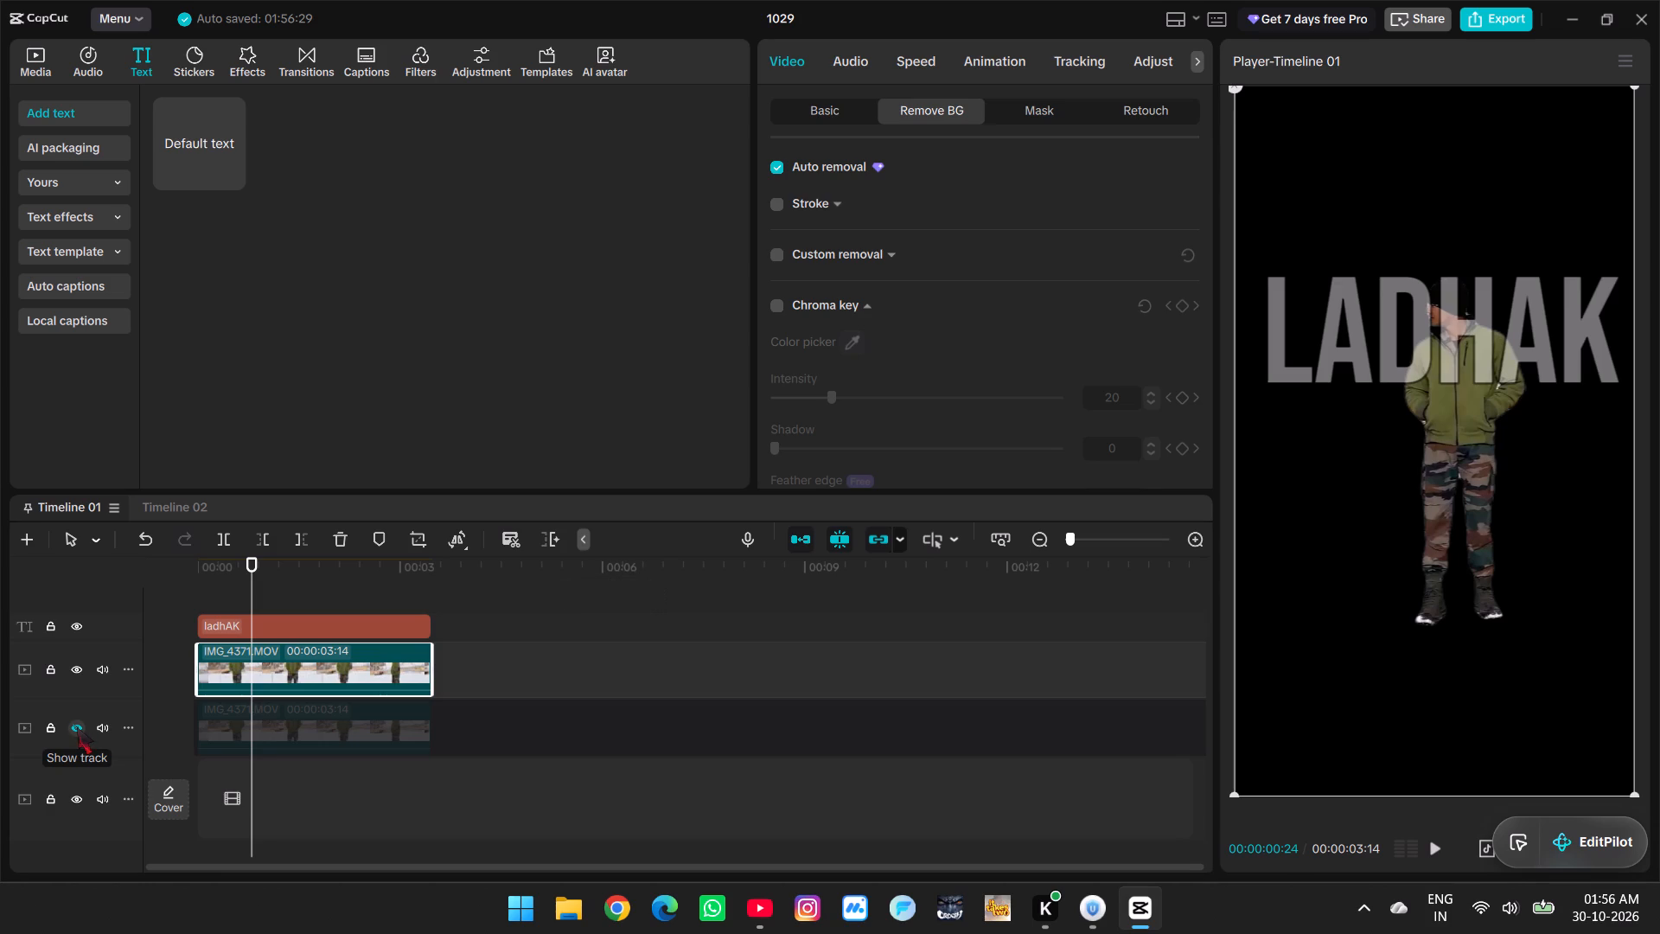
pyautogui.moveTo(279, 624); pyautogui.dragTo(268, 707)
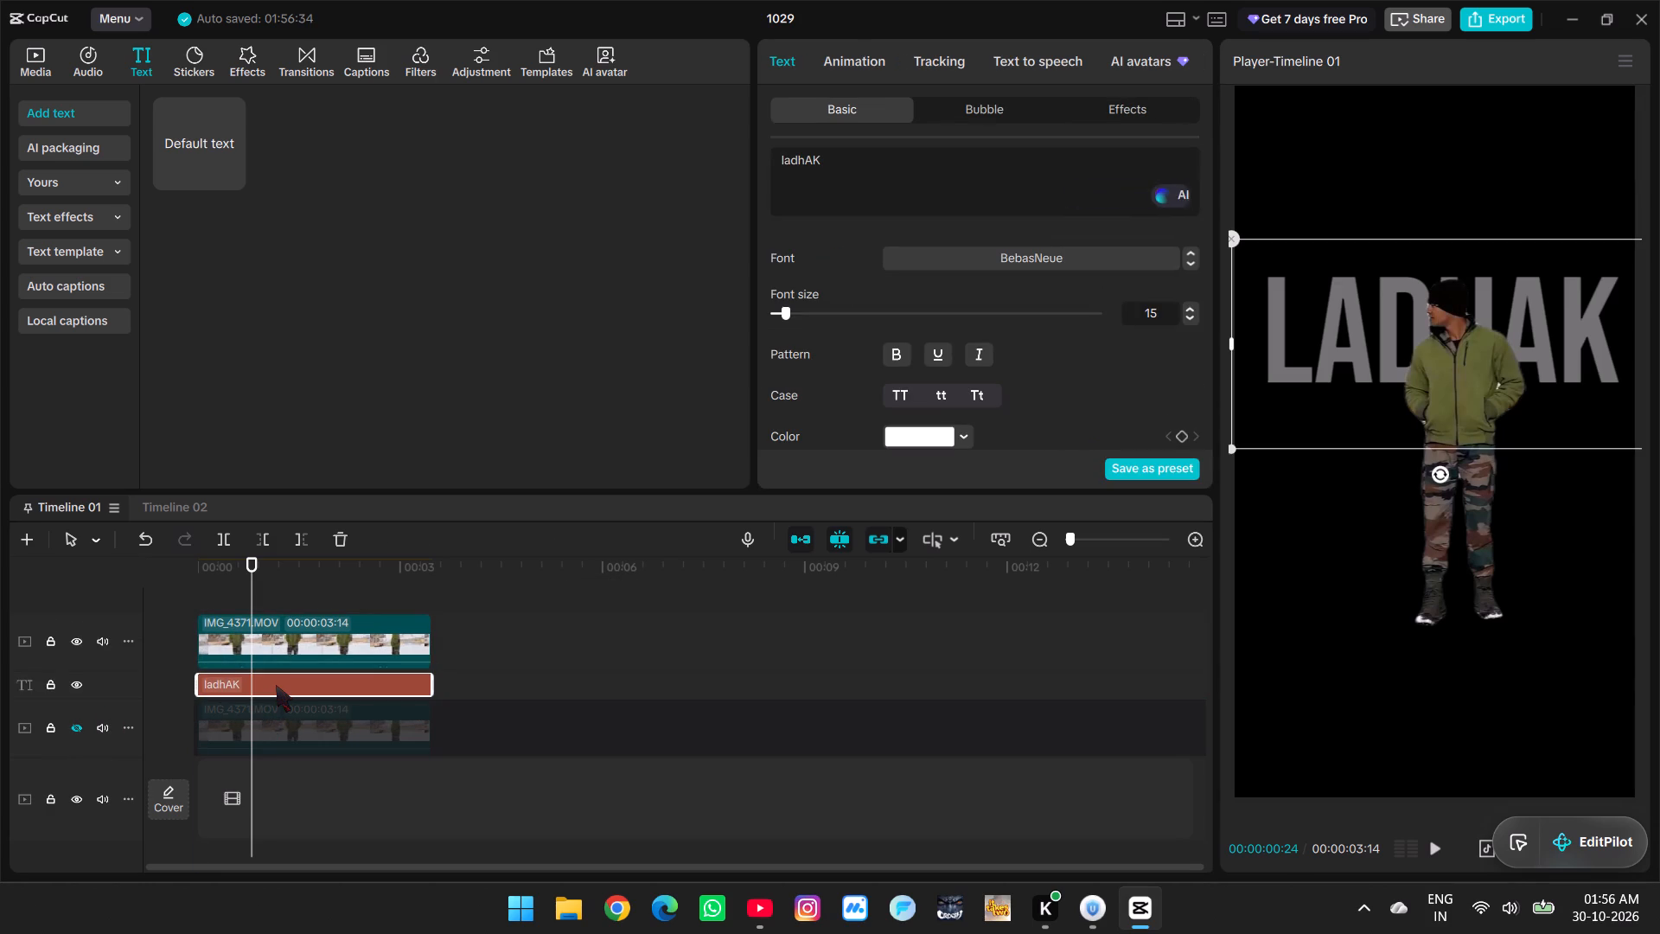
pyautogui.click(78, 729)
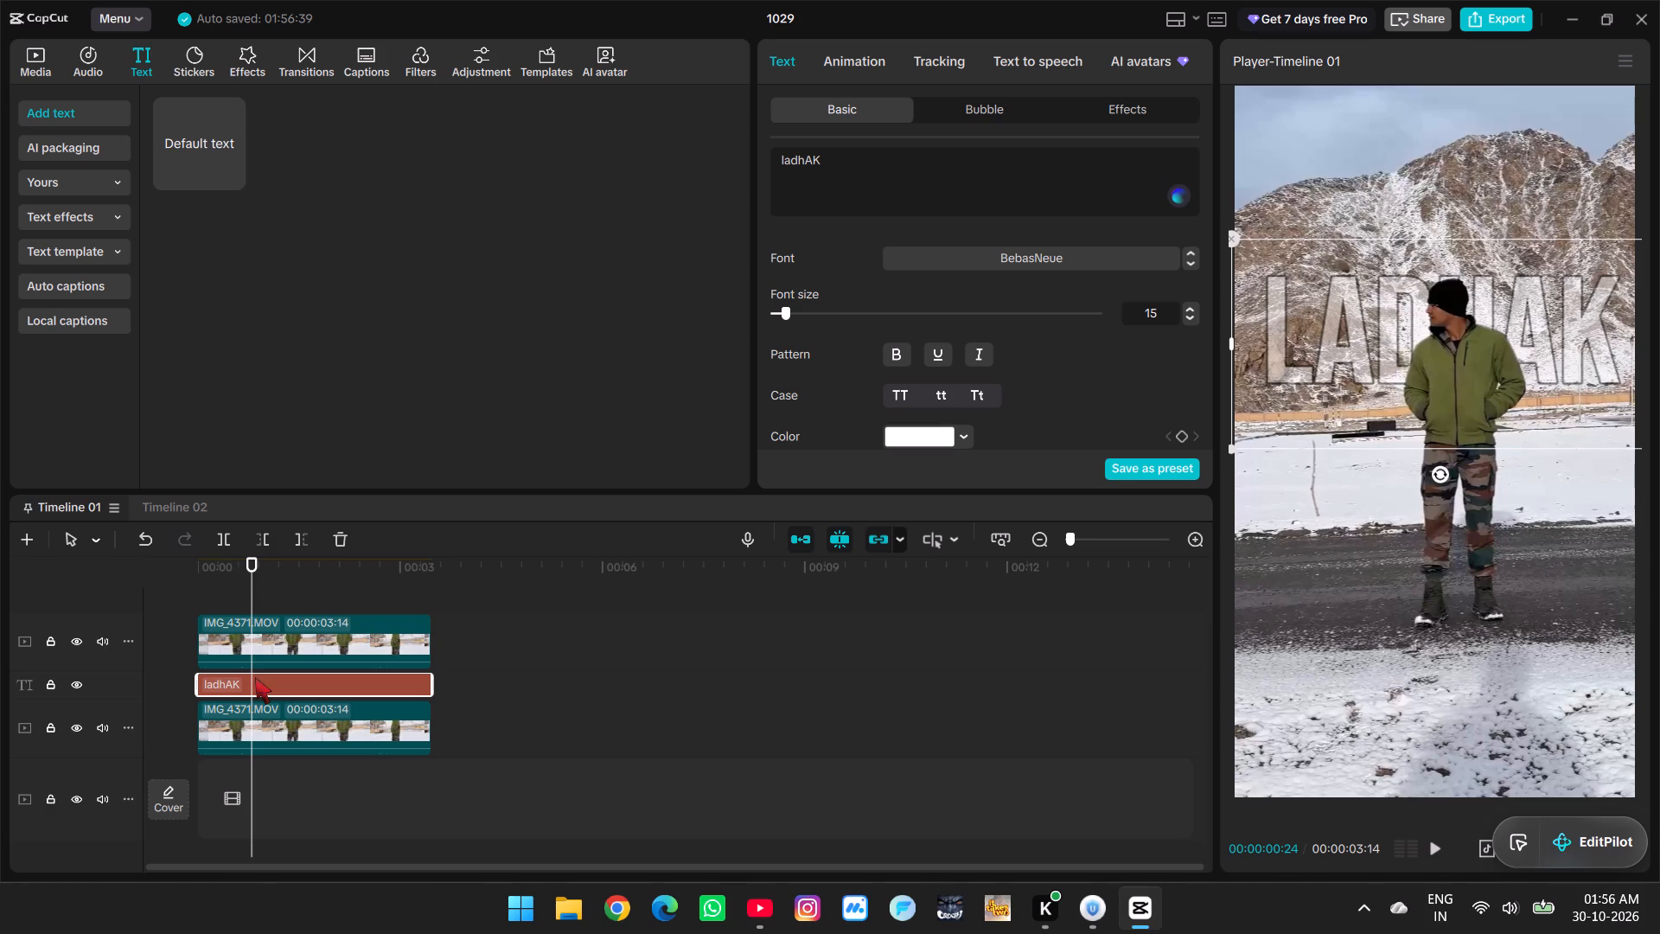
# Review the layer stack and the upper clip's background removal, and preview the text-behind-person effect up to 00:00:01:17.
pyautogui.click(255, 650)
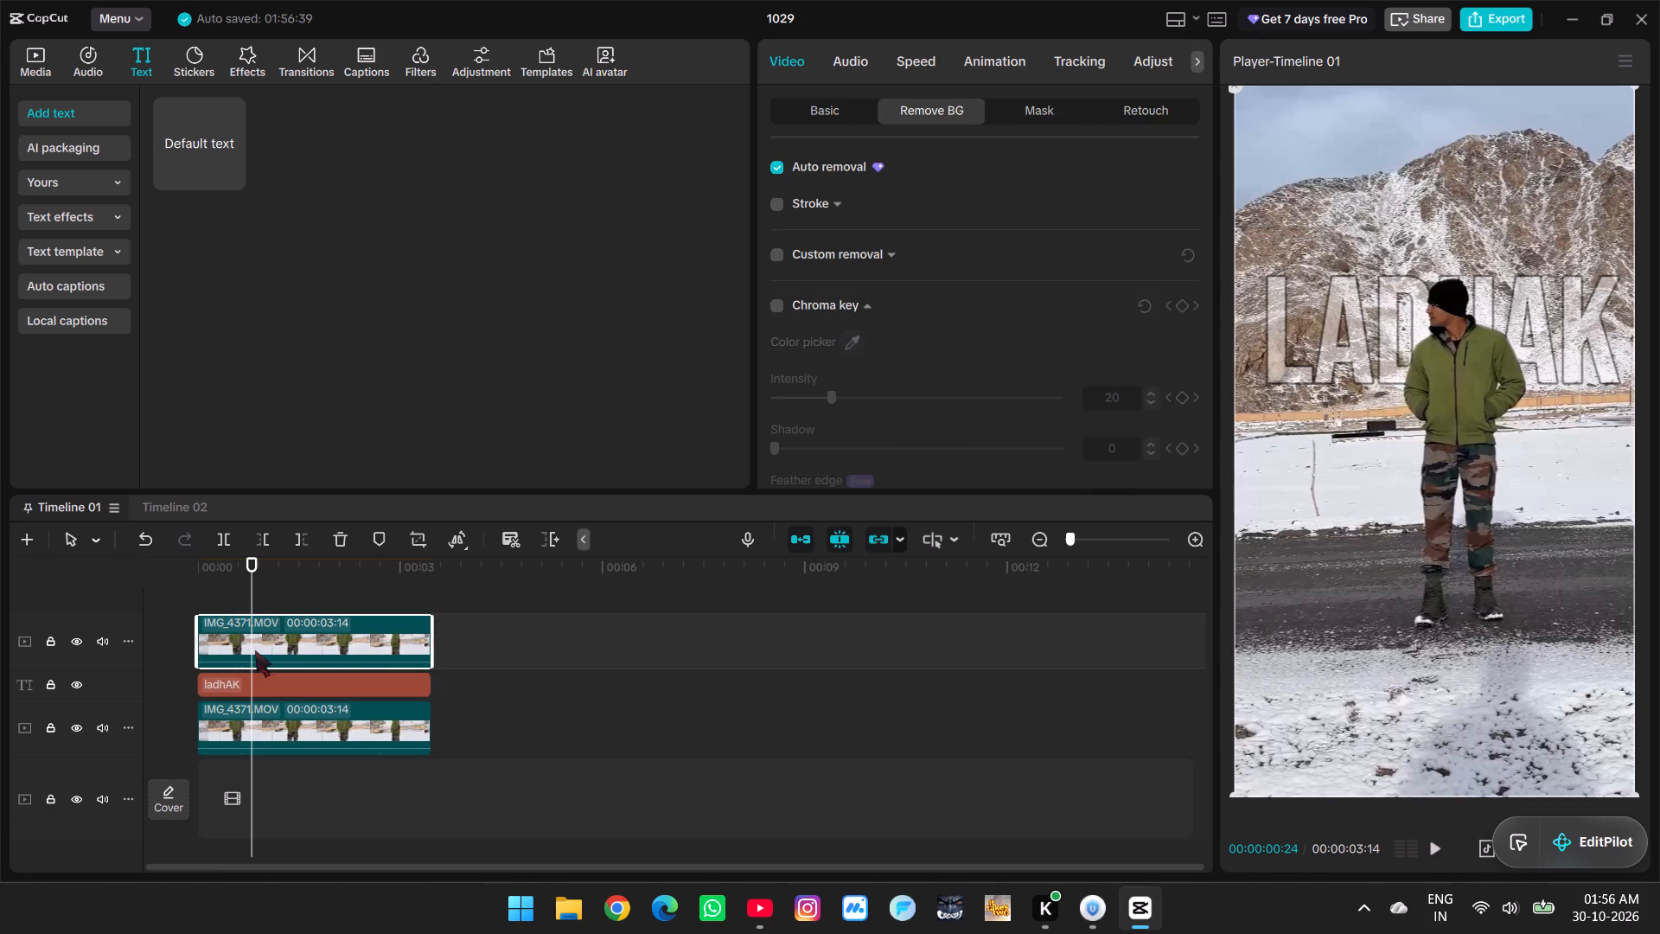
pyautogui.moveTo(462, 684); pyautogui.dragTo(327, 738)
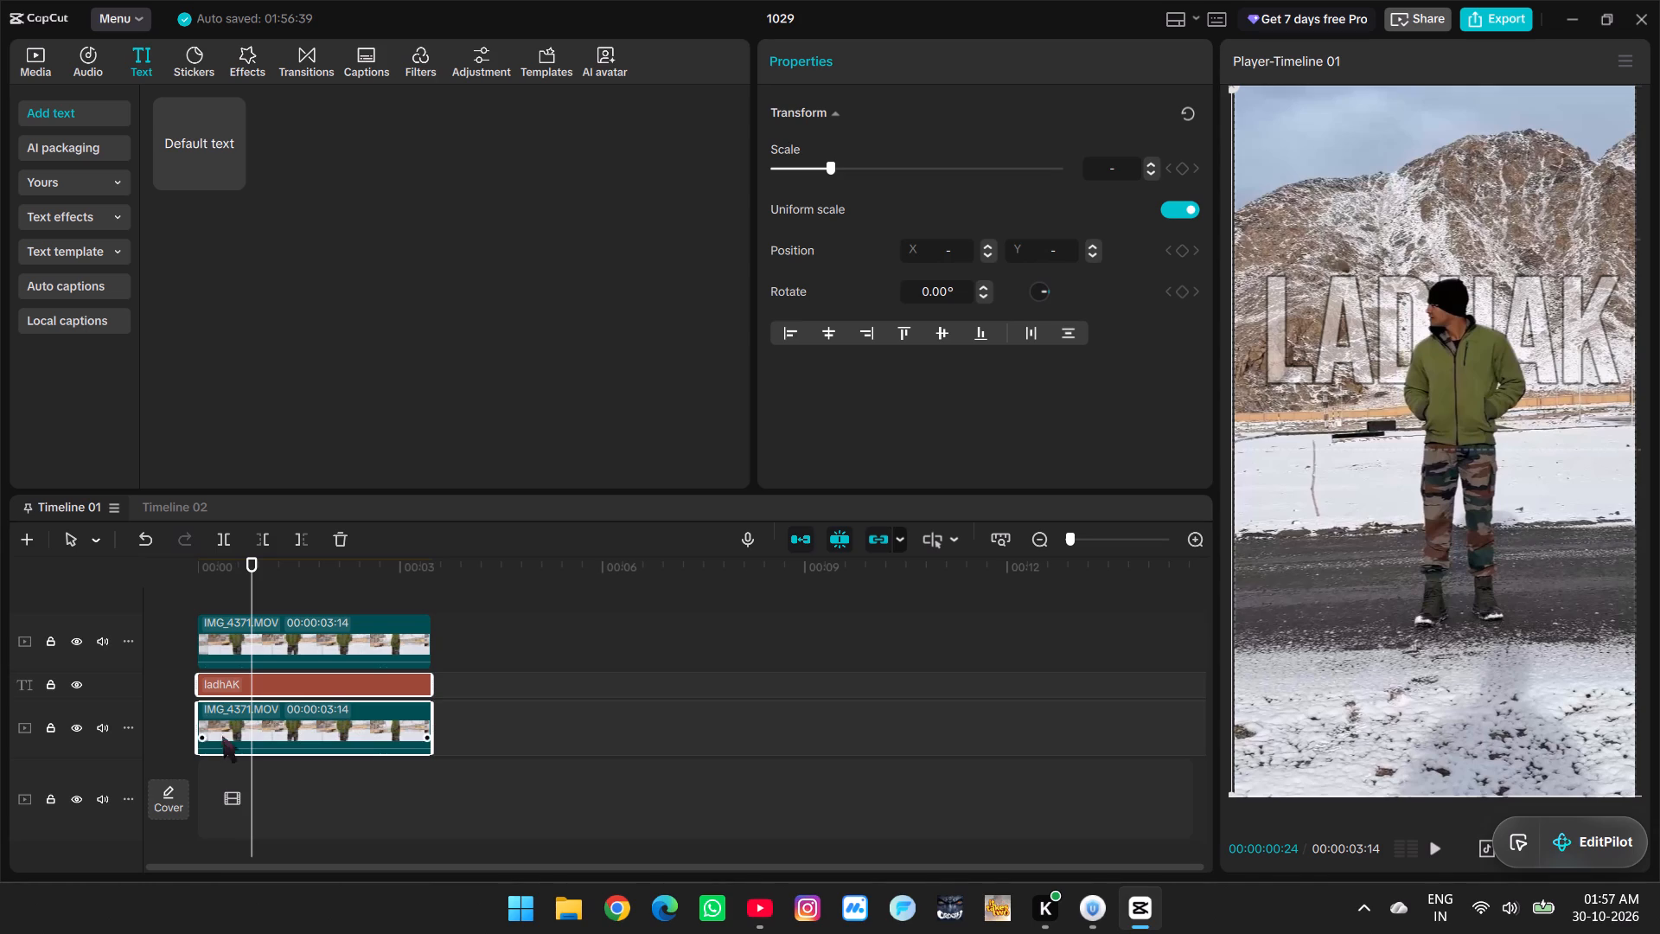
pyautogui.click(311, 802)
pyautogui.moveTo(308, 795); pyautogui.dragTo(284, 791)
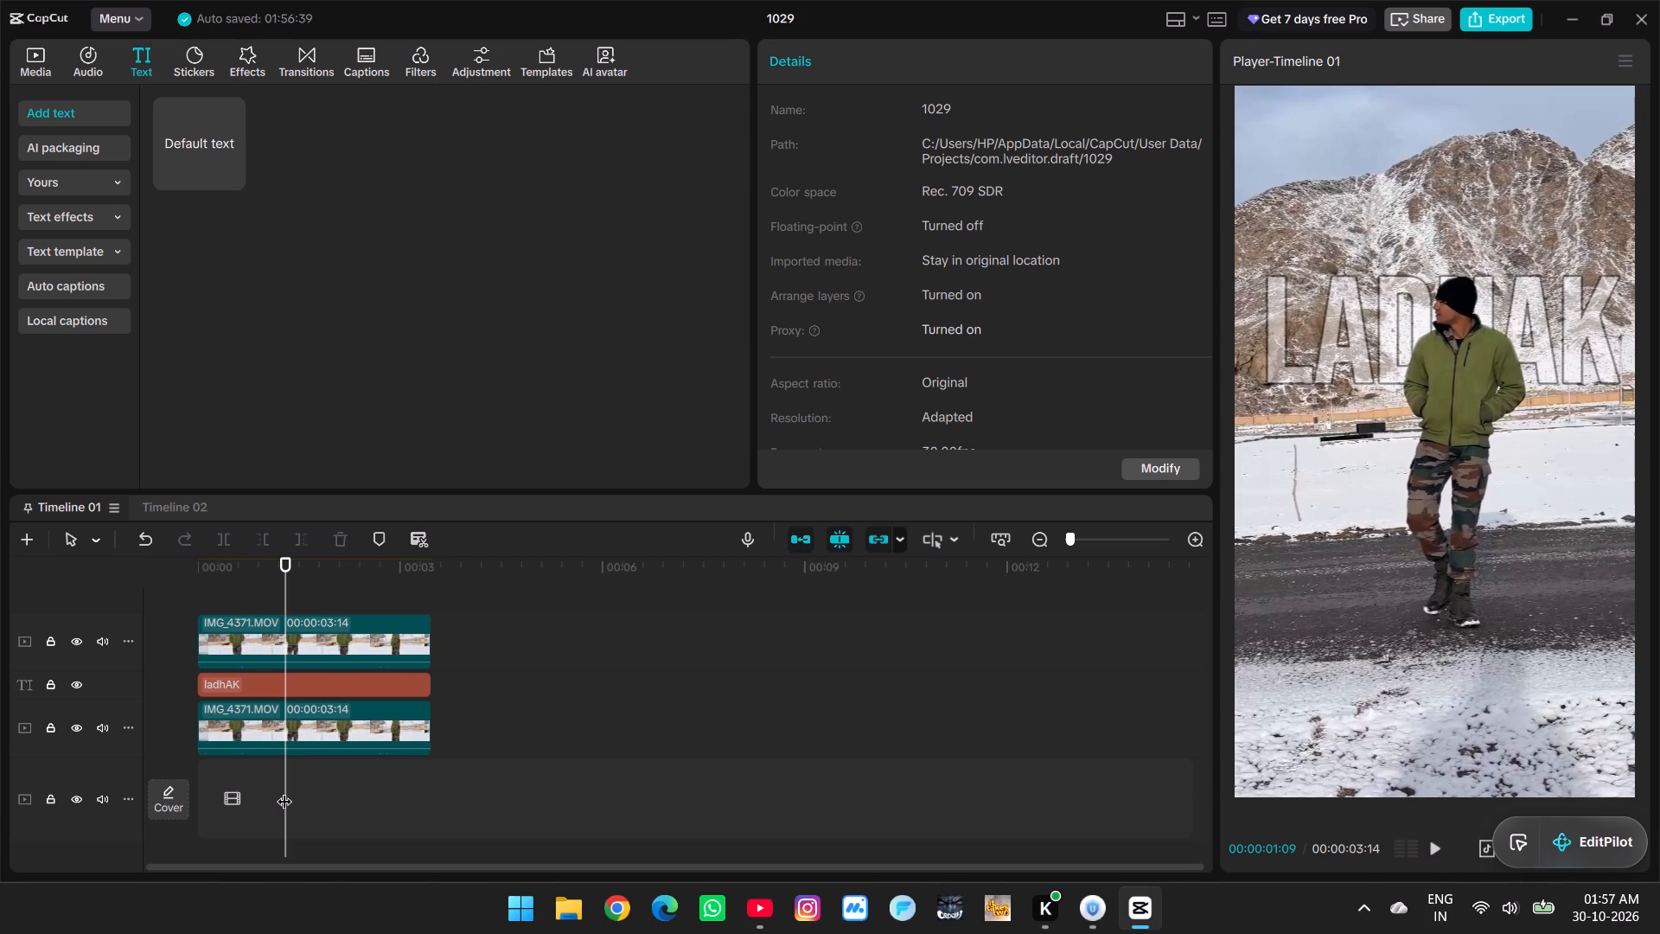
pyautogui.moveTo(284, 790); pyautogui.dragTo(303, 790)
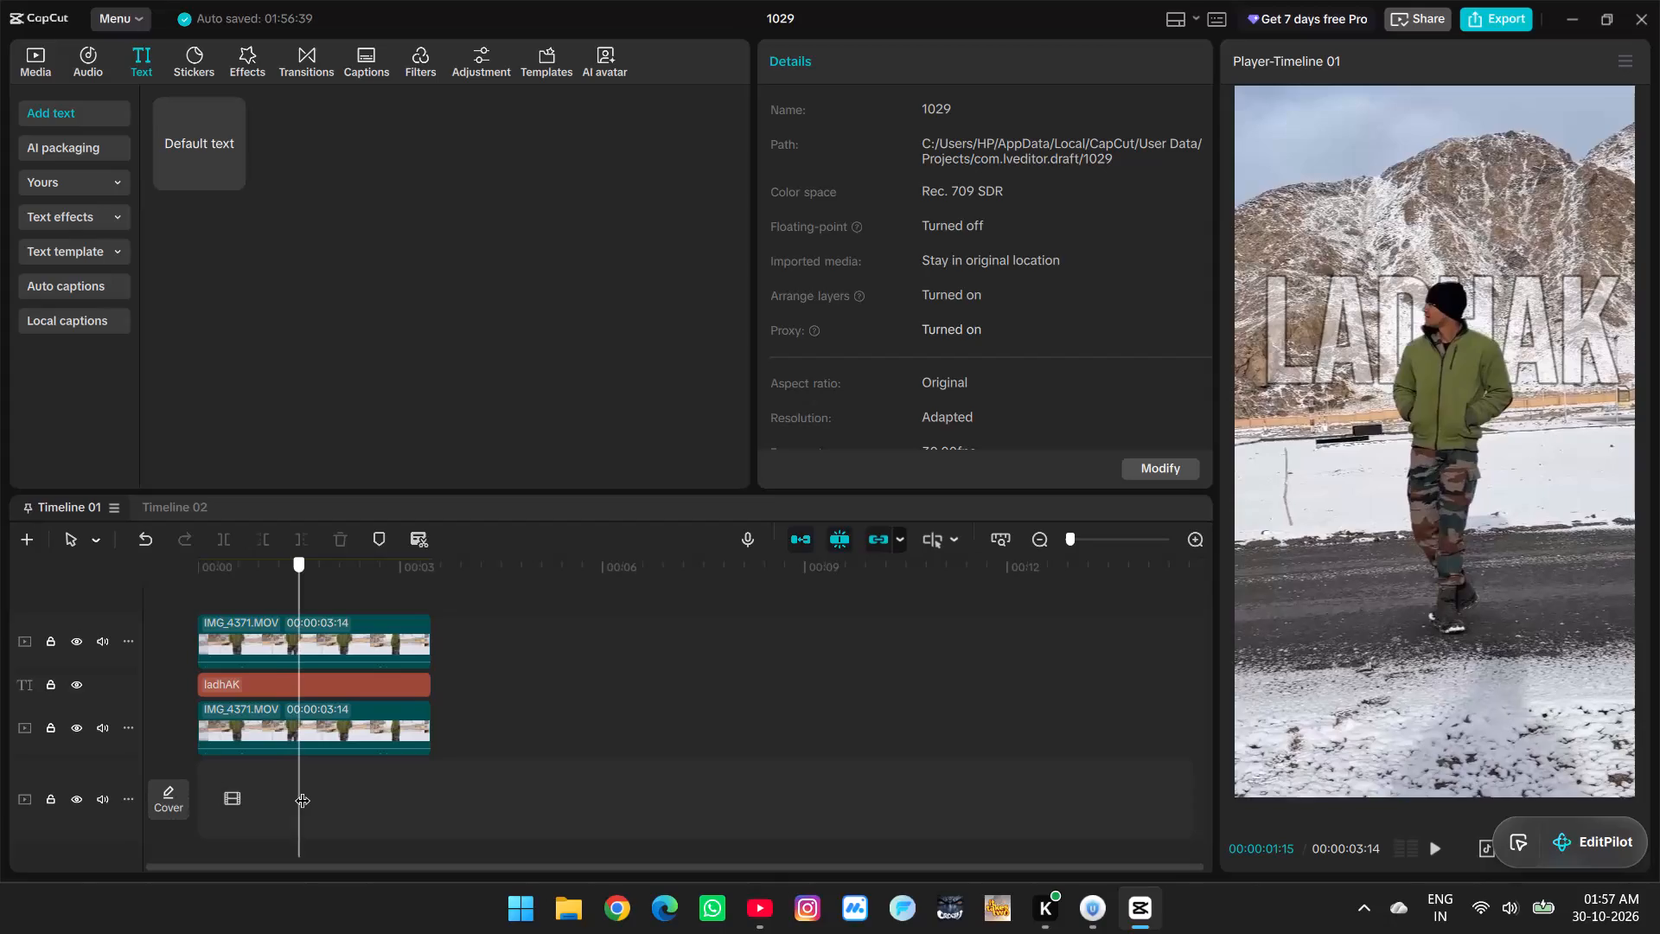
pyautogui.moveTo(303, 790); pyautogui.dragTo(303, 790)
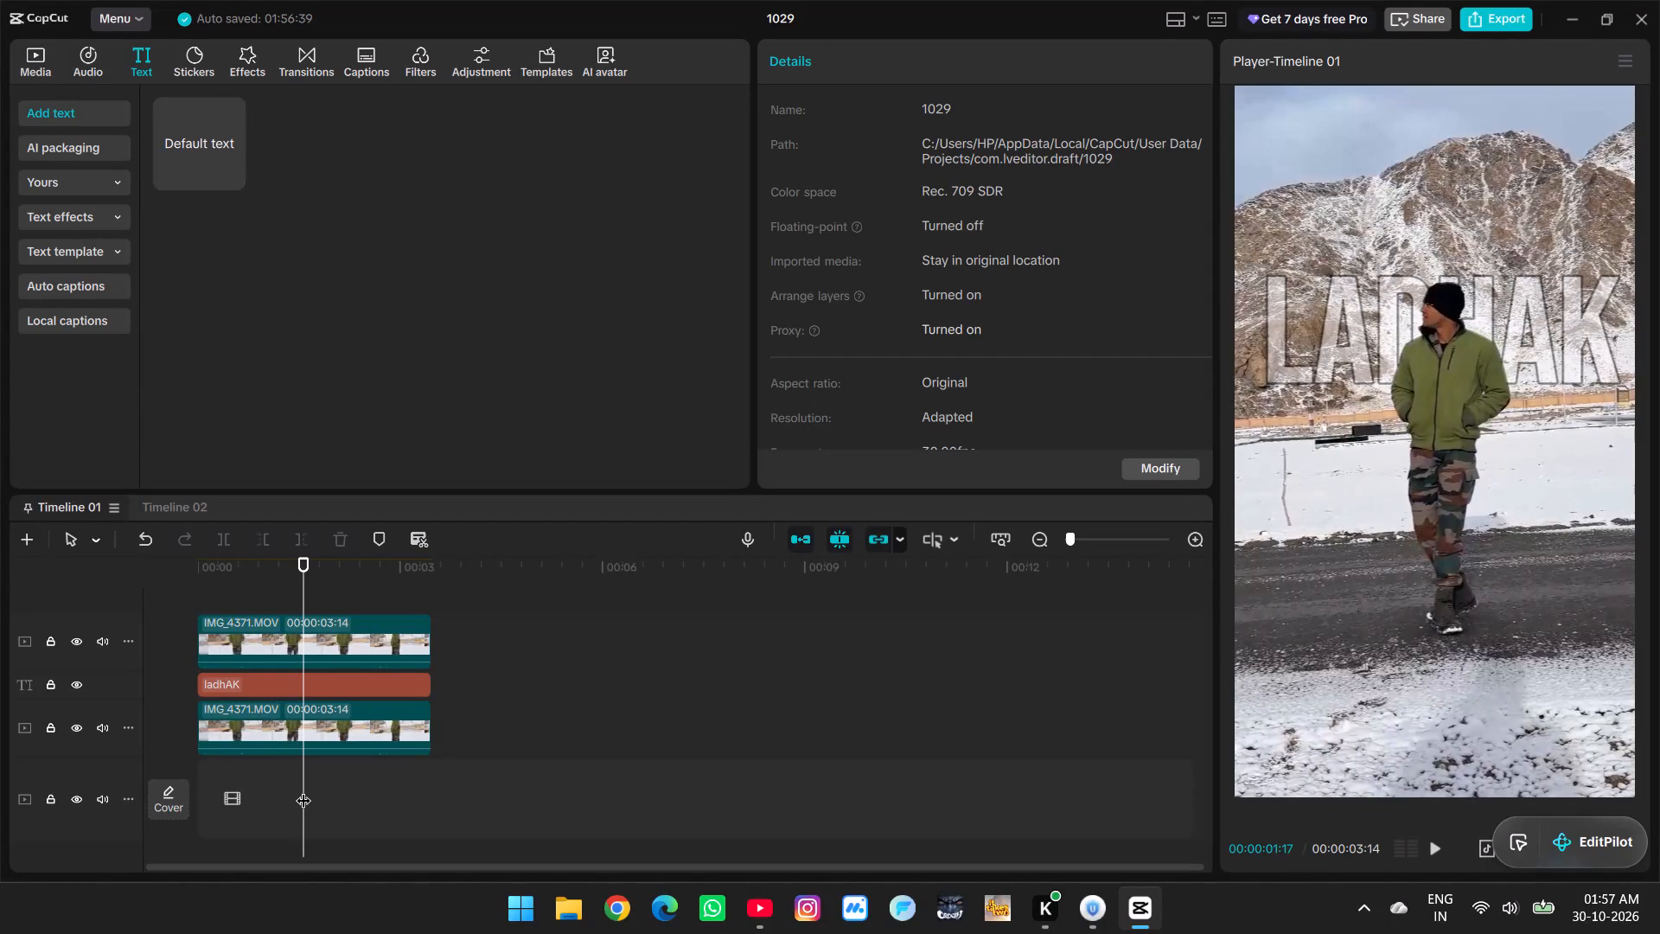
# Preview the text-behind-person effect at earlier frames back to 00:00:00:26 and check the ladhAK text layer.
pyautogui.click(325, 689)
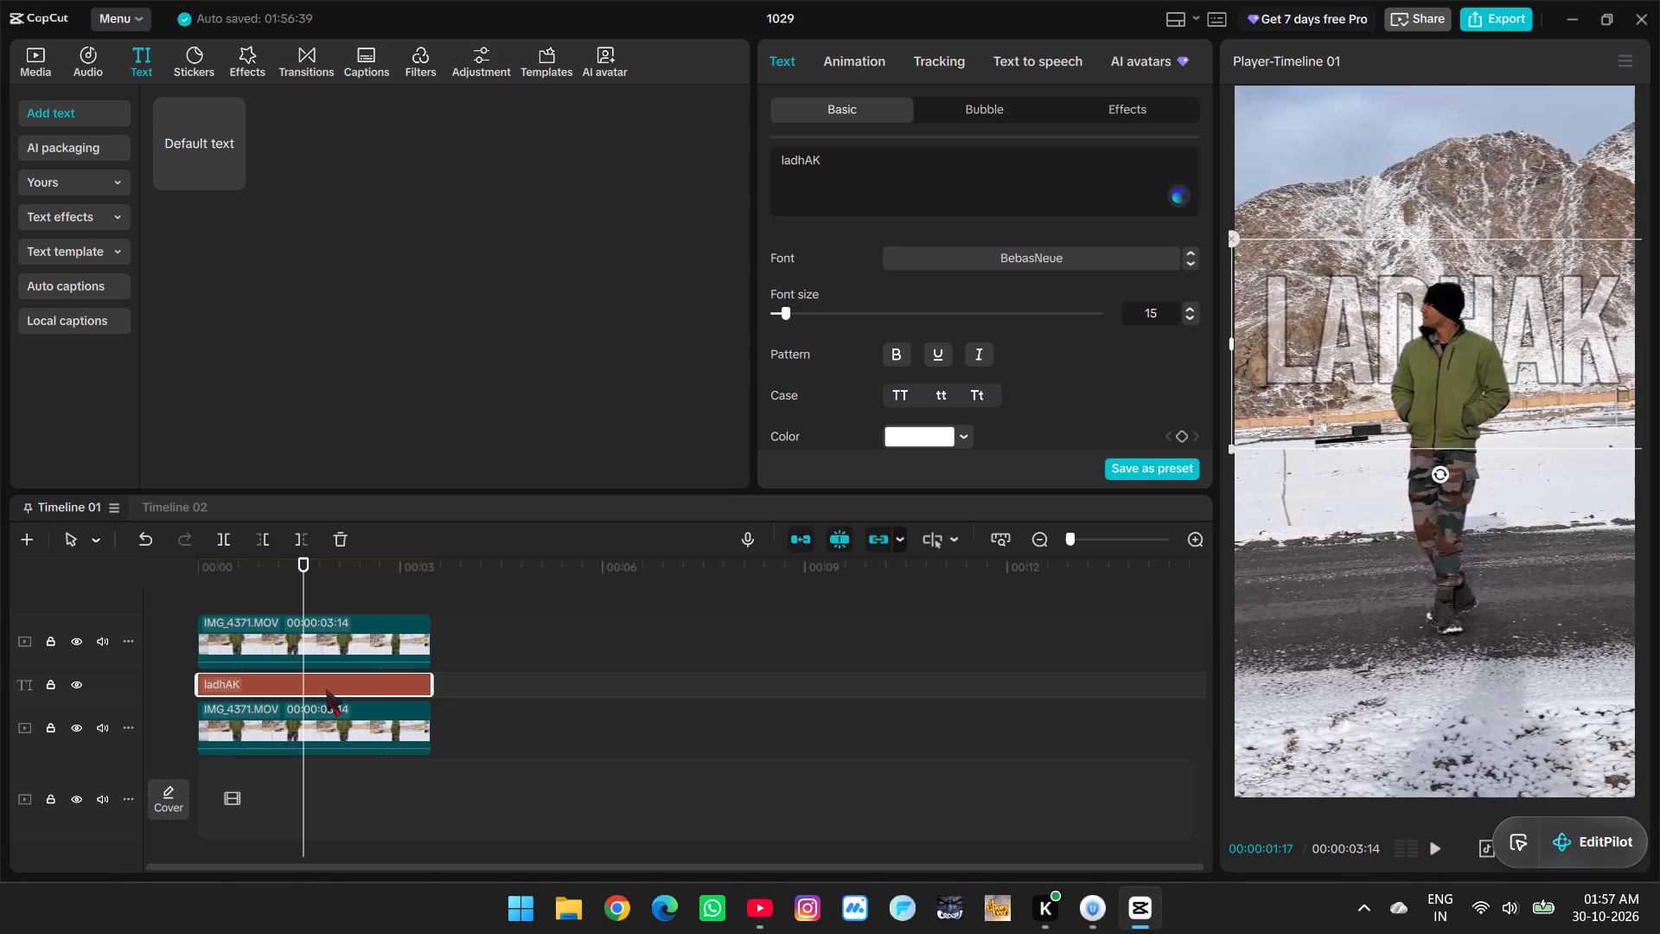
pyautogui.scroll(-1, 876, 383)
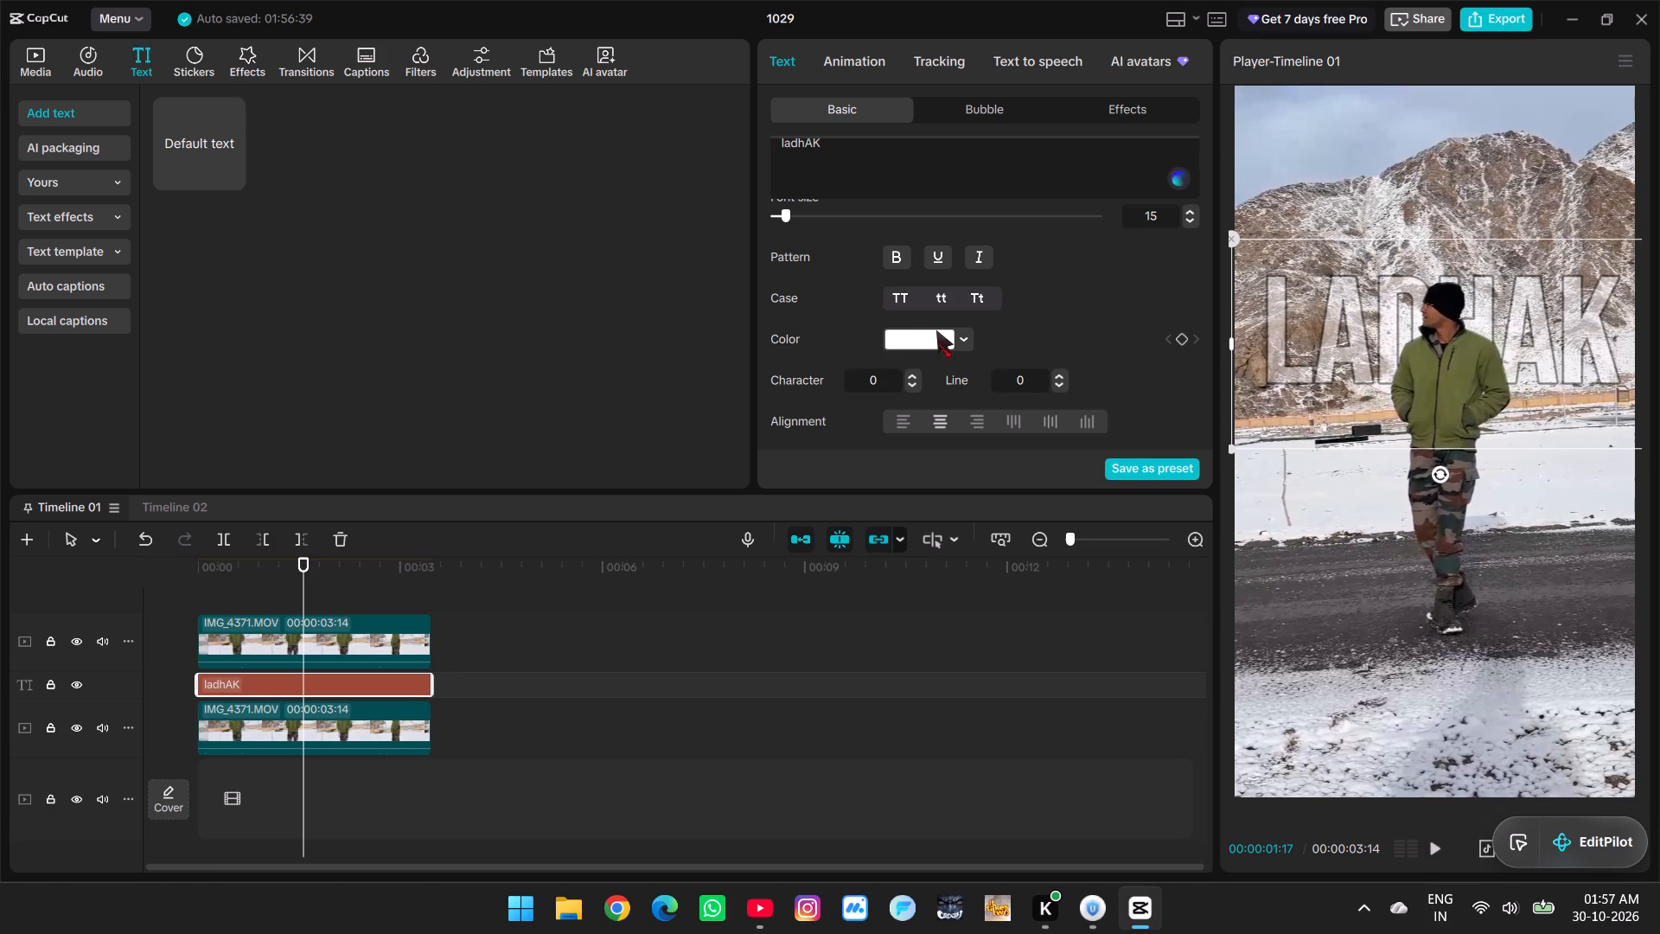
pyautogui.click(282, 600)
pyautogui.moveTo(282, 600); pyautogui.dragTo(263, 598)
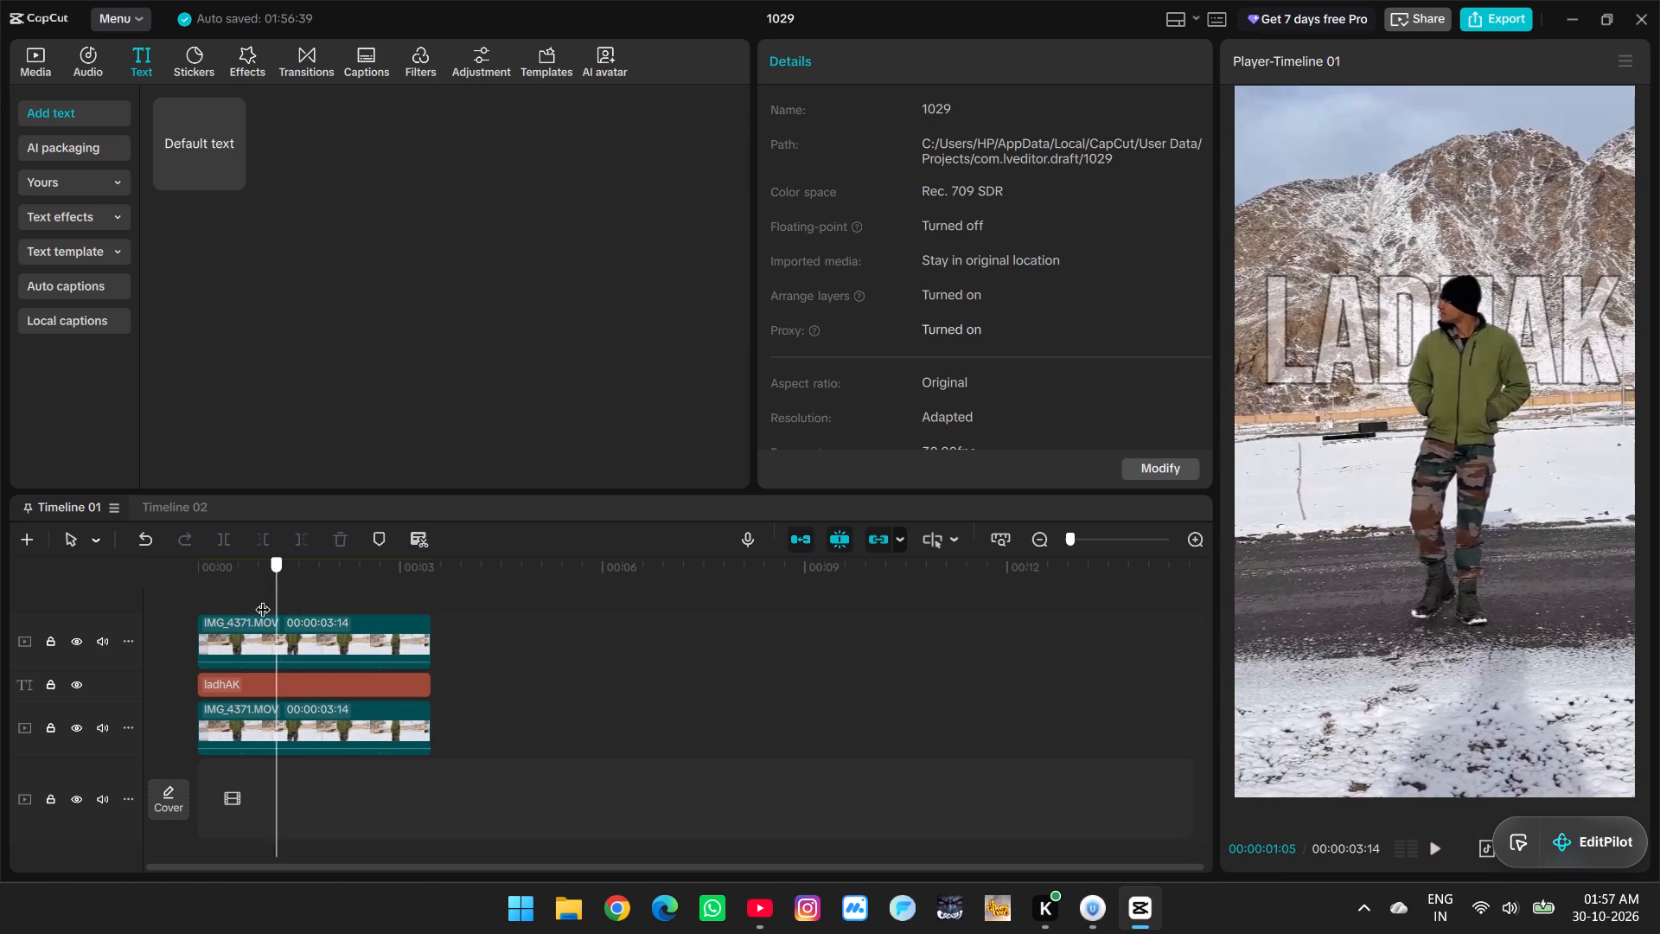
pyautogui.moveTo(263, 598); pyautogui.dragTo(256, 598)
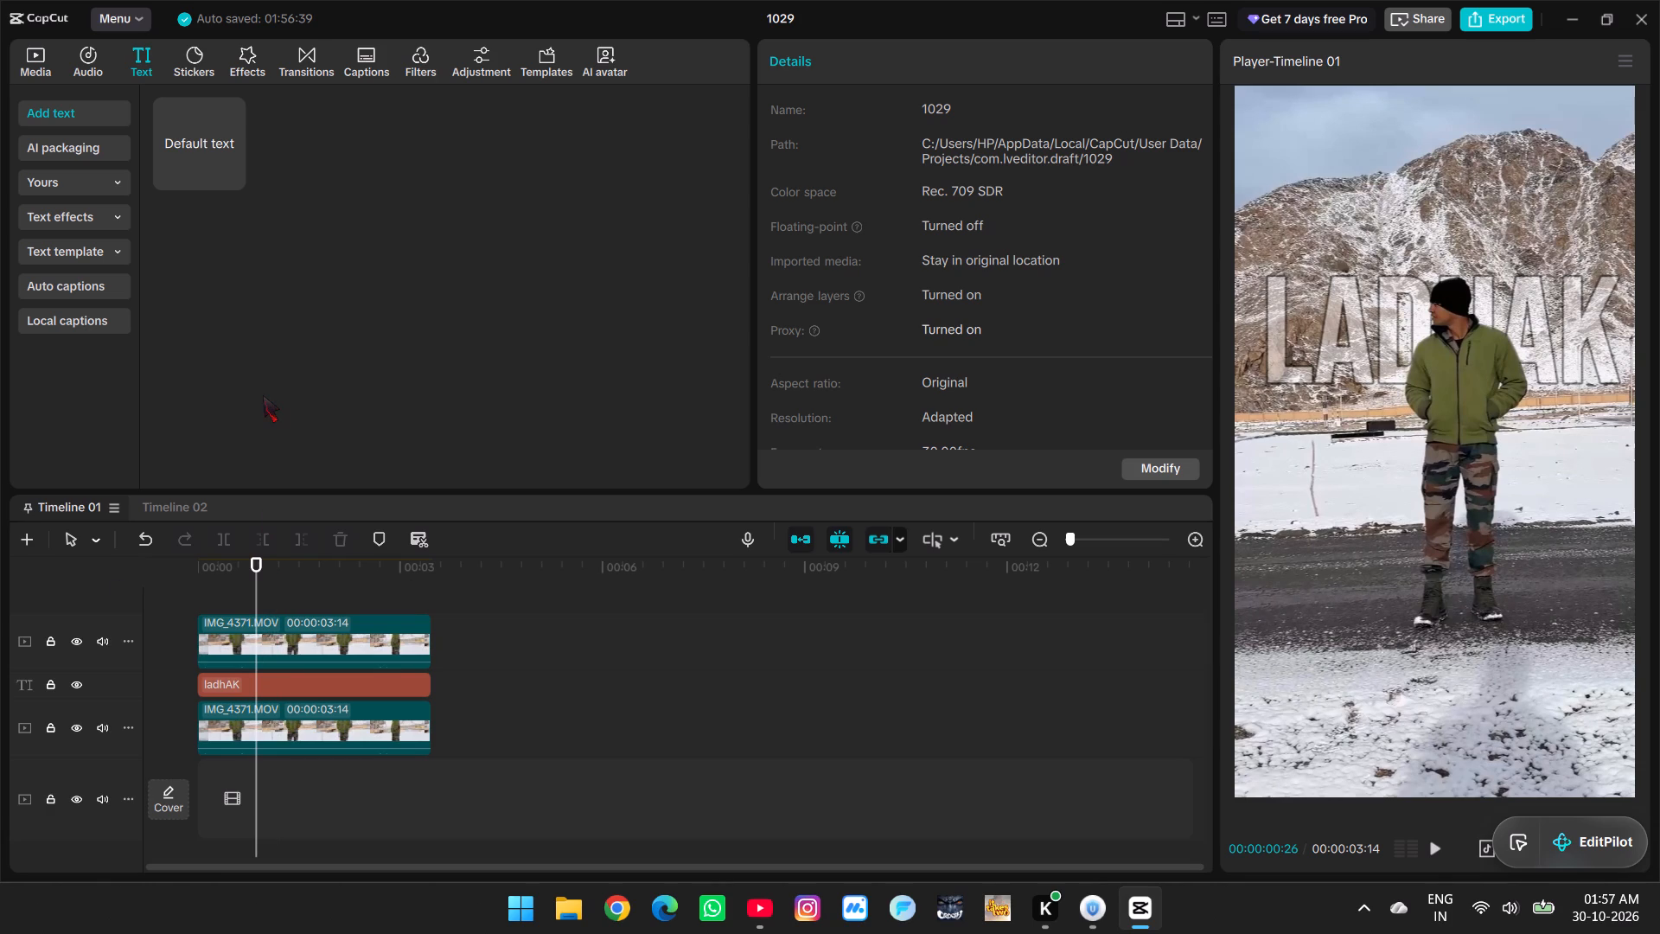
pyautogui.click(281, 681)
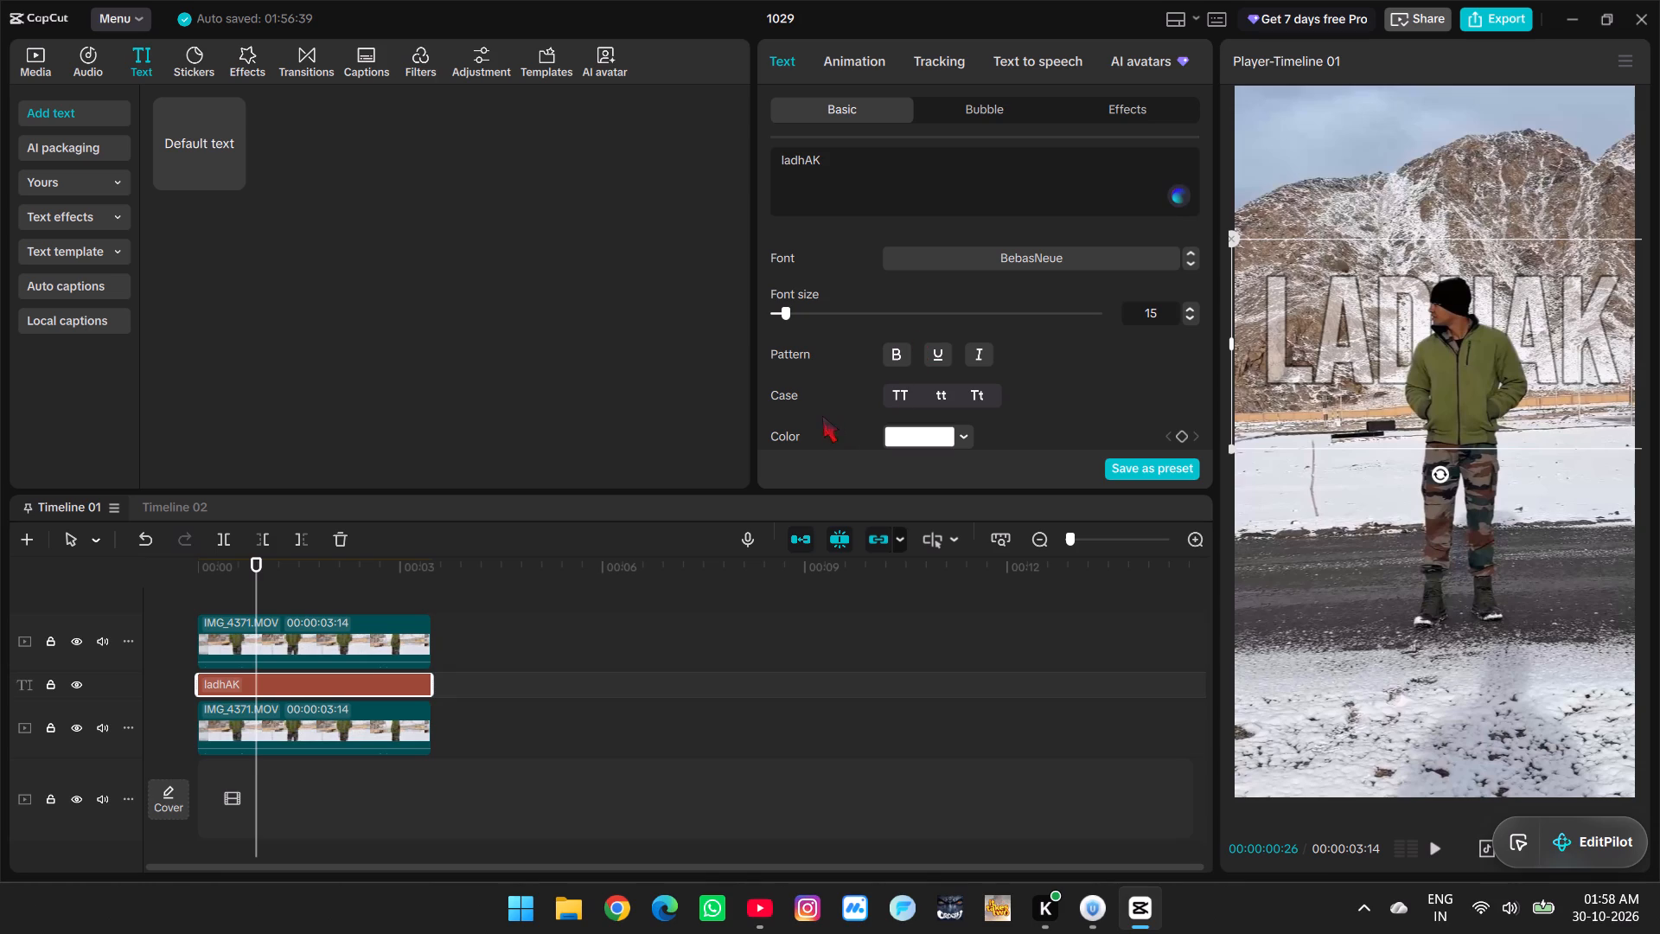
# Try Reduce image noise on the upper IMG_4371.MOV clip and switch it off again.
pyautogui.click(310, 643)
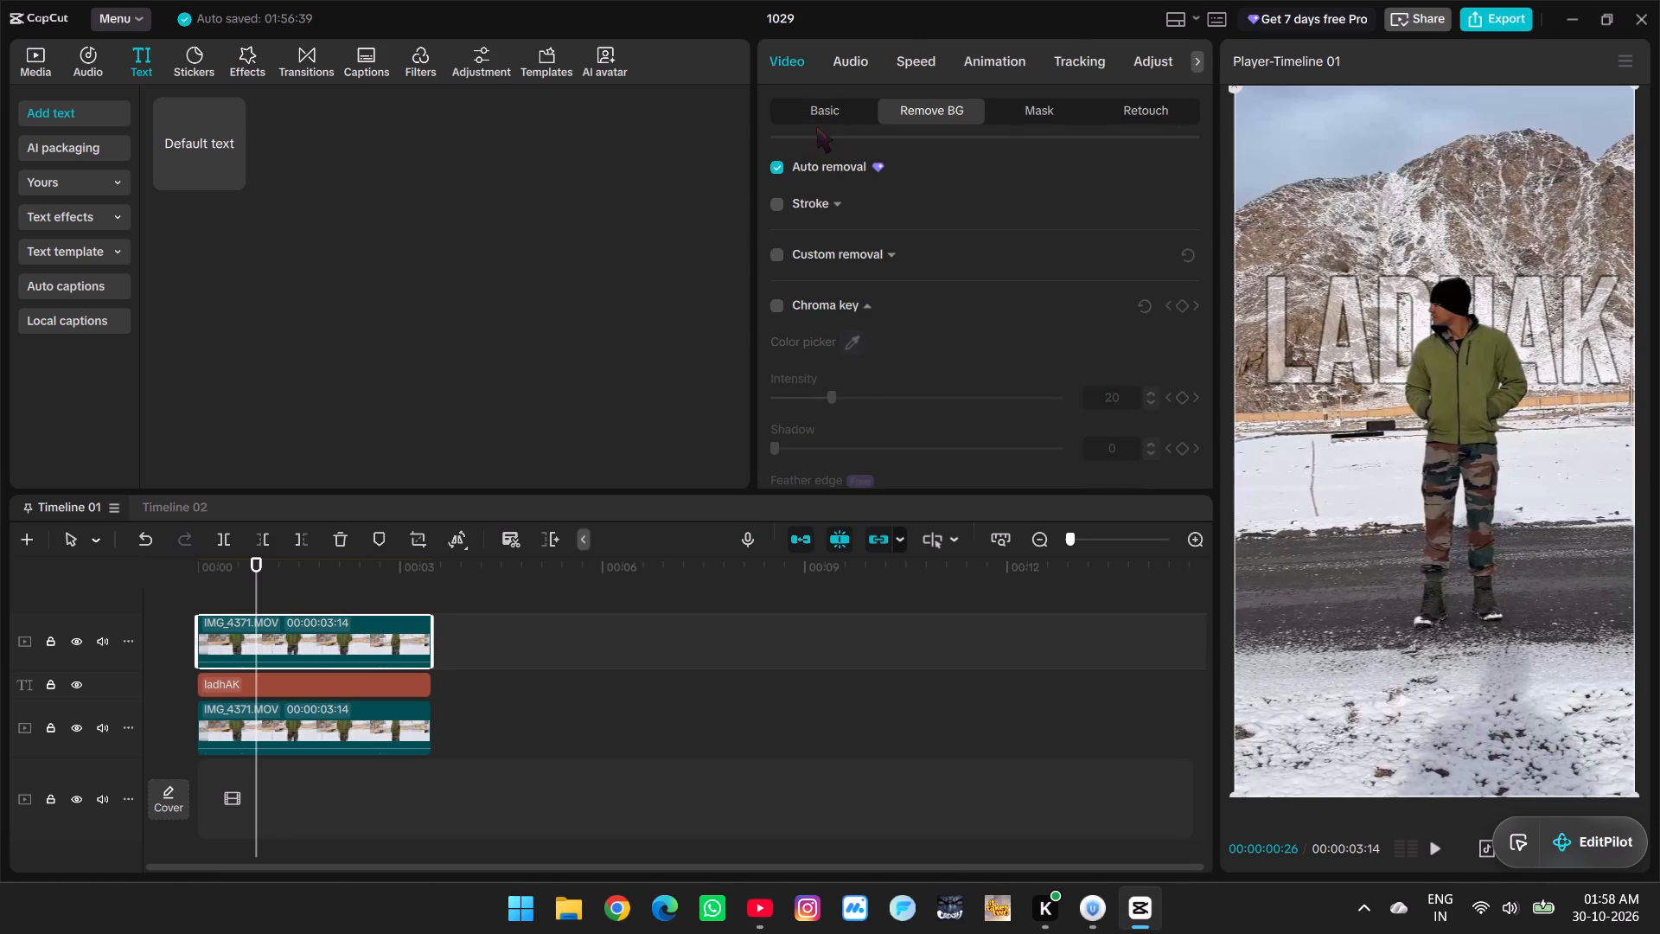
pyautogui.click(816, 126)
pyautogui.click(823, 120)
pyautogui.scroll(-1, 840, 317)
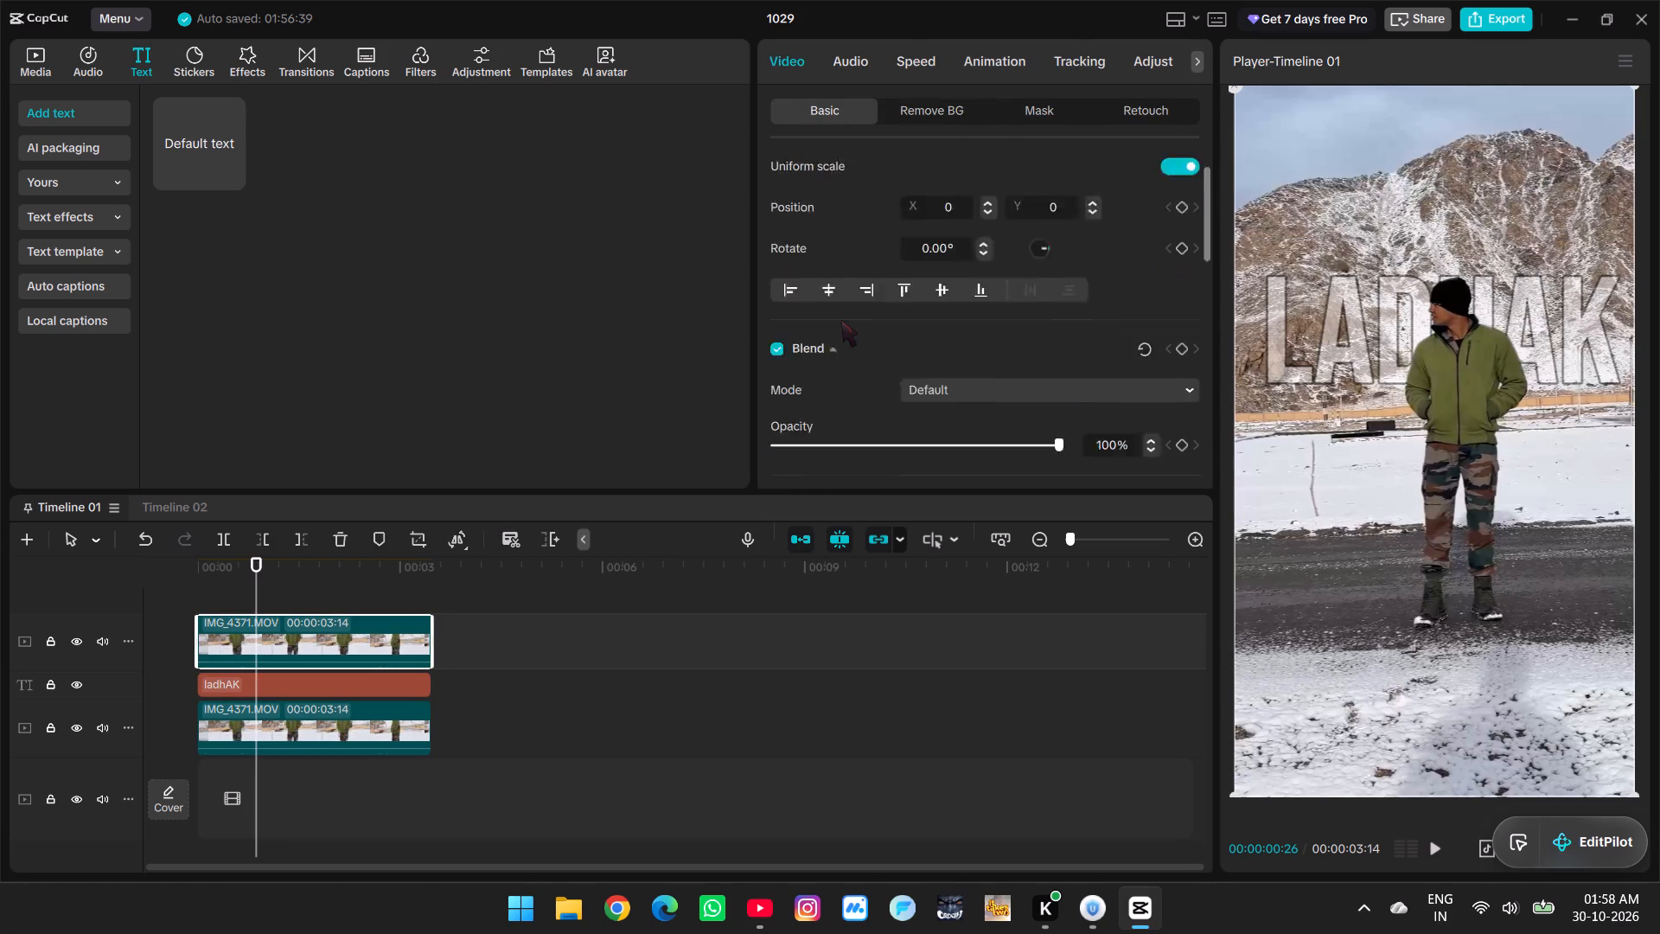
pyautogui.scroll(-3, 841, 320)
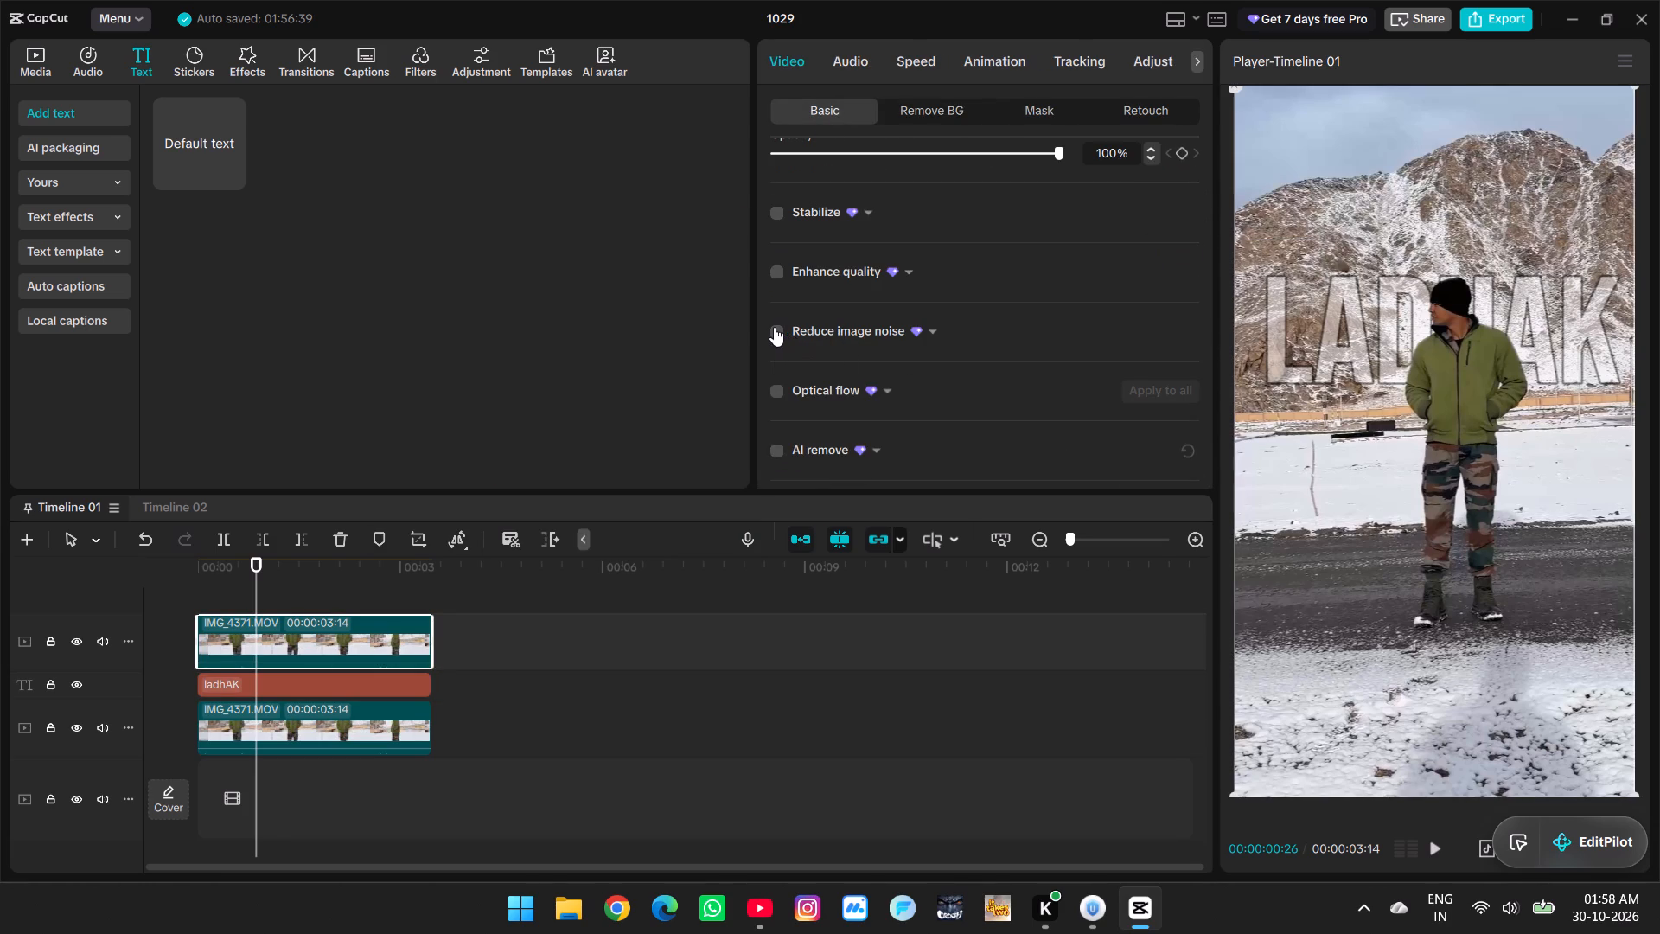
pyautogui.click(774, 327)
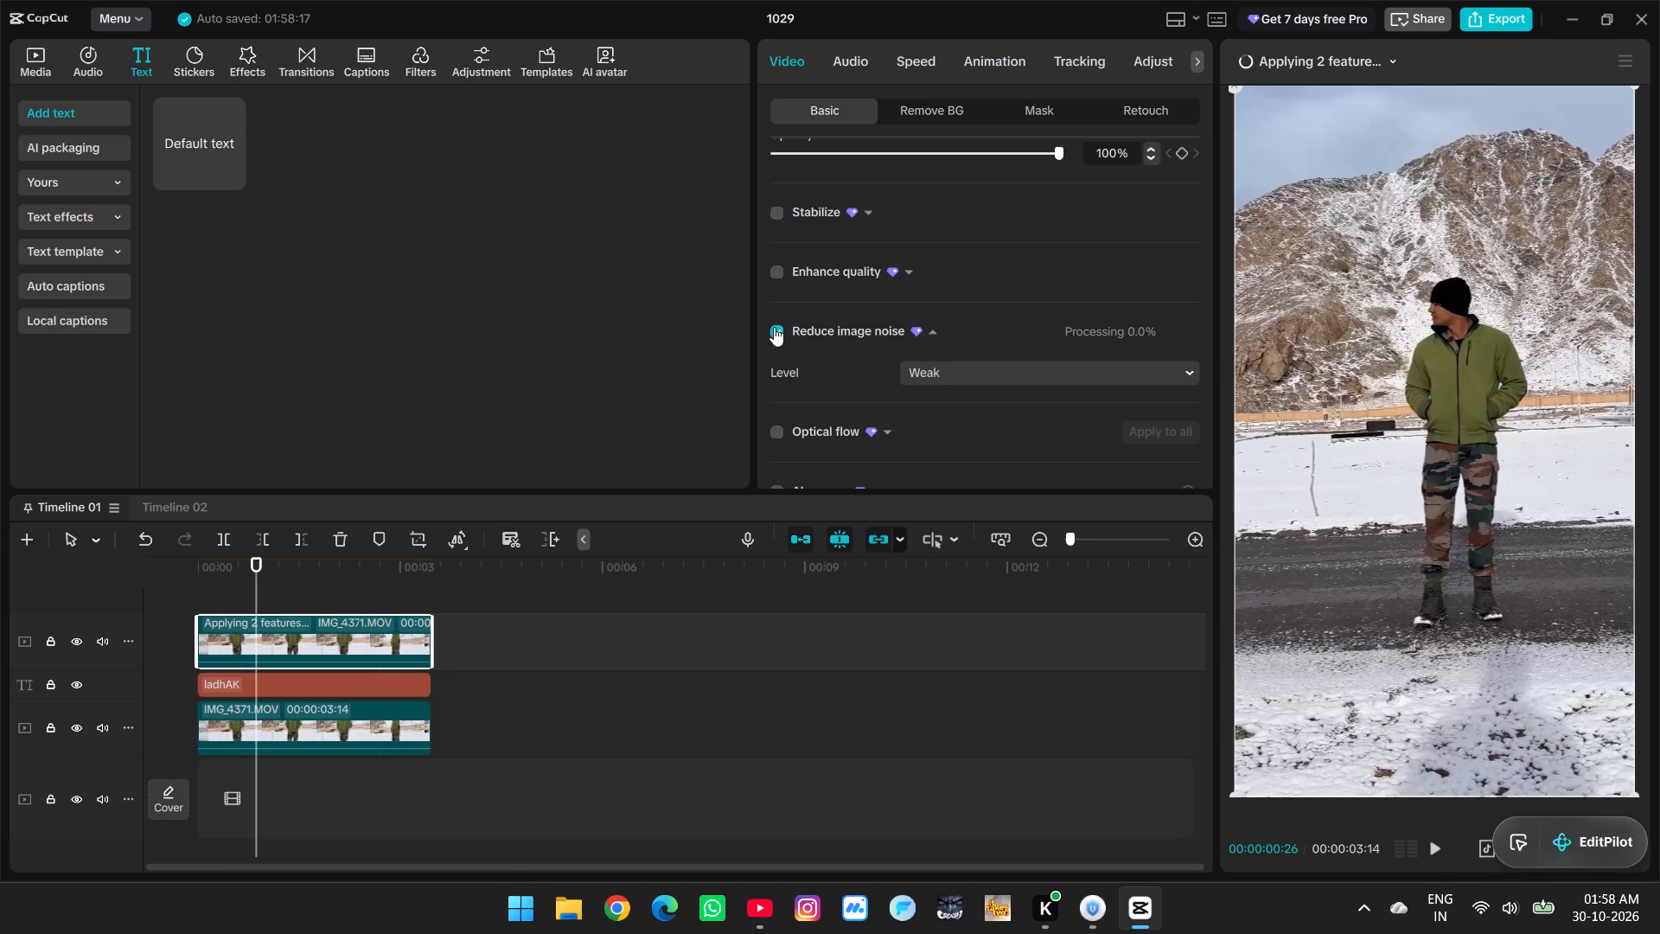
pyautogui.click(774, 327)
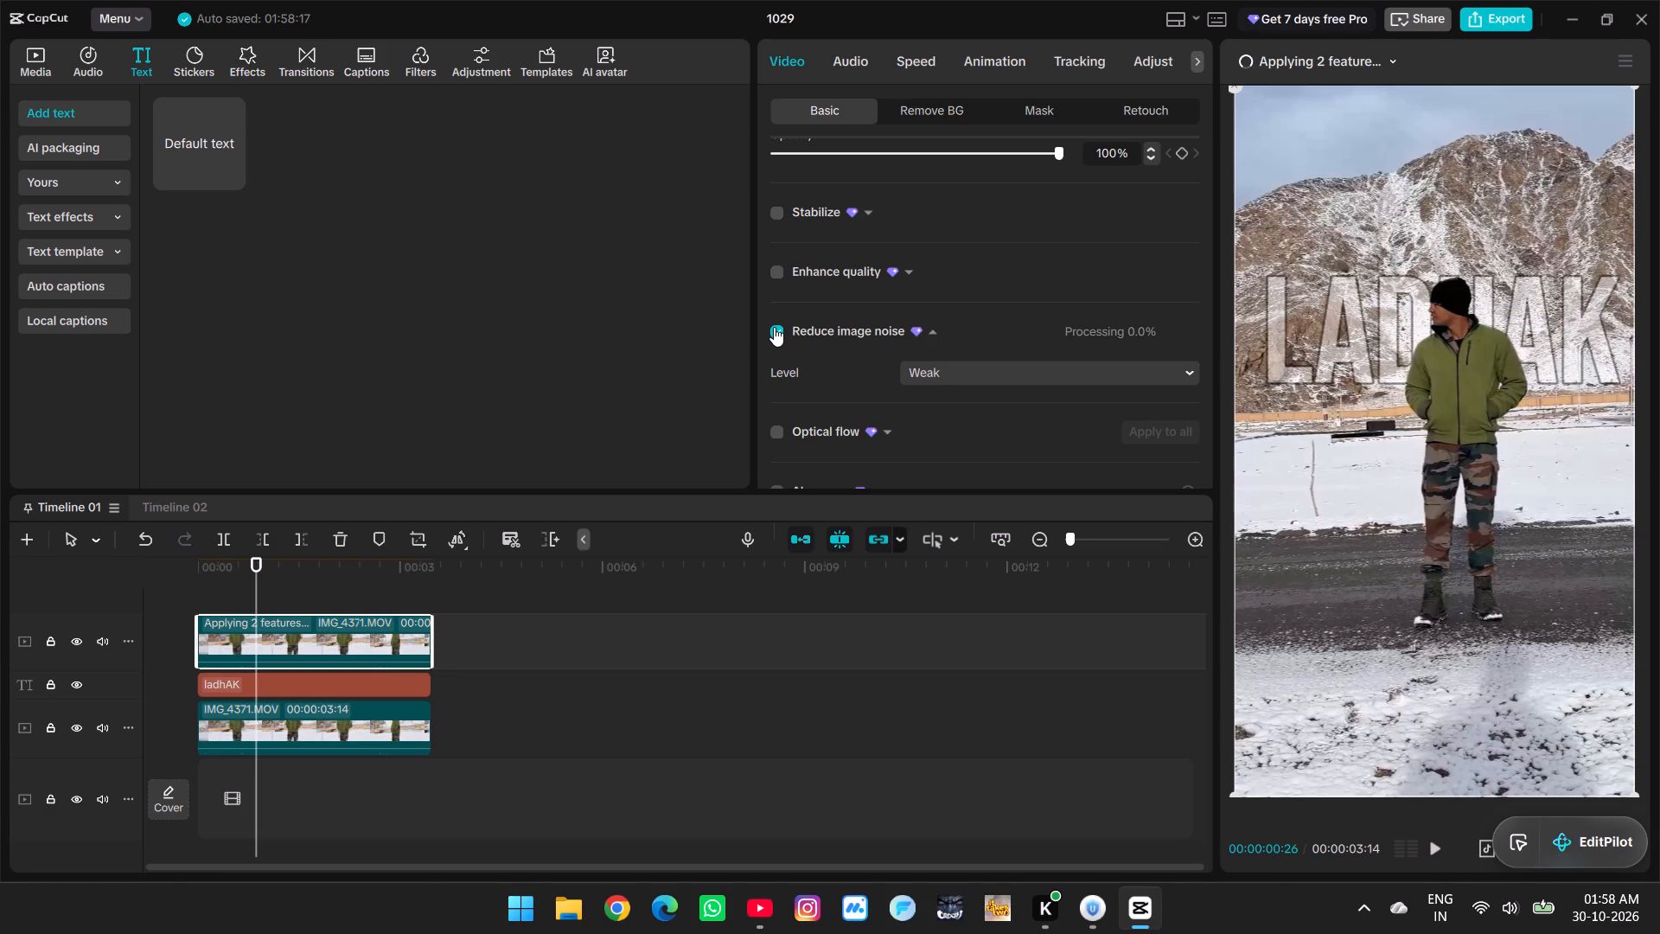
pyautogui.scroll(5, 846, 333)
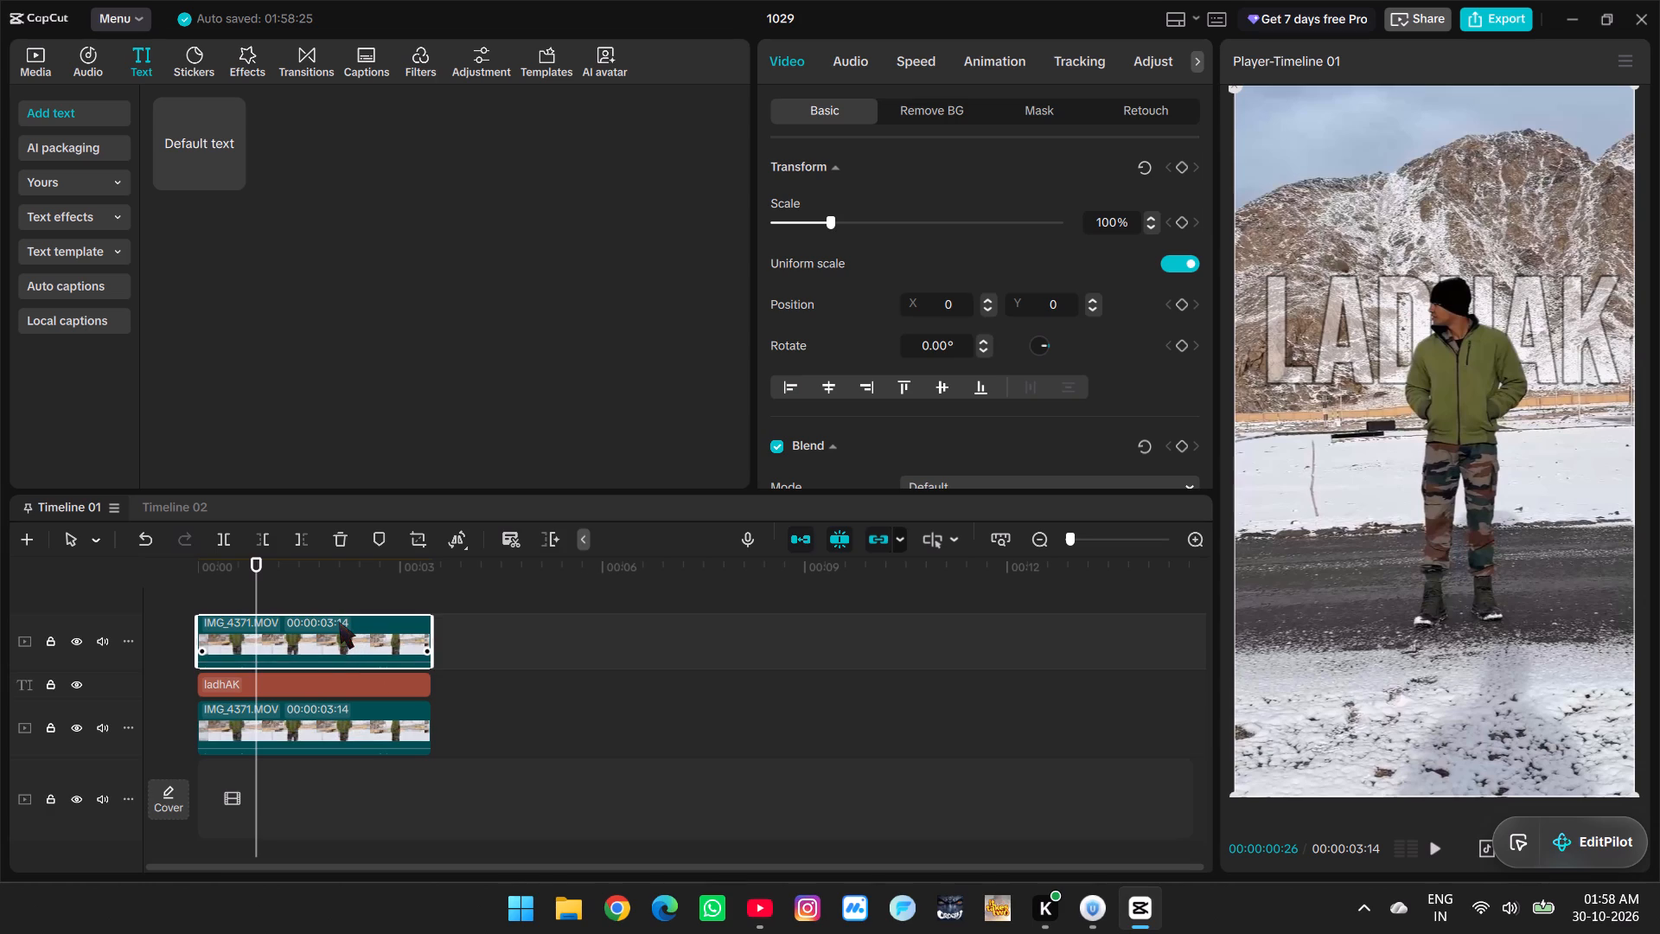
# Move the ladhAK text layer above both IMG_4371.MOV clips and place the playhead at 00:00:01:07.
pyautogui.moveTo(311, 688); pyautogui.dragTo(298, 602)
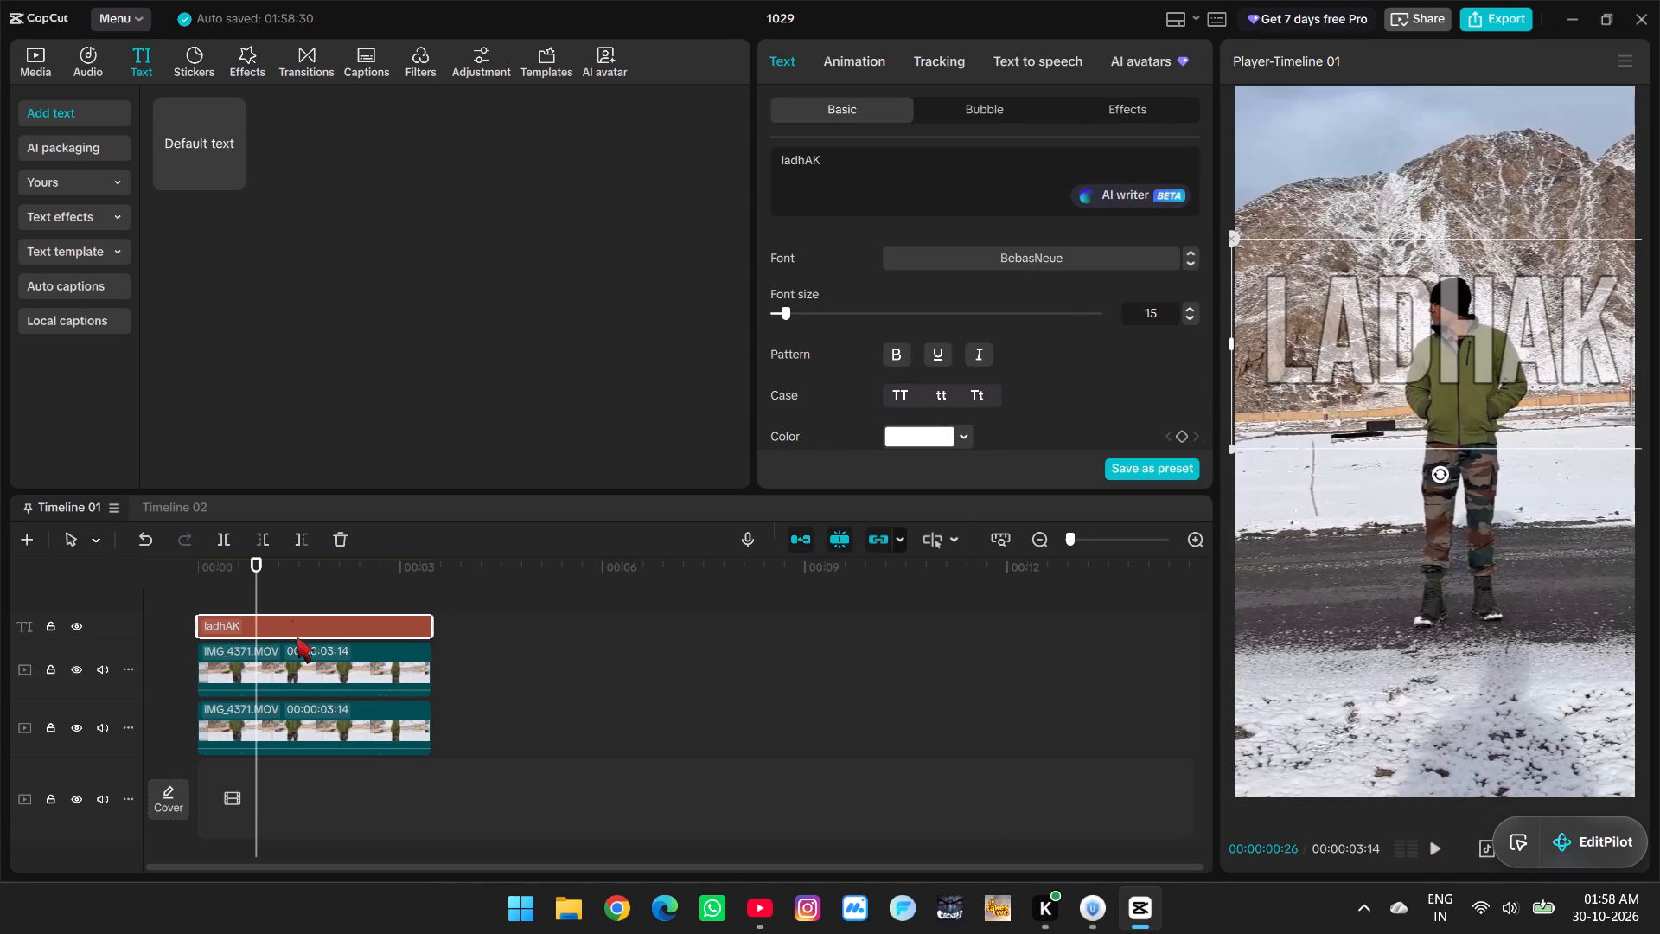
pyautogui.moveTo(257, 592); pyautogui.dragTo(281, 583)
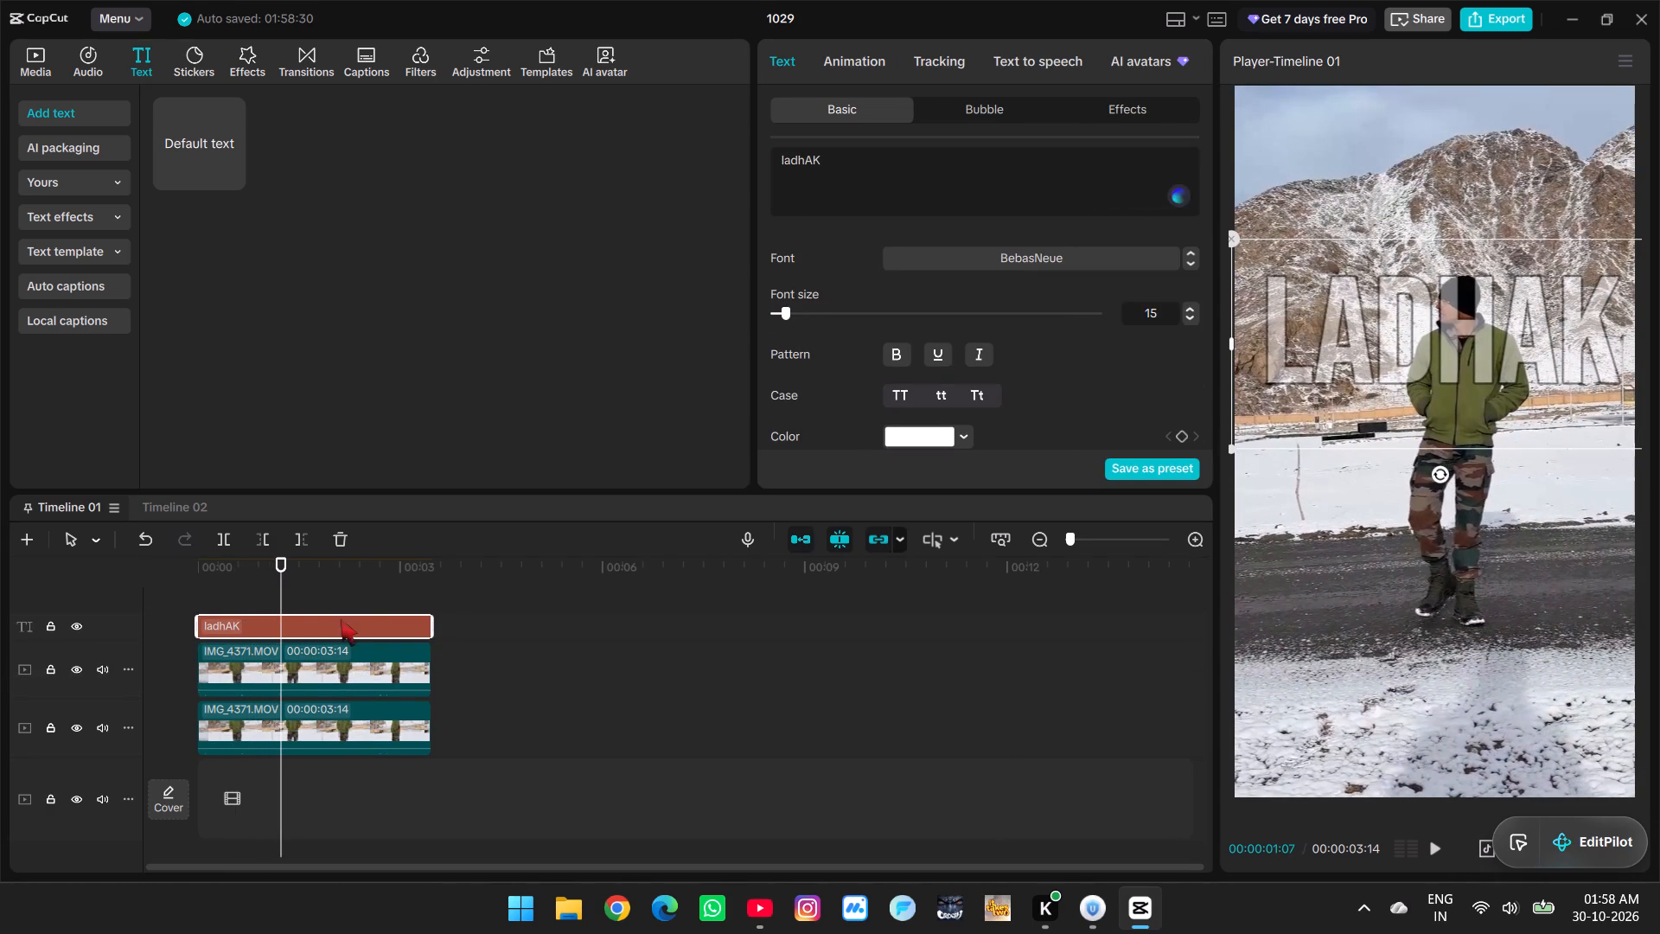
# Set the ladhAK text's opacity to 100%.
pyautogui.scroll(-5, 916, 306)
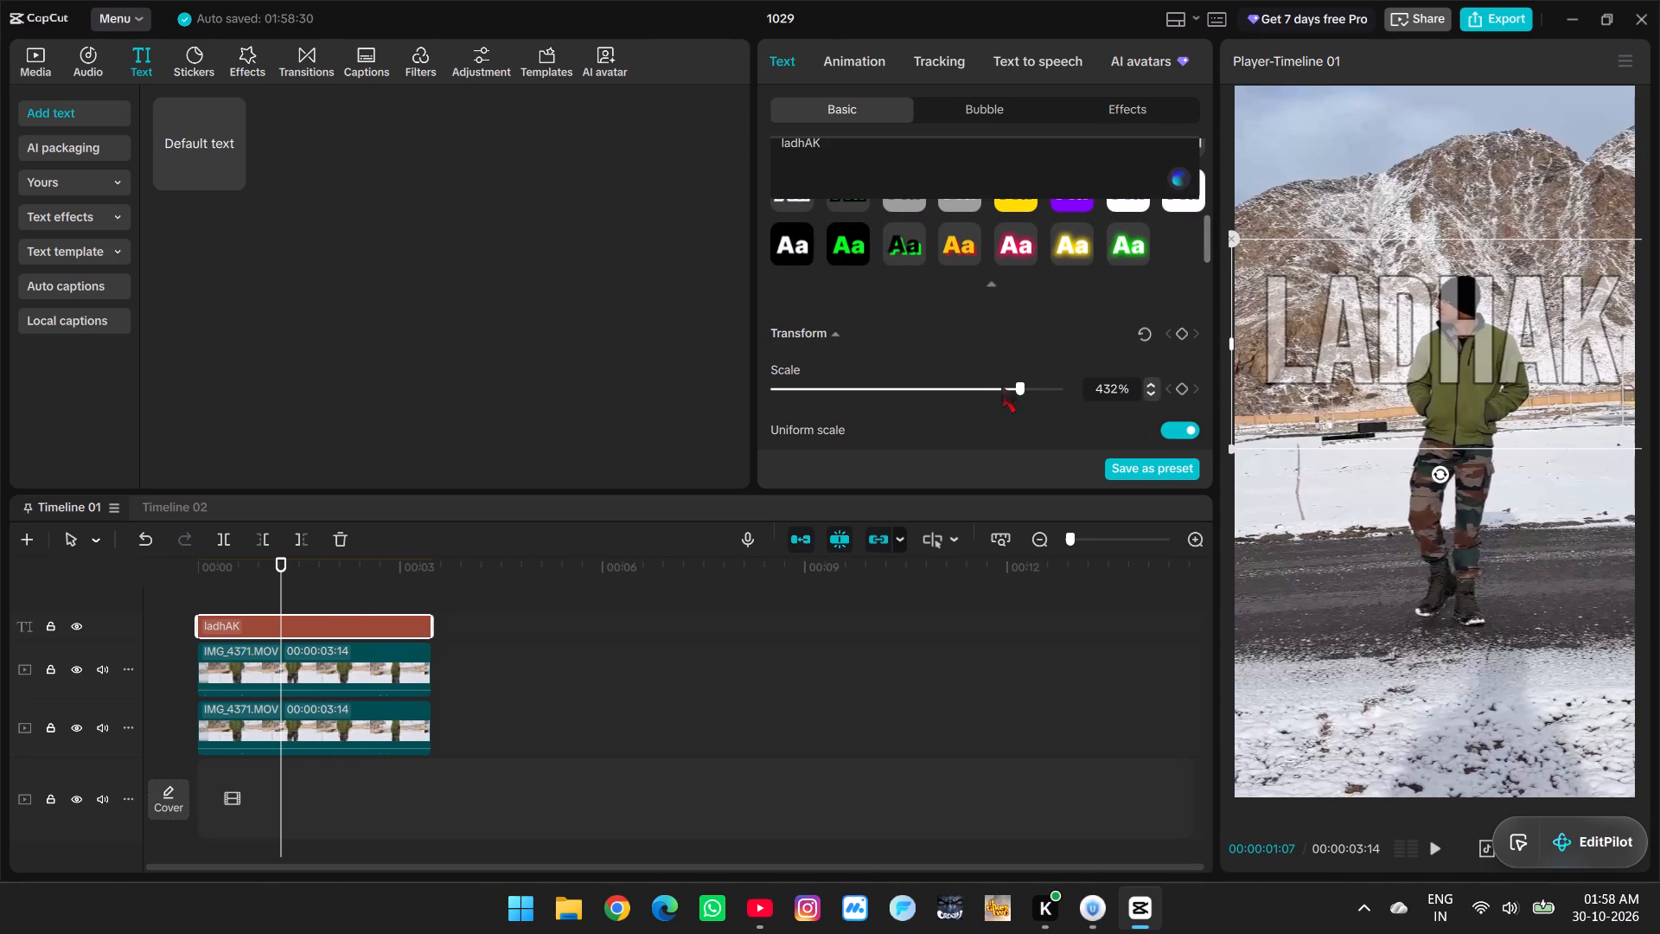
pyautogui.scroll(-3, 1016, 388)
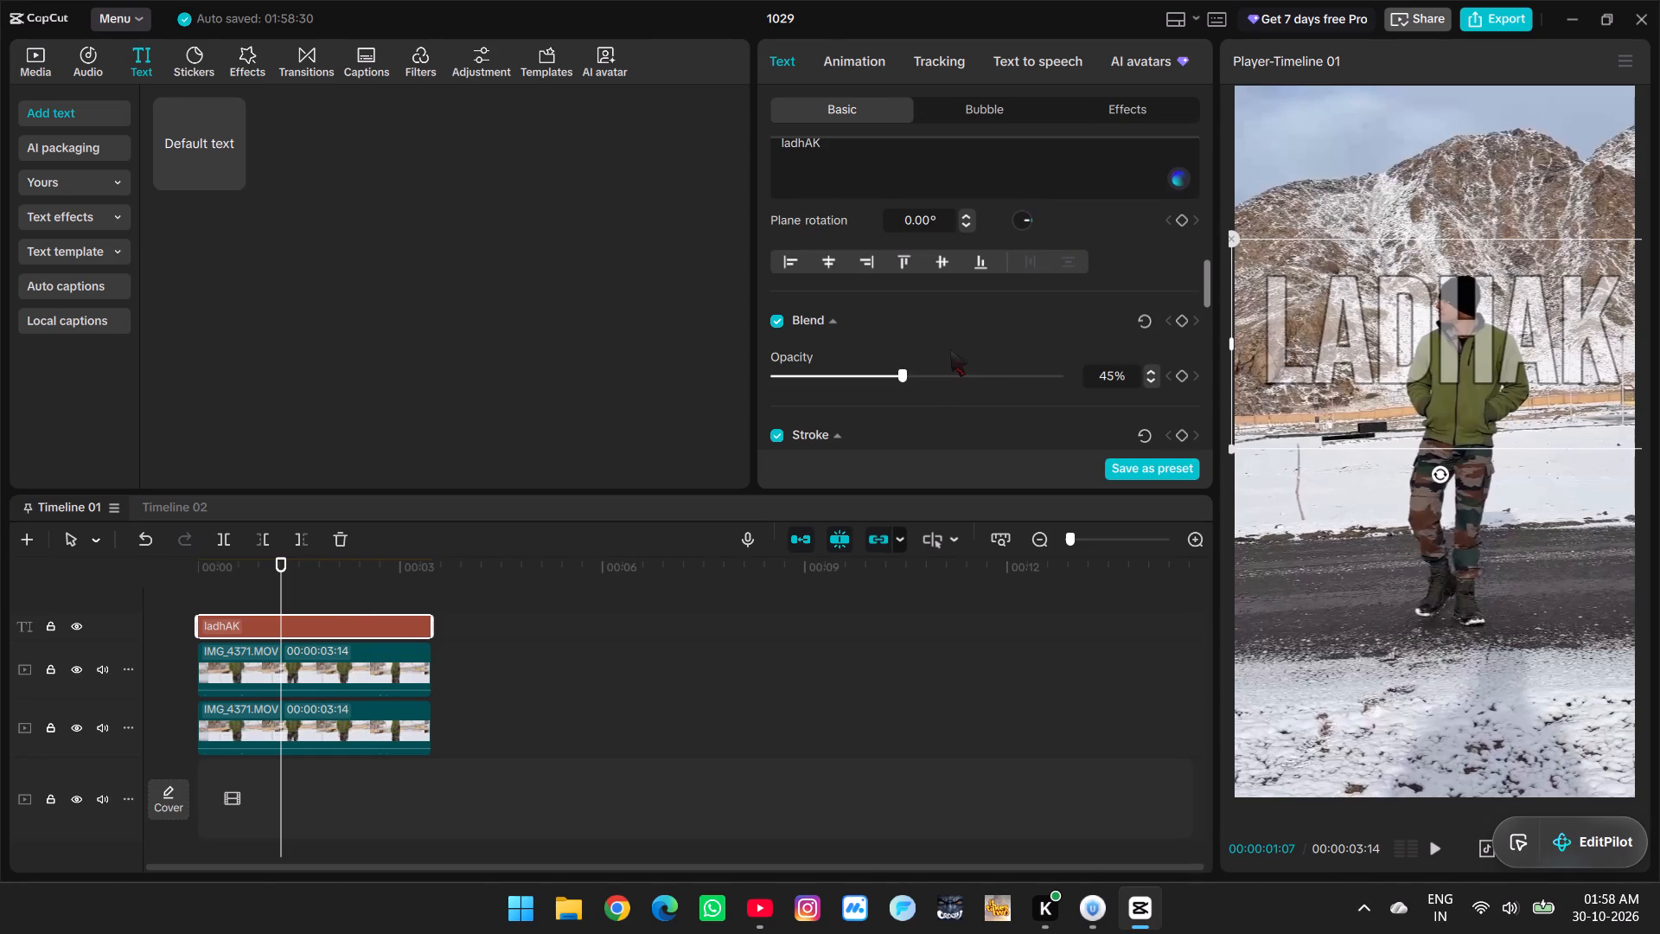
pyautogui.moveTo(906, 377); pyautogui.dragTo(1160, 371)
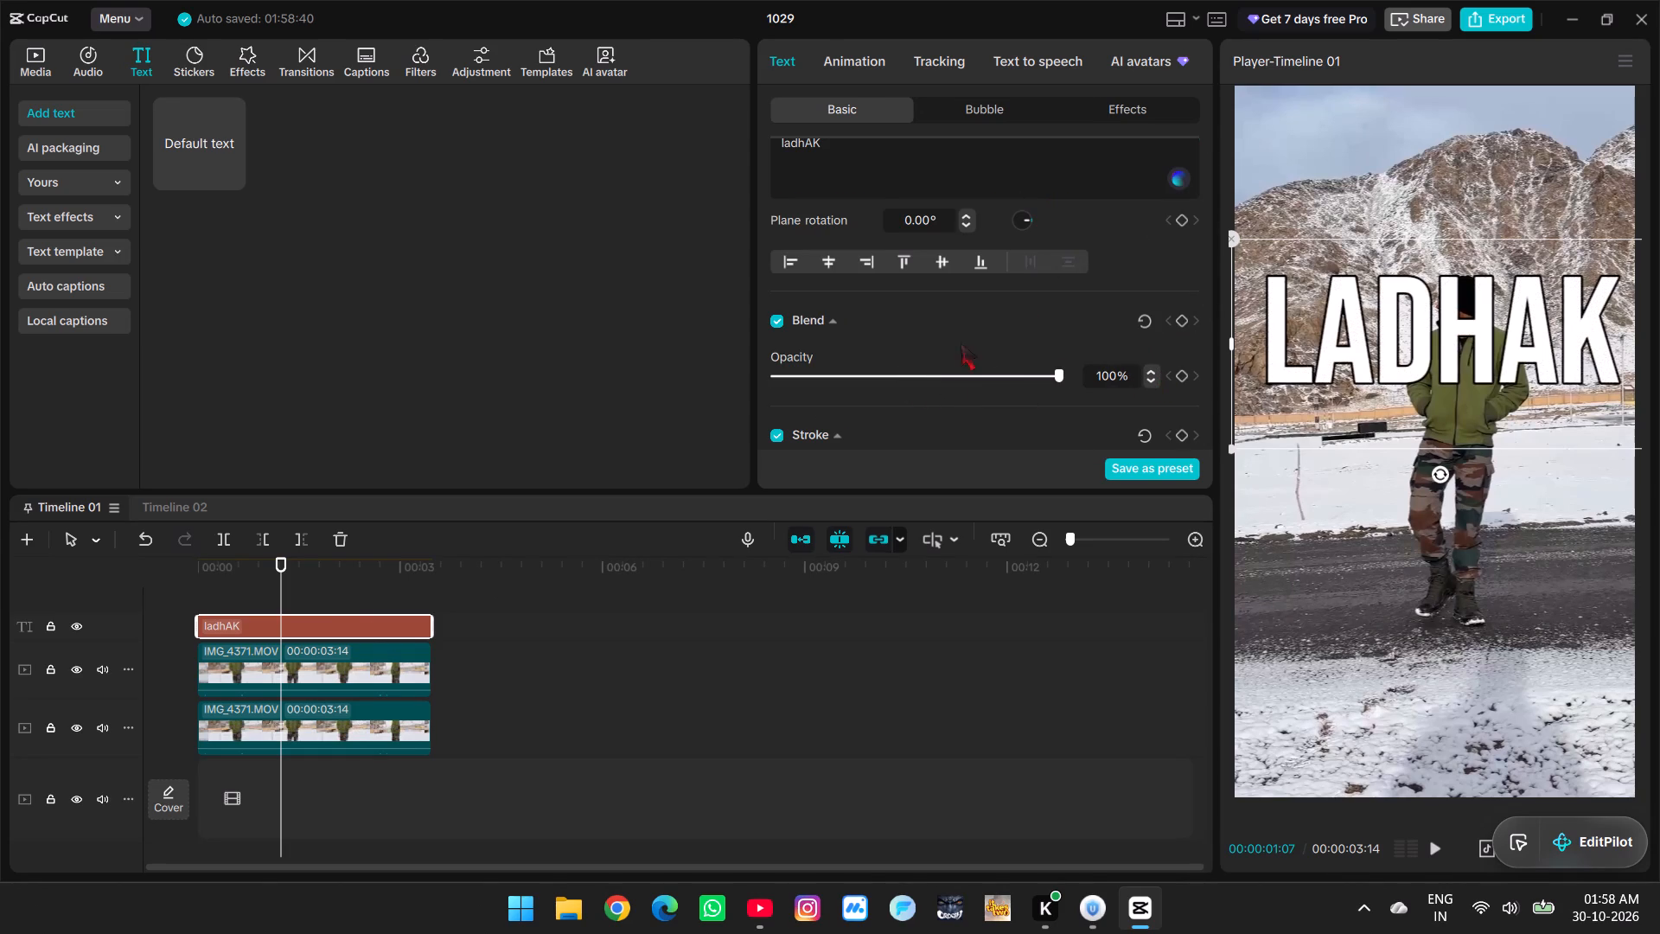
pyautogui.click(829, 325)
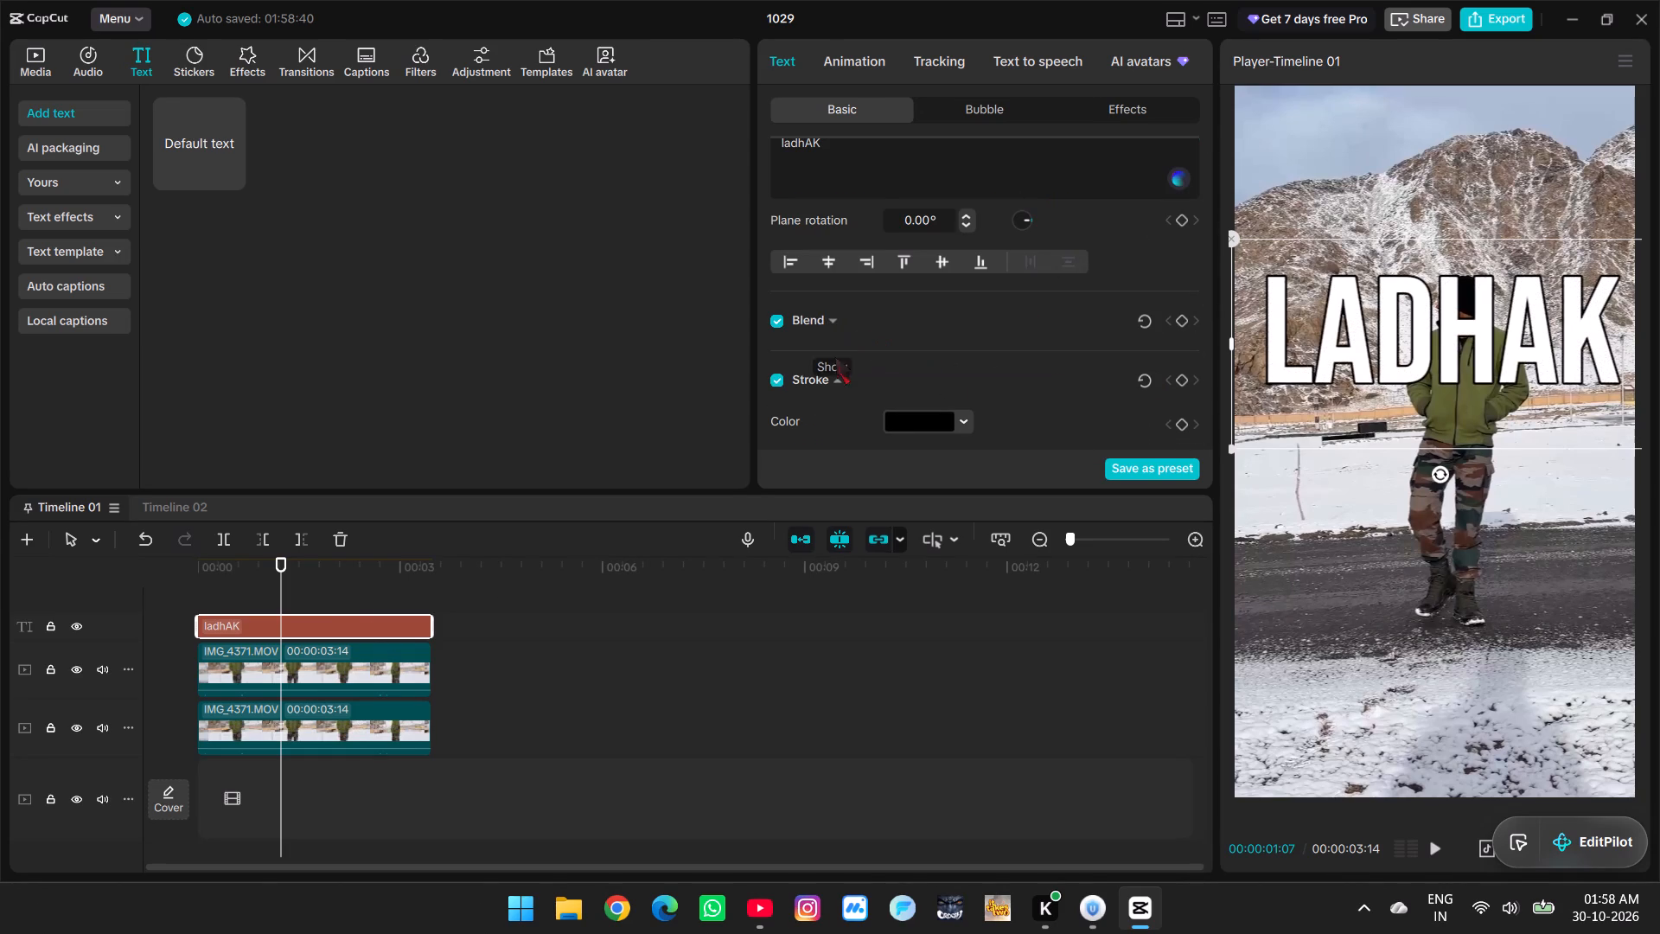
# Switch the ladhAK text's stroke off and on again, and set its thickness to 6.
pyautogui.click(834, 378)
pyautogui.scroll(-1, 834, 378)
pyautogui.scroll(1, 833, 361)
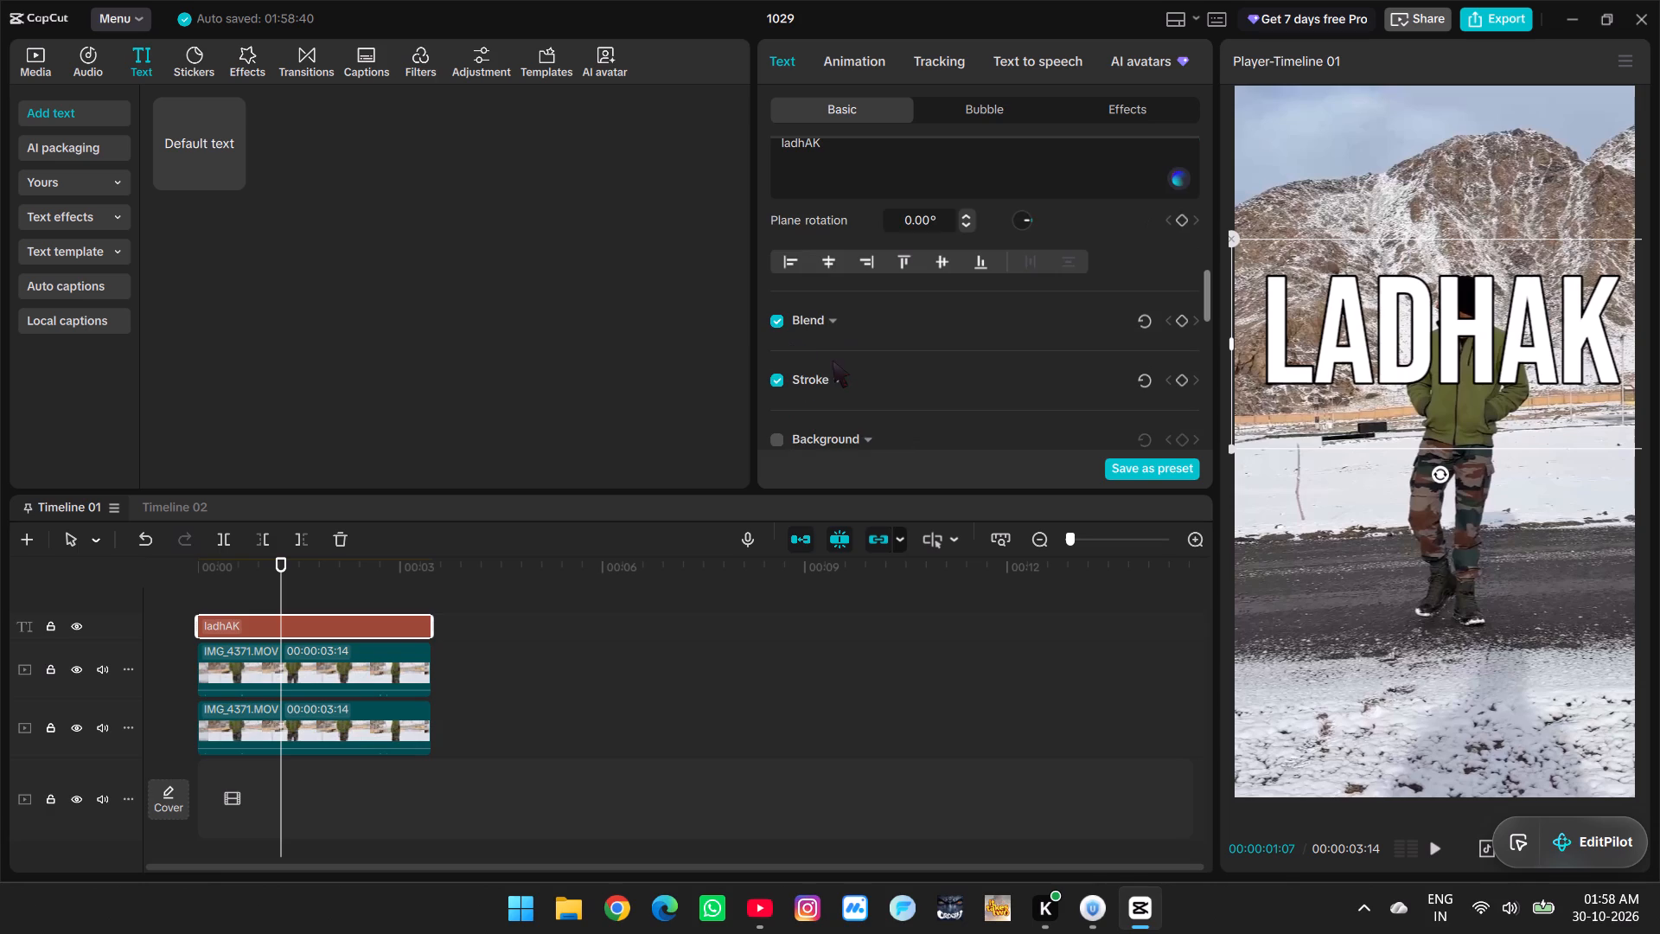
pyautogui.click(778, 384)
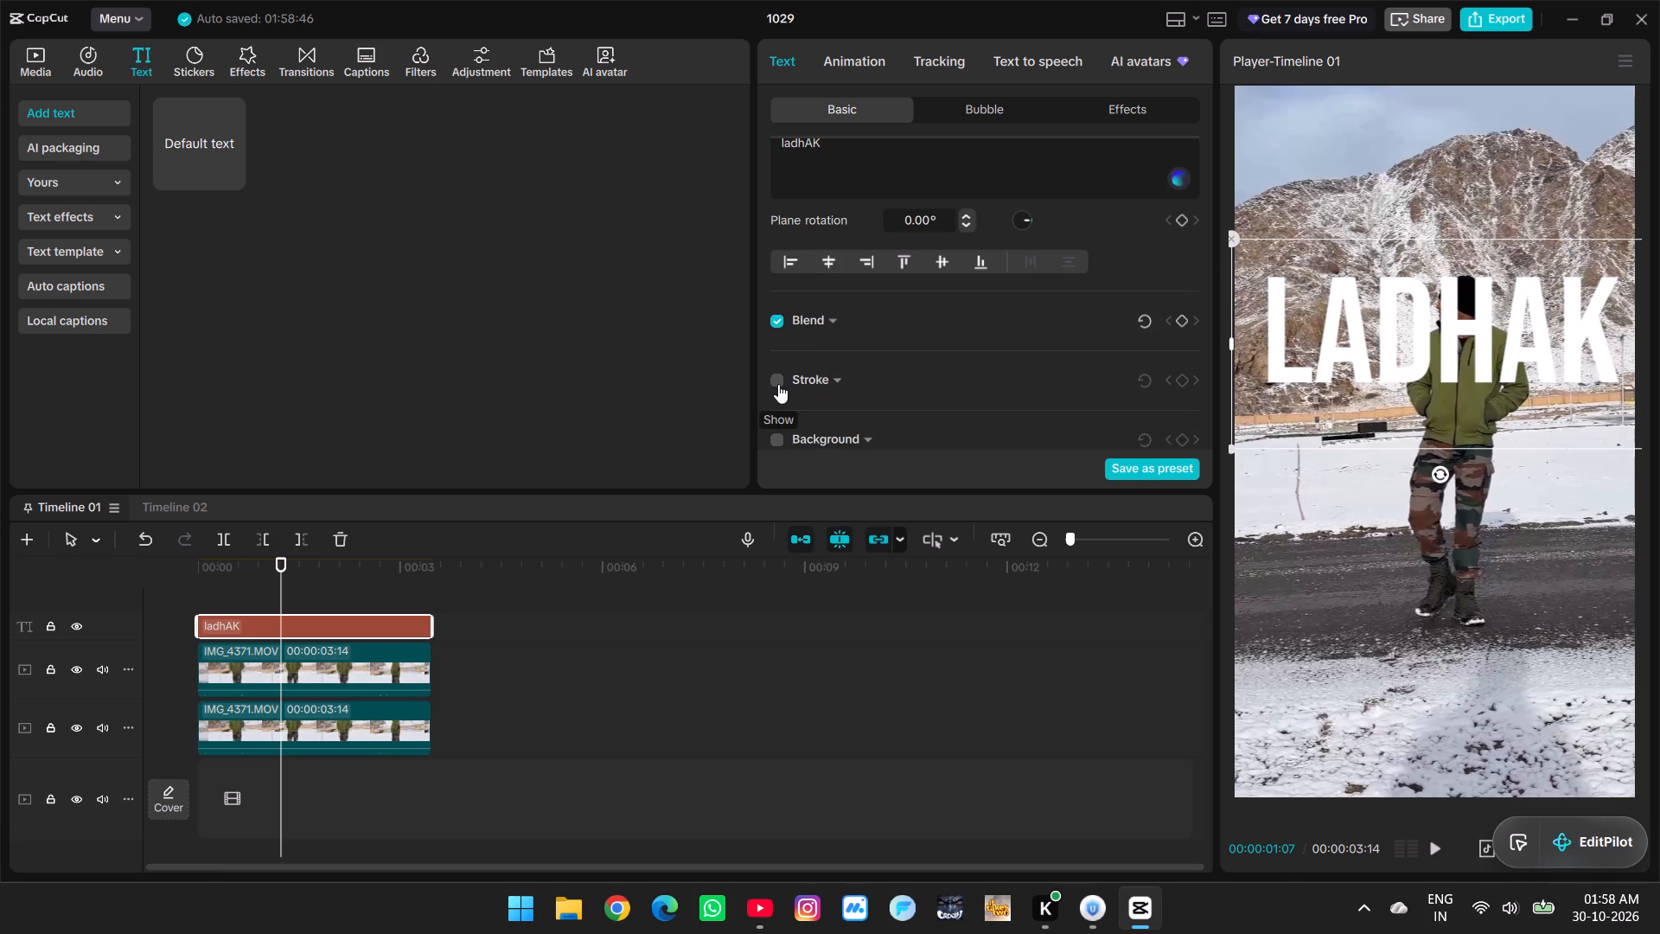
pyautogui.click(778, 384)
pyautogui.scroll(-2, 837, 384)
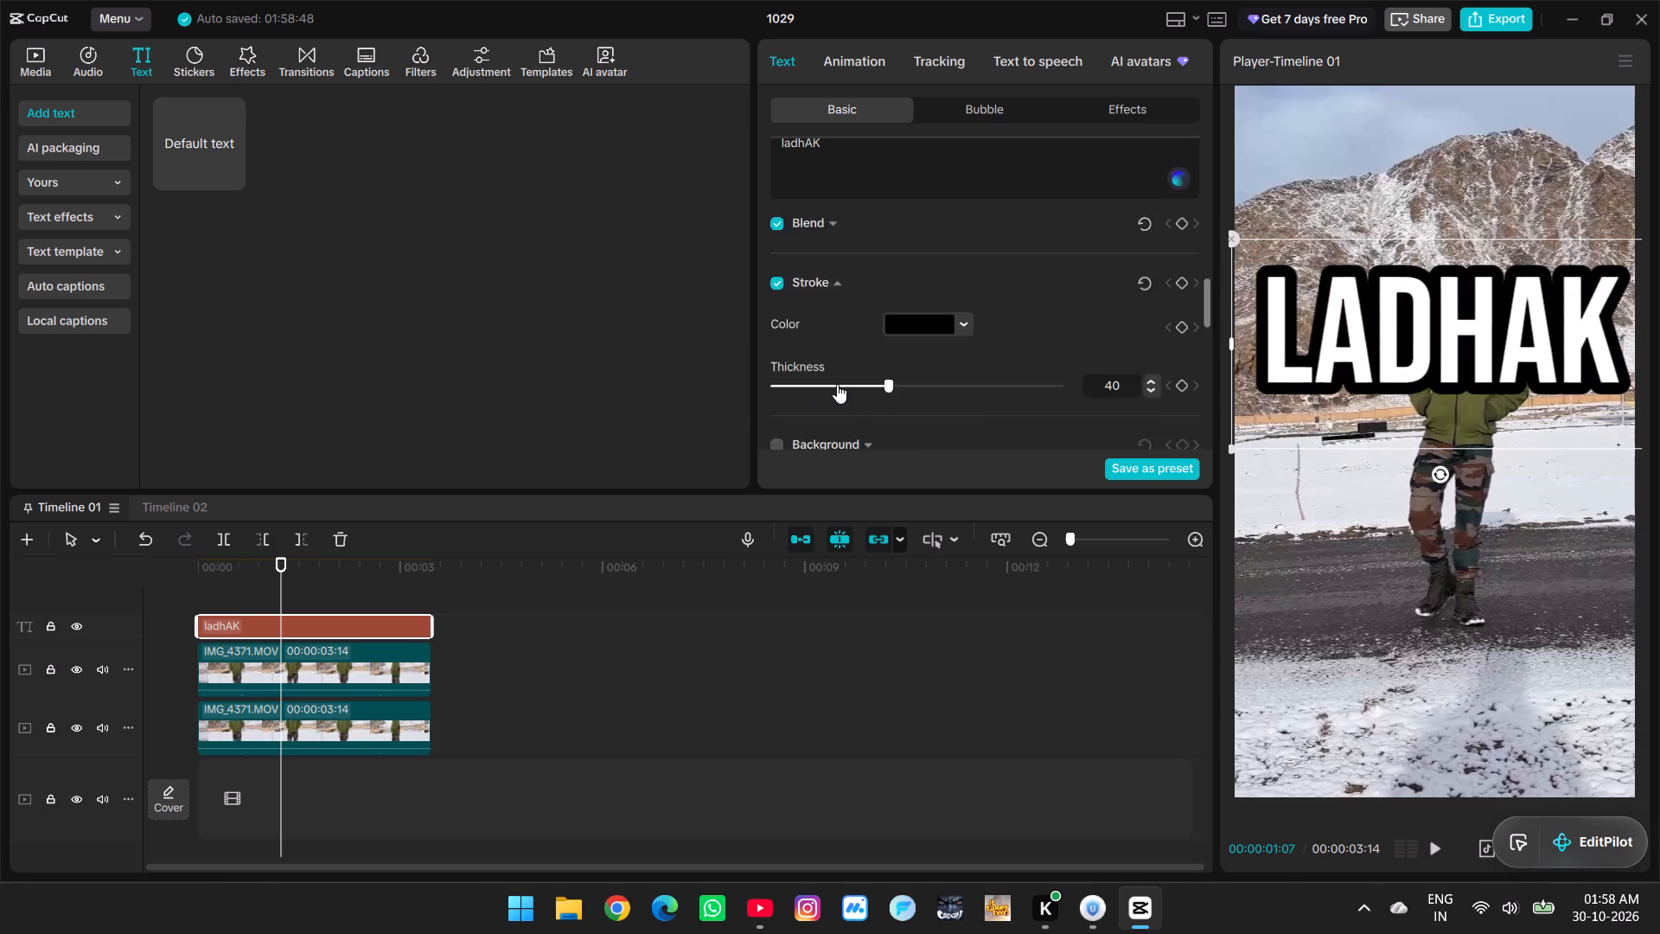
pyautogui.moveTo(886, 289); pyautogui.dragTo(788, 296)
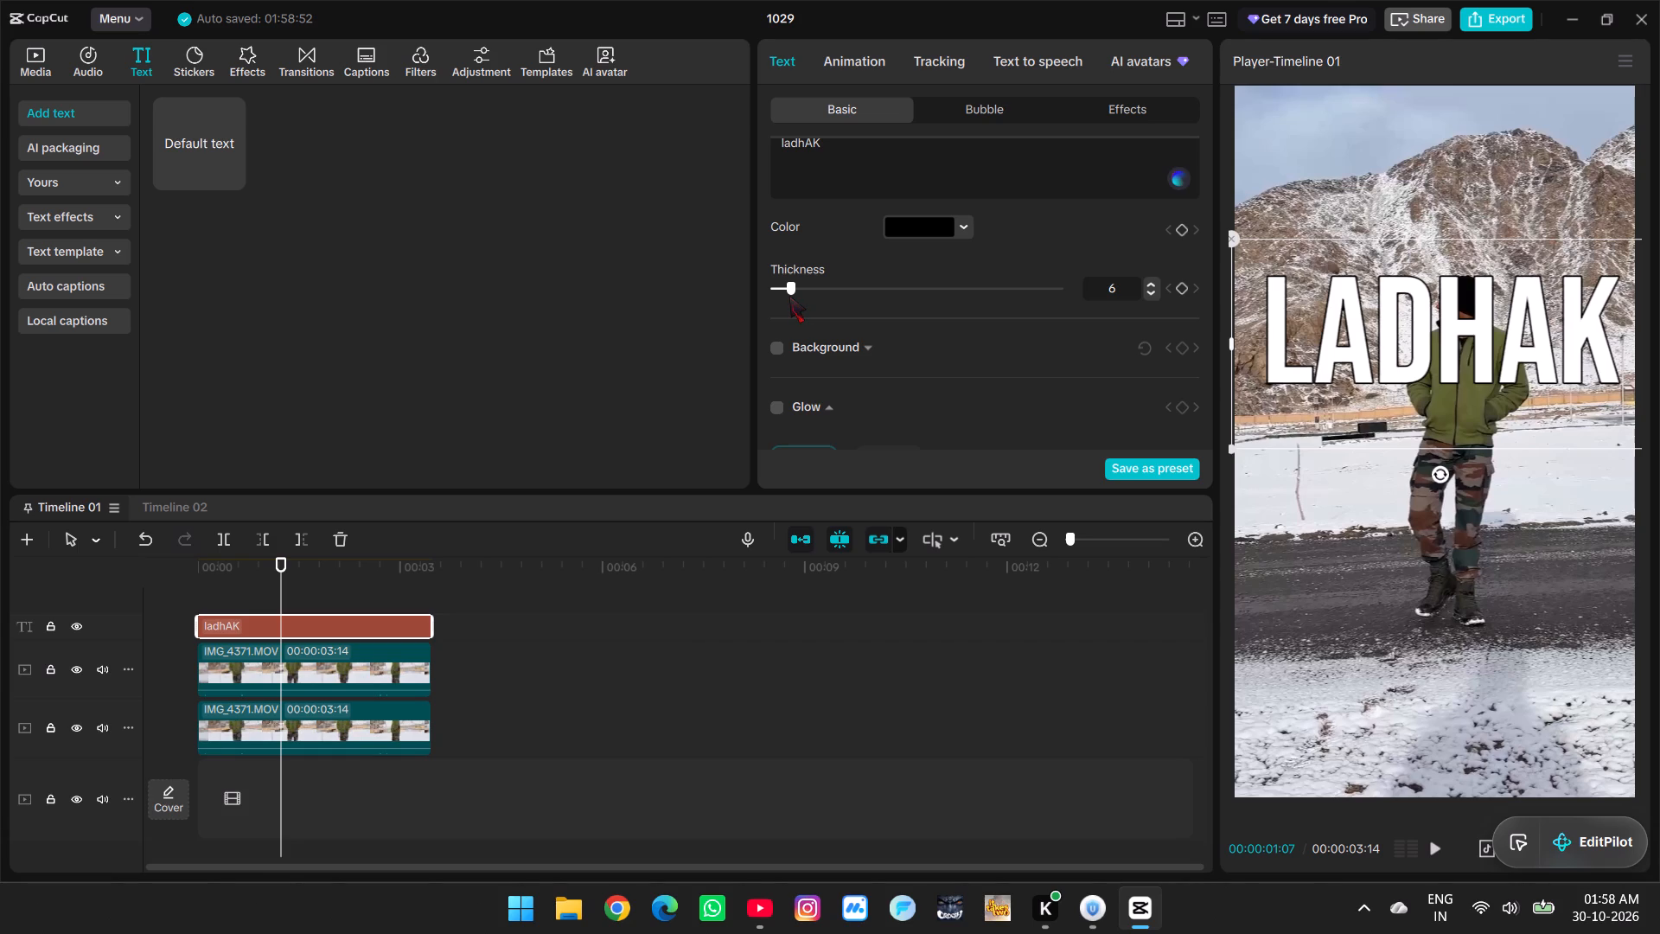
pyautogui.click(789, 296)
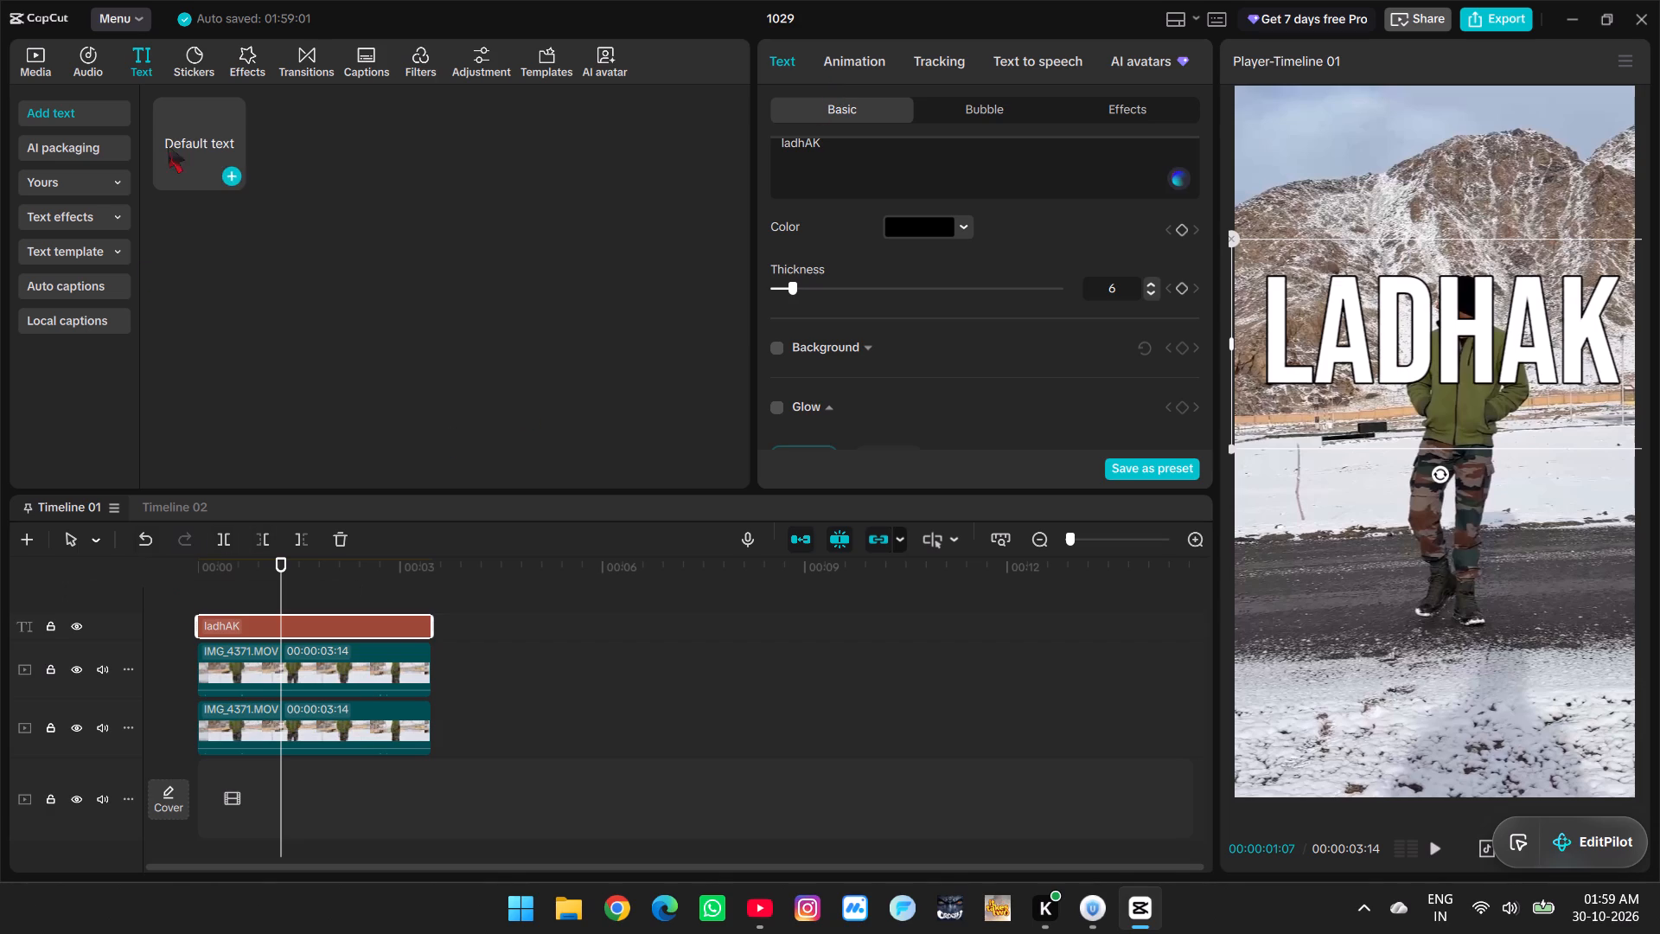
# Delete the 1029(1).mp4 and IMG_4371.MOV clips from Timeline 02.
pyautogui.click(193, 507)
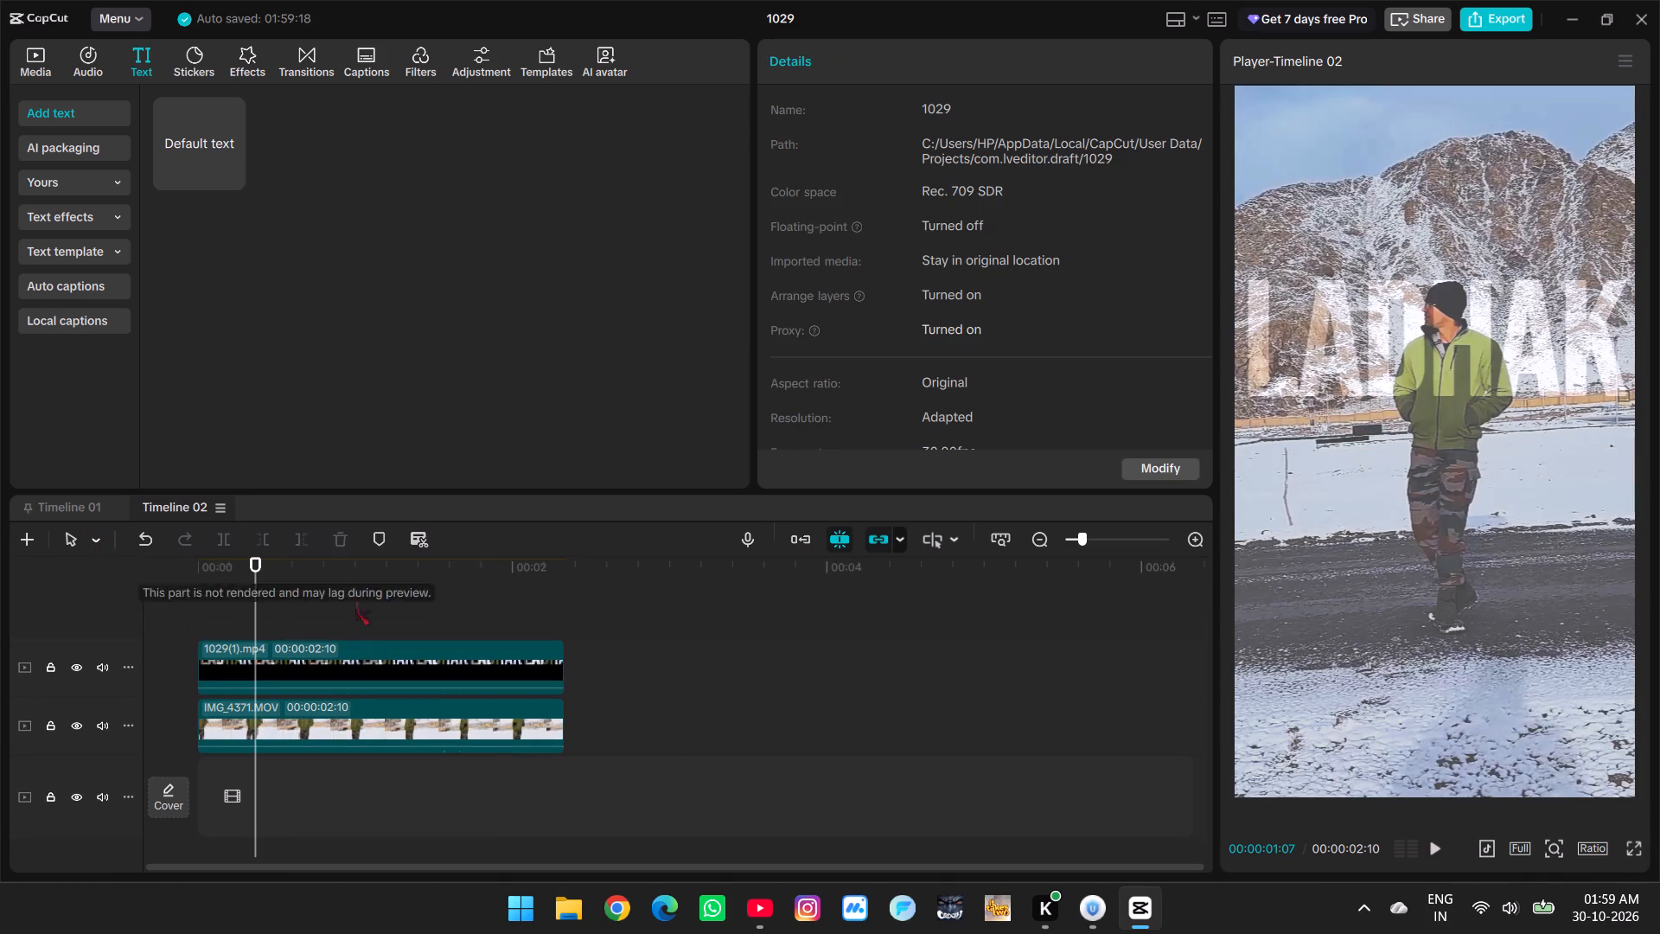
pyautogui.moveTo(664, 722); pyautogui.dragTo(462, 650)
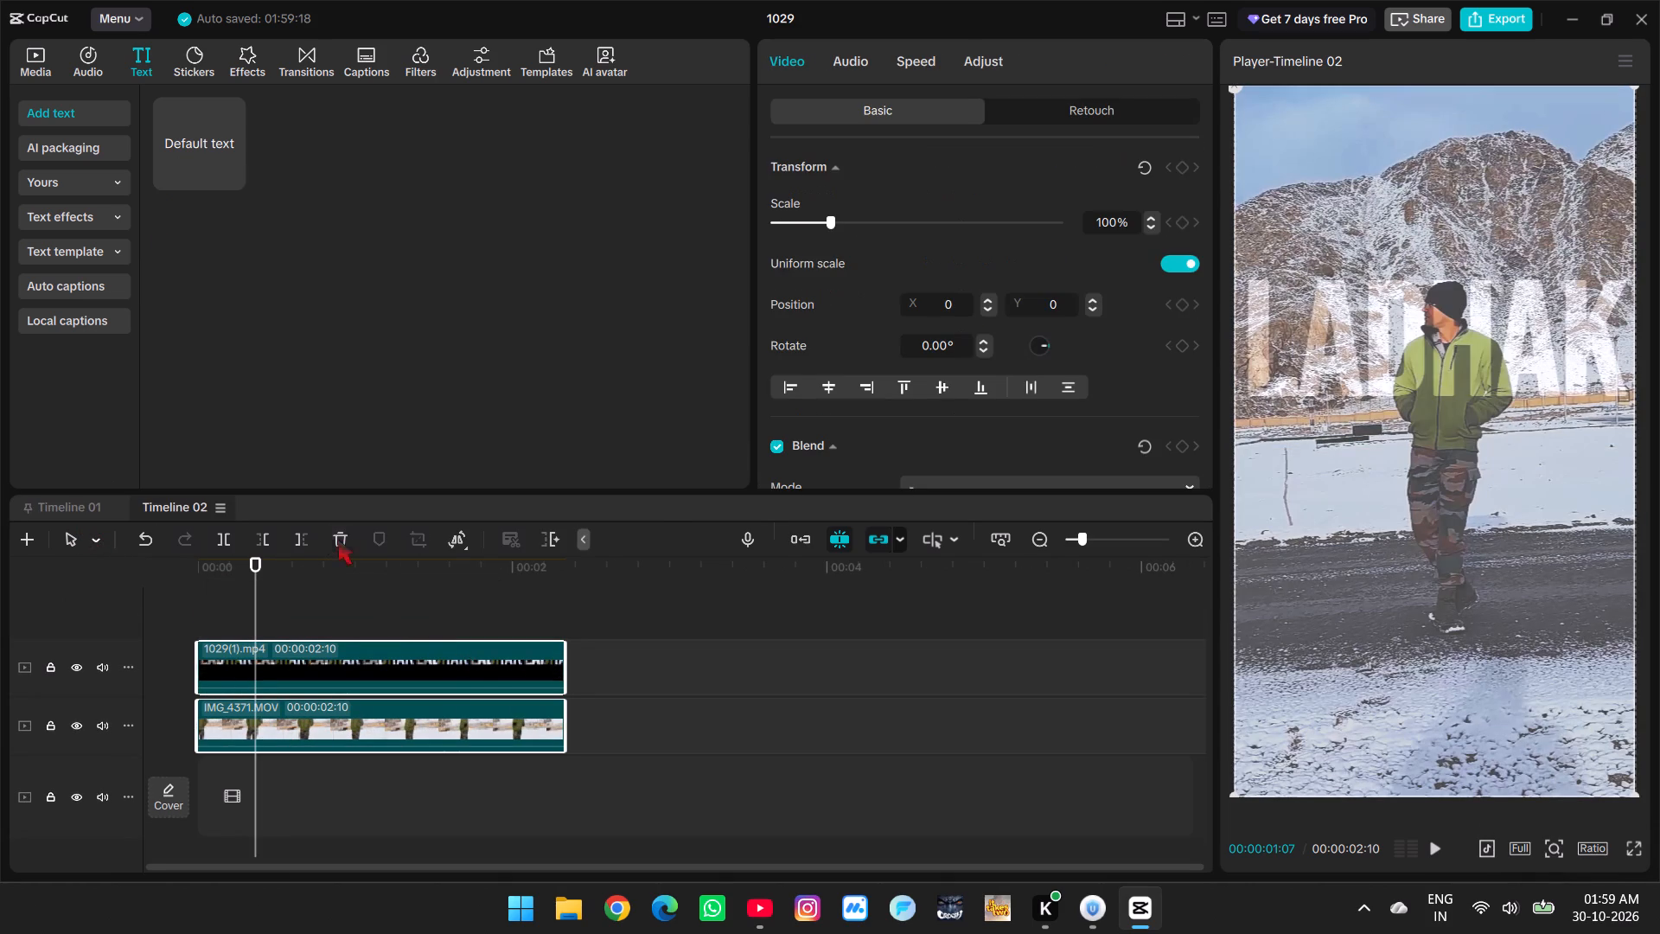
pyautogui.click(337, 539)
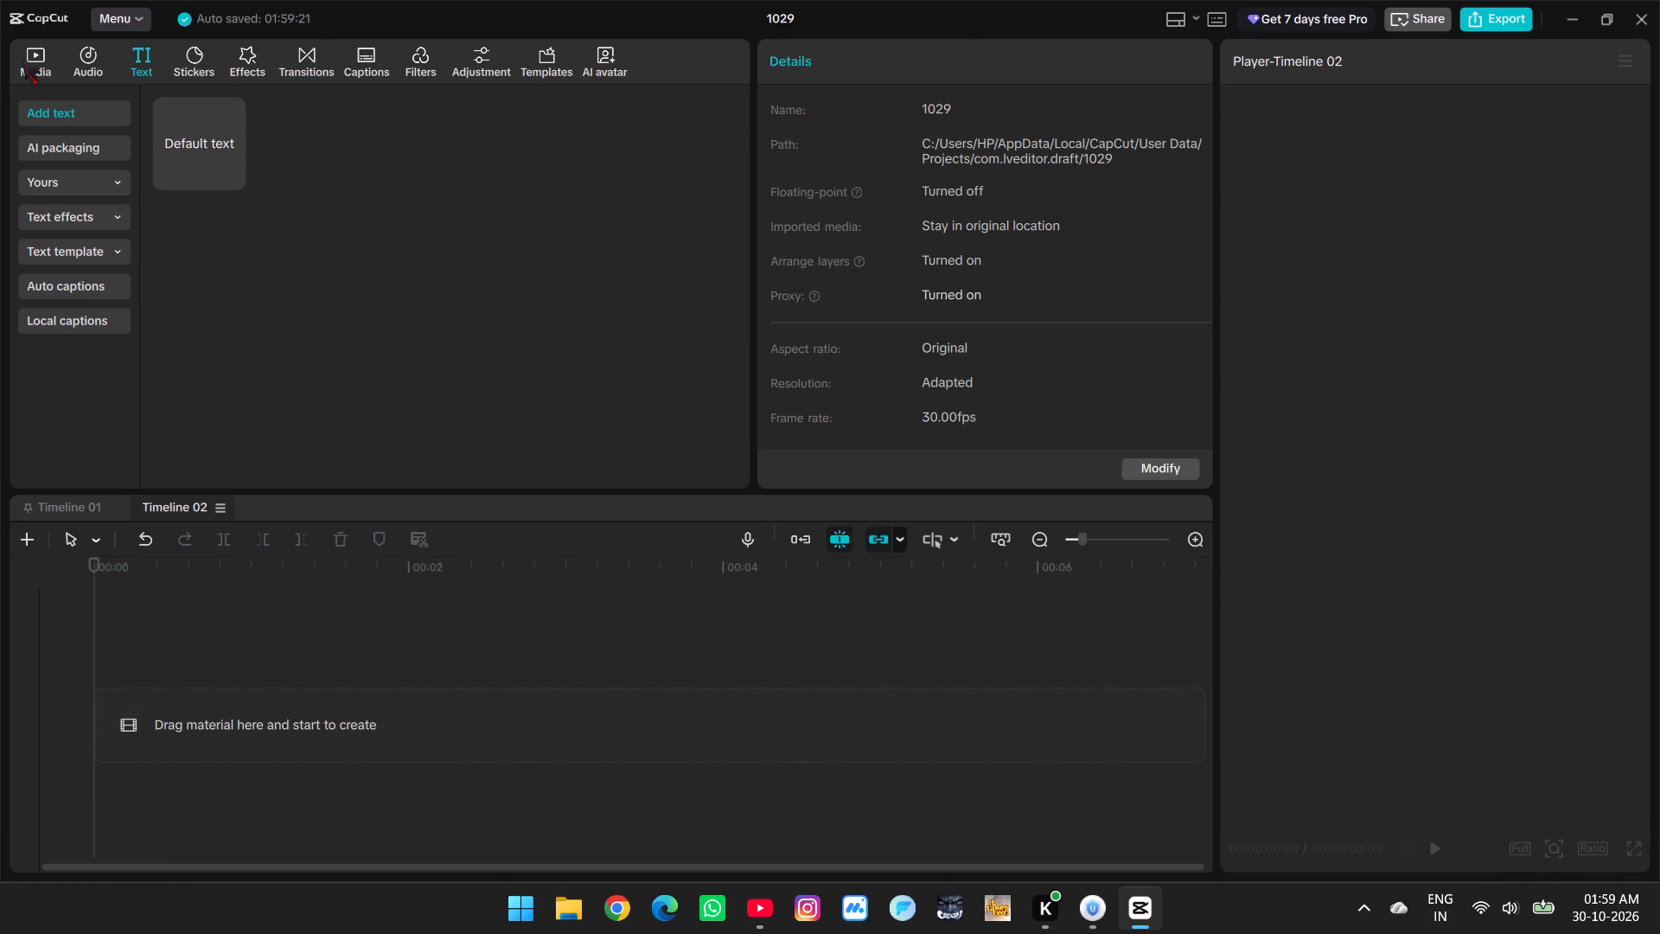
# Add the 22-second black clip from the library's Trending media to the start of Timeline 02.
pyautogui.click(23, 58)
pyautogui.click(80, 258)
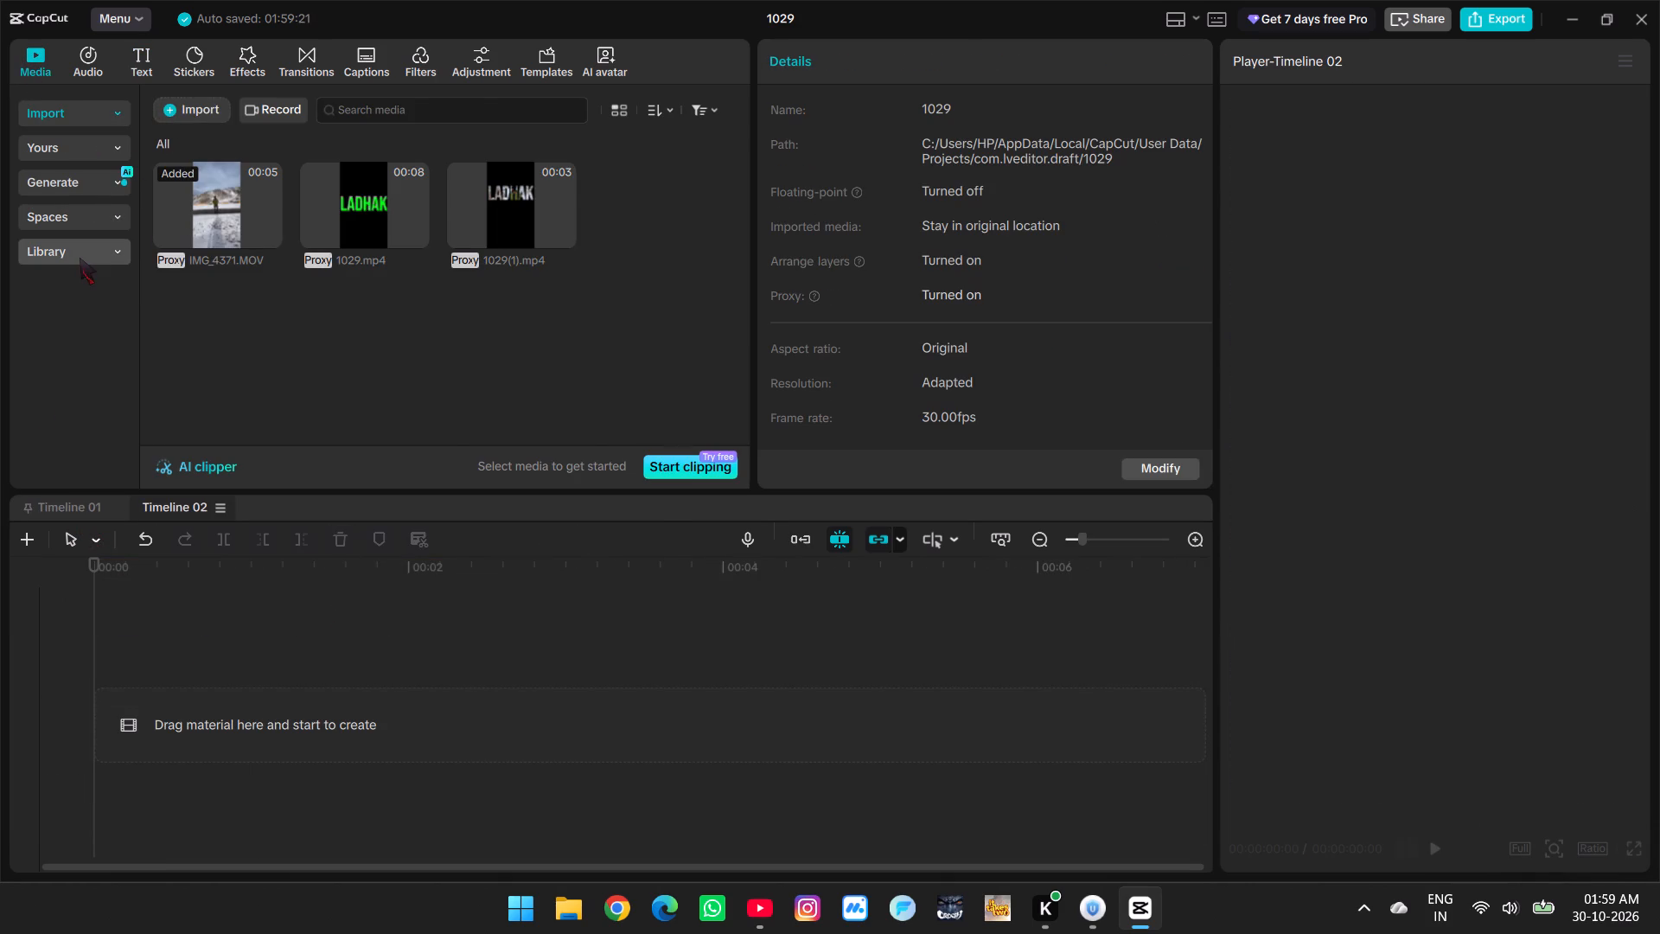
pyautogui.moveTo(650, 429); pyautogui.dragTo(179, 678)
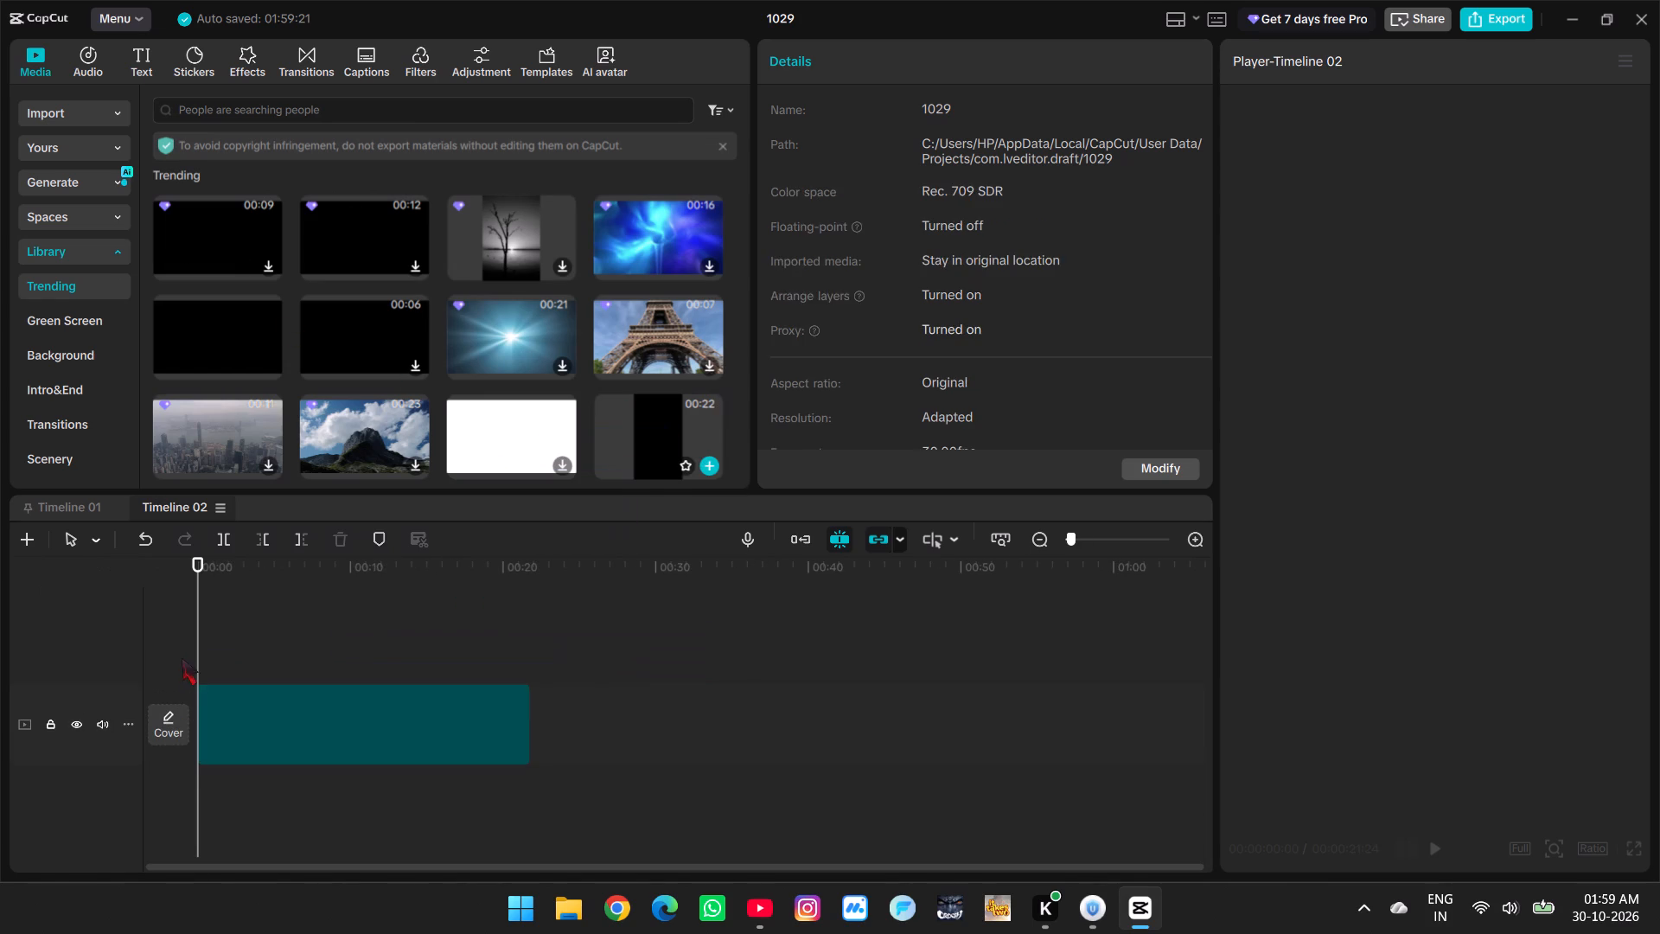
# Trim the end of the black clip in Timeline 02 to 00:00:03:29.
pyautogui.click(256, 635)
pyautogui.click(281, 720)
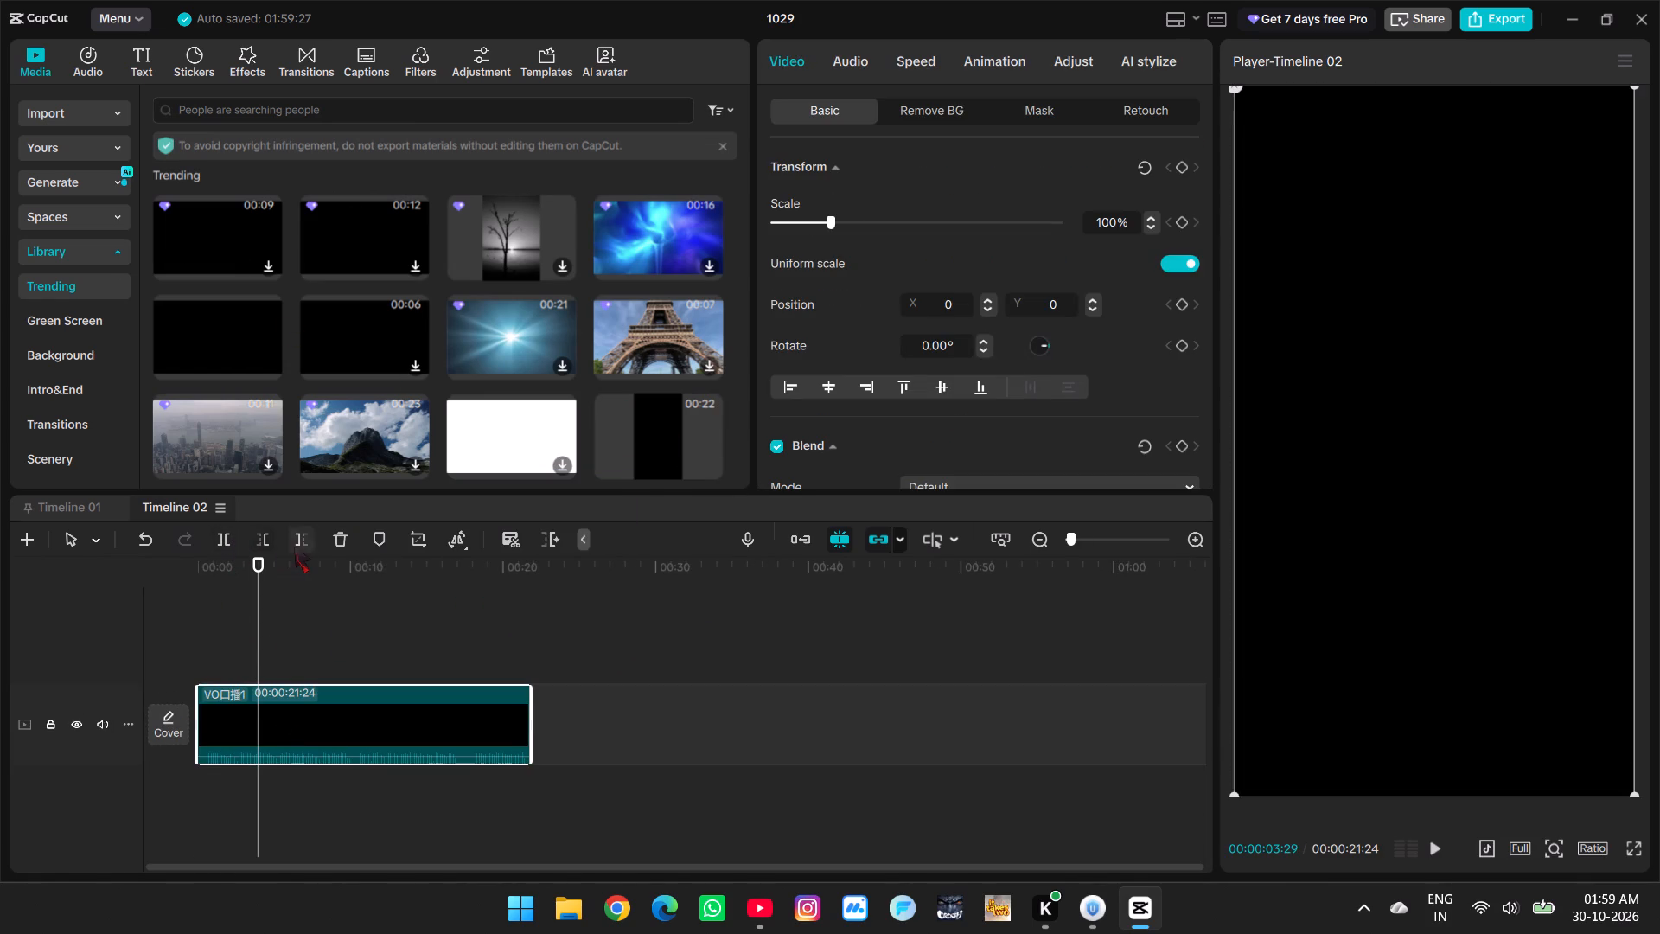
pyautogui.click(294, 546)
# Copy the ladhAK text layer from Timeline 01 and paste it into Timeline 02.
pyautogui.click(51, 511)
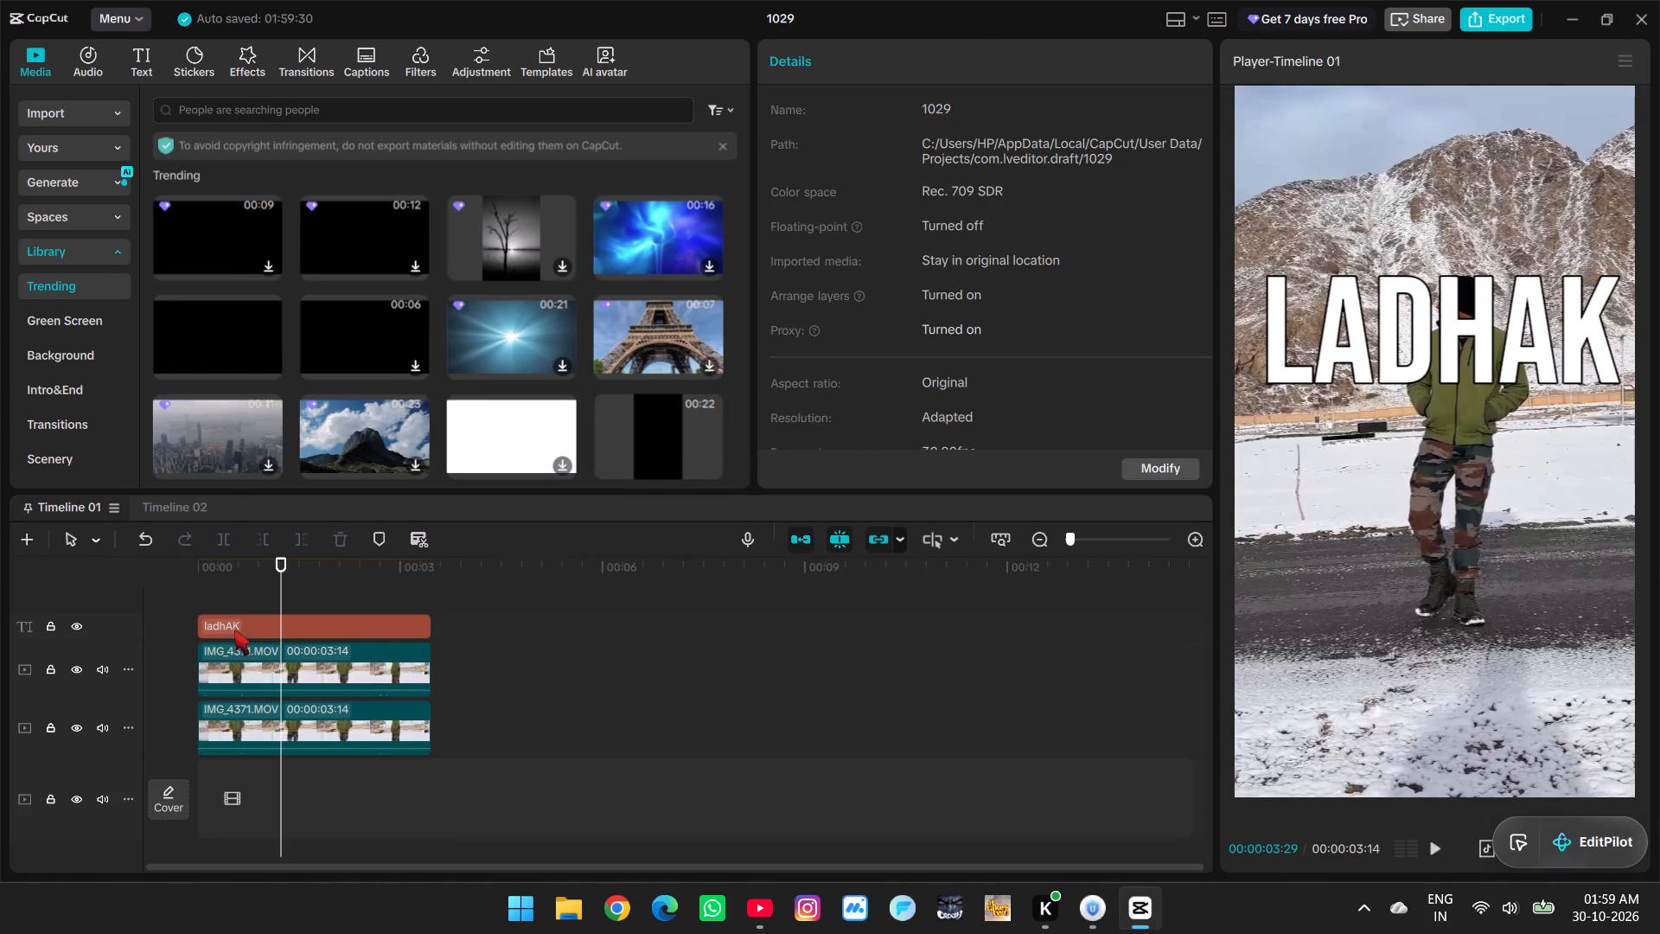
pyautogui.click(234, 628)
pyautogui.rightClick(235, 627)
pyautogui.click(311, 444)
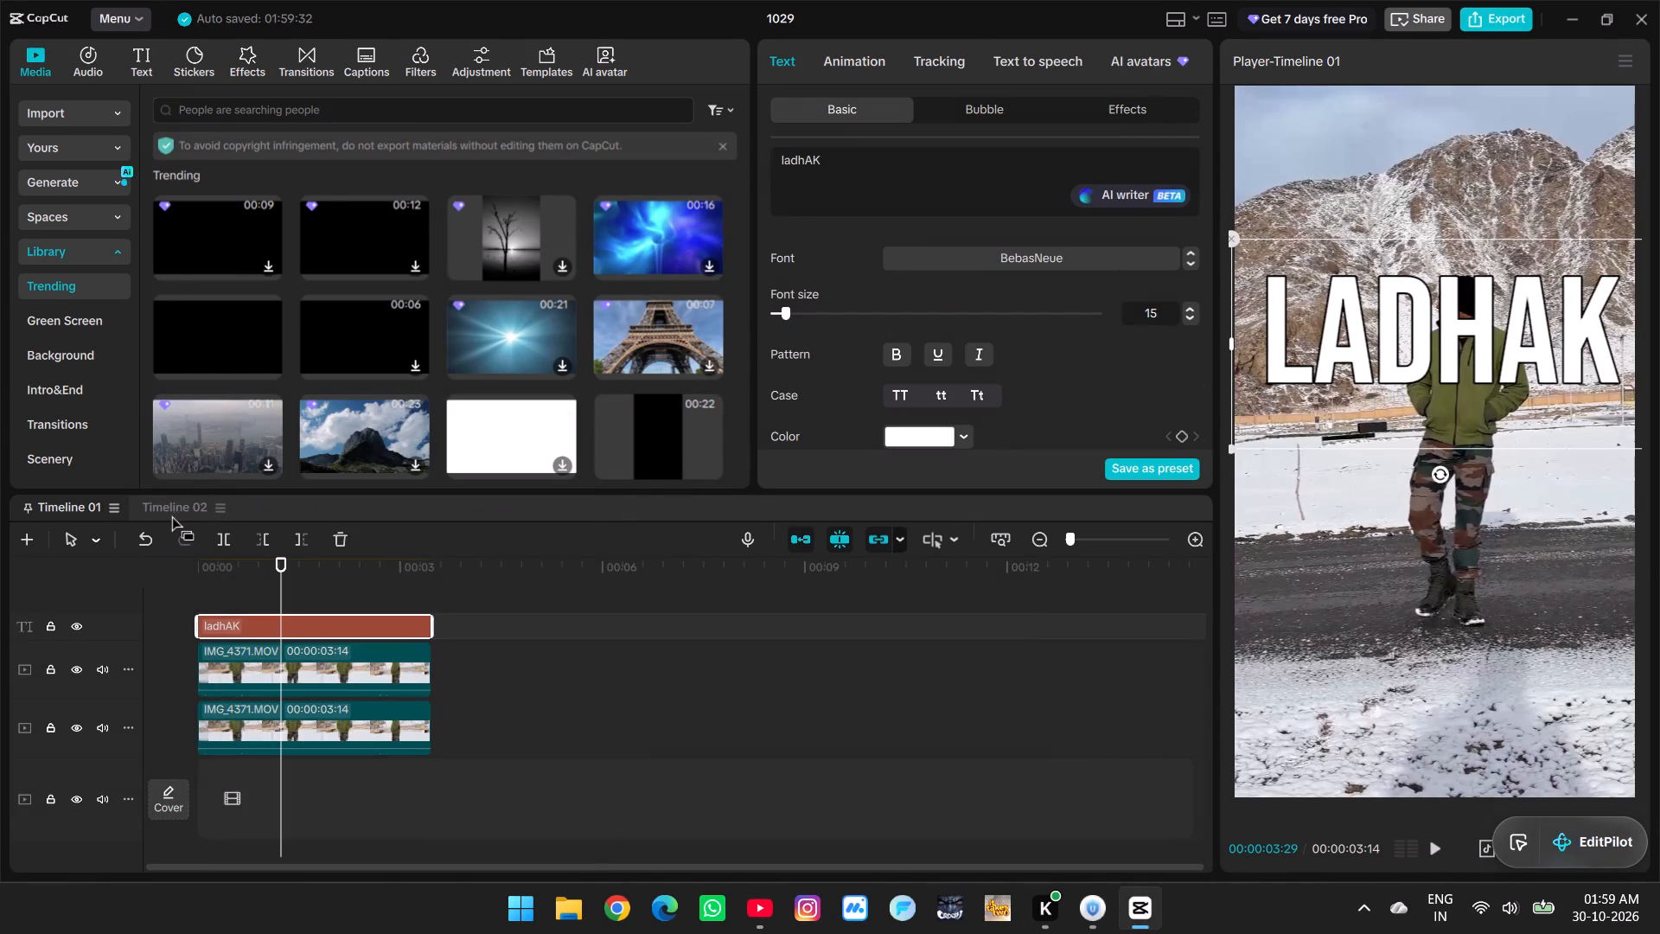
pyautogui.click(169, 507)
pyautogui.rightClick(212, 611)
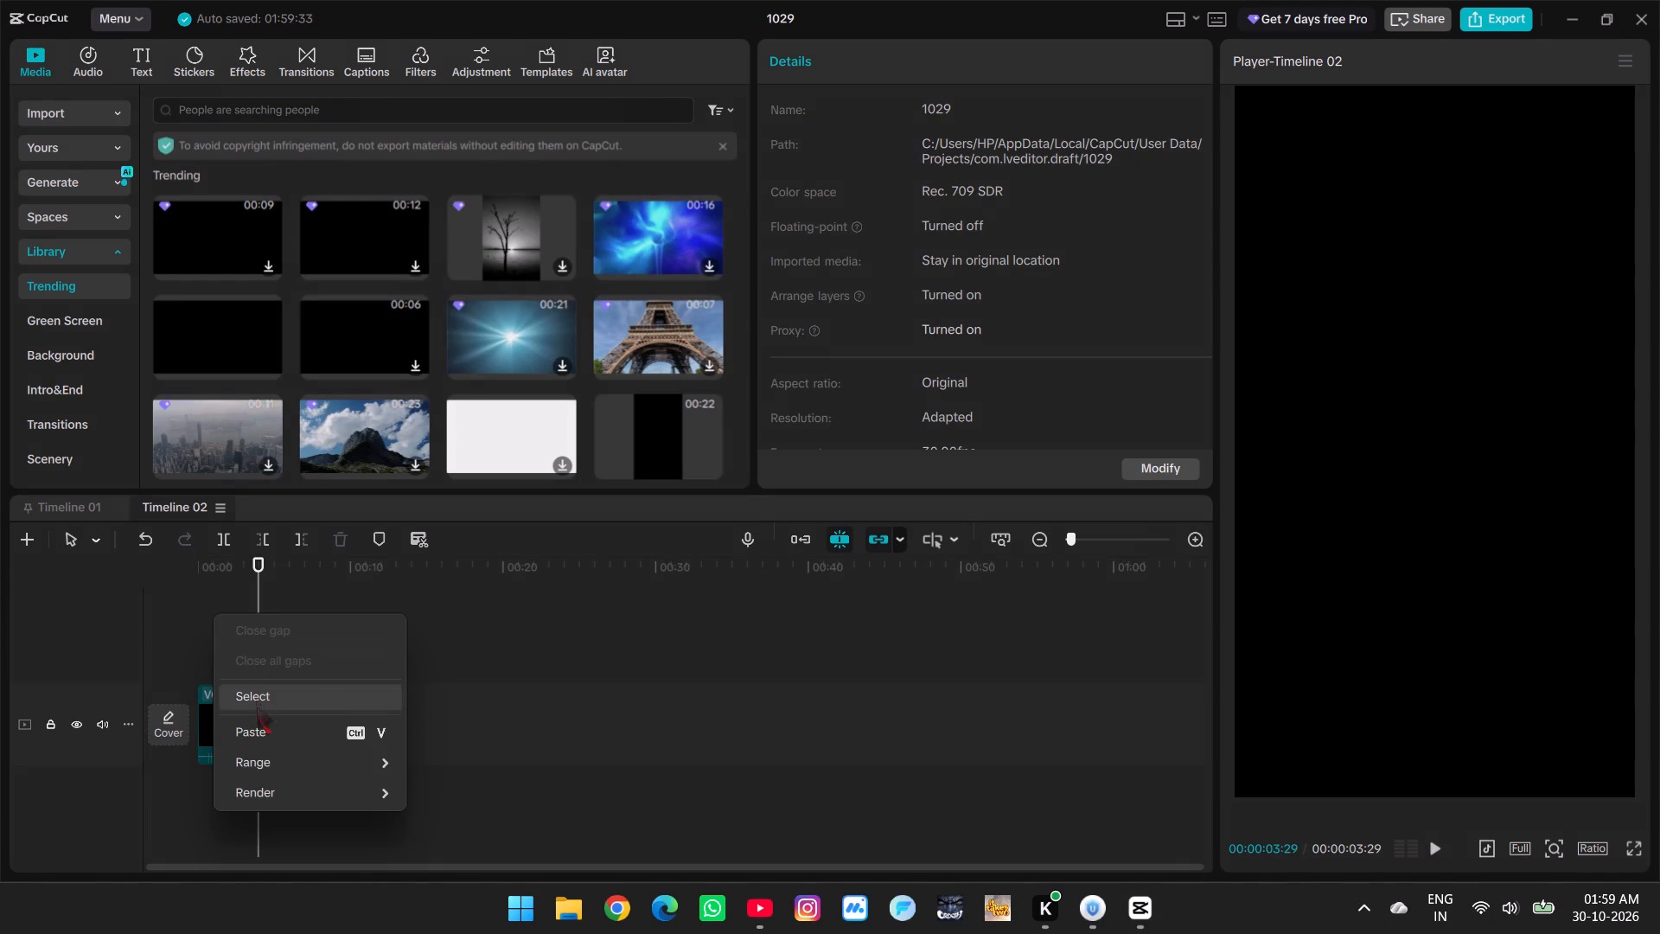
pyautogui.click(257, 720)
# Align the pasted ladhAK text with the start of the black clip and extend it to the clip's end.
pyautogui.moveTo(271, 666); pyautogui.dragTo(220, 662)
pyautogui.click(218, 632)
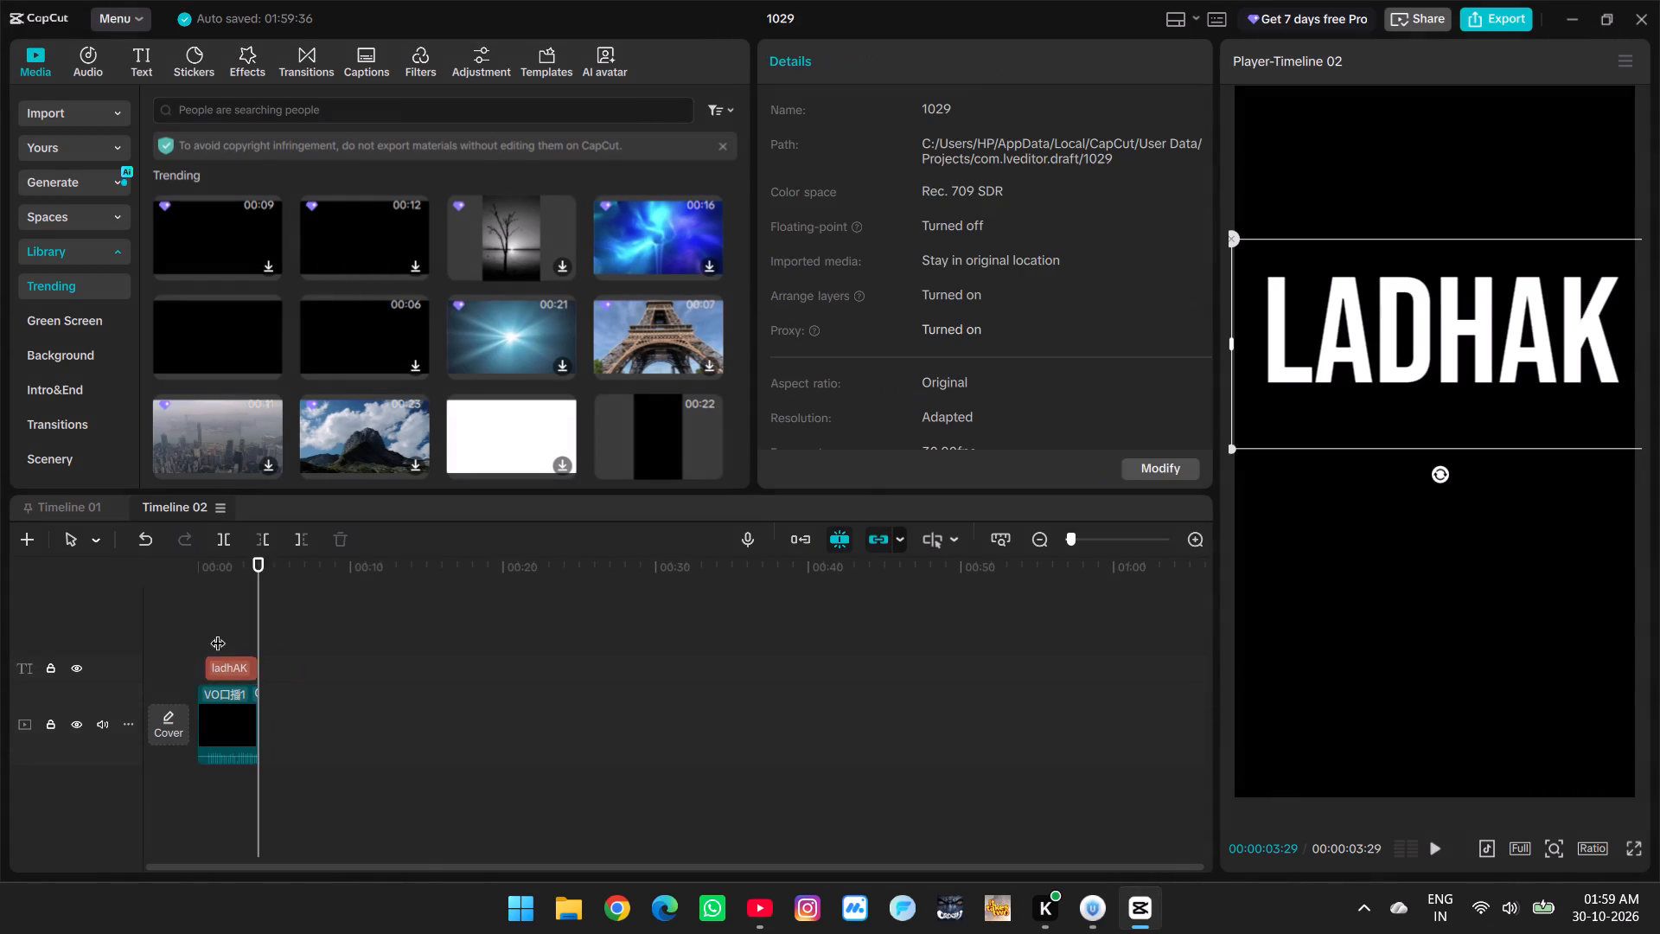
pyautogui.moveTo(233, 662); pyautogui.dragTo(212, 660)
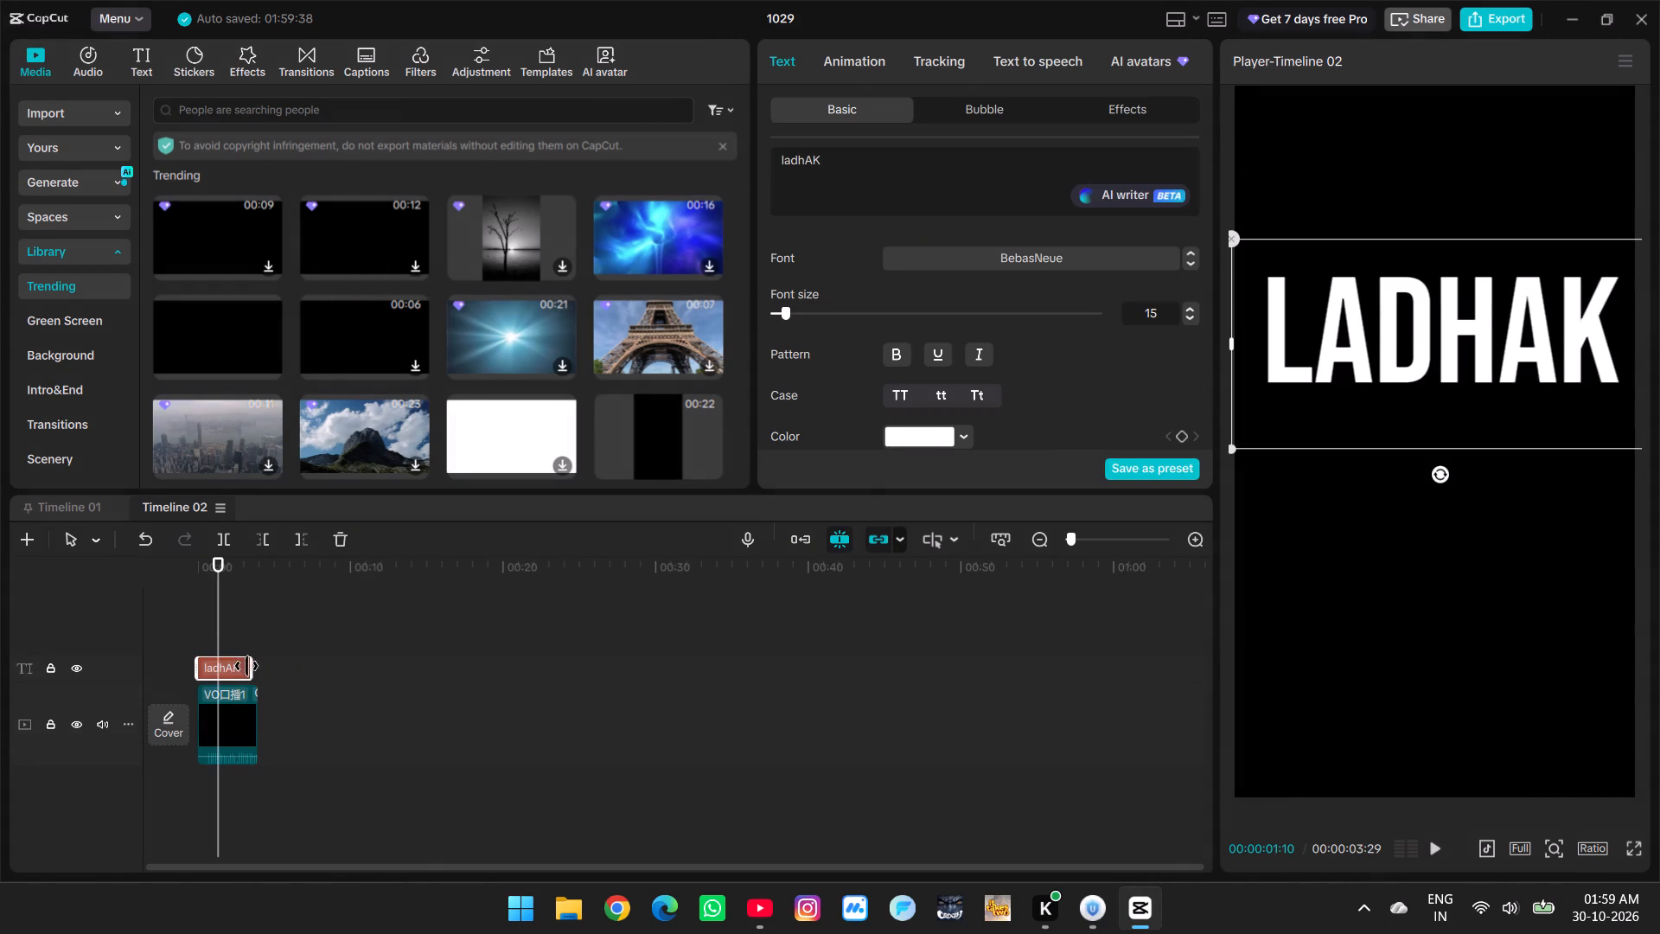
pyautogui.click(246, 666)
# Move the LADHAK text slightly lower in the Timeline 02 frame.
pyautogui.moveTo(1252, 373); pyautogui.dragTo(1241, 436)
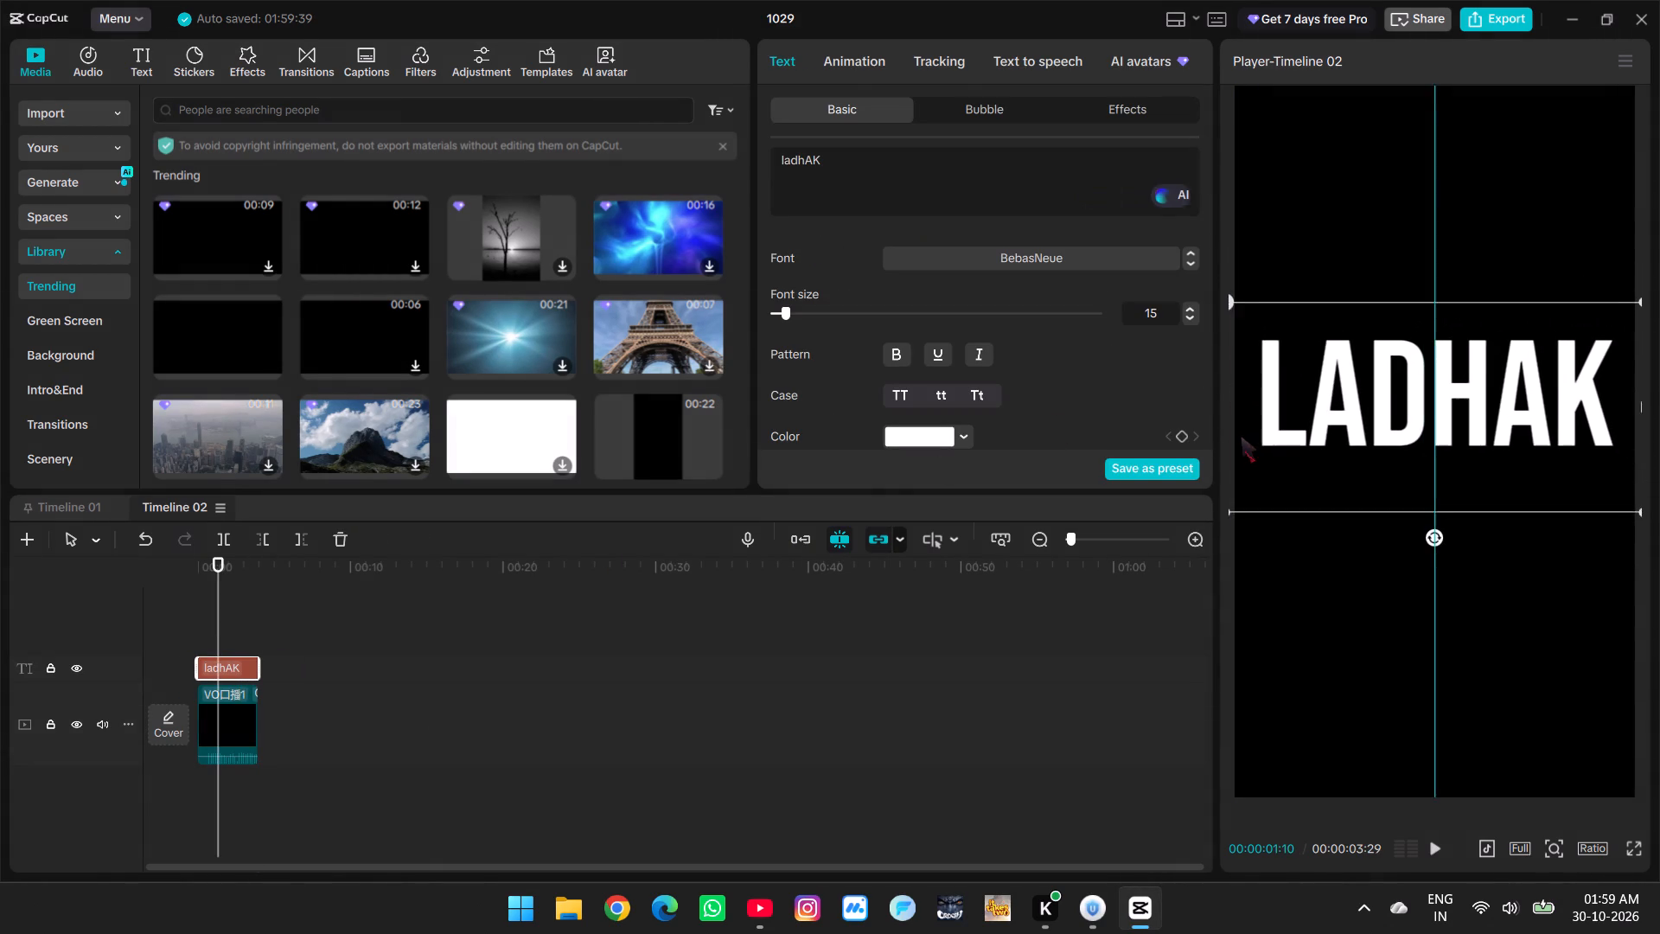
pyautogui.moveTo(1241, 436); pyautogui.dragTo(1237, 435)
pyautogui.moveTo(1336, 425); pyautogui.dragTo(1357, 426)
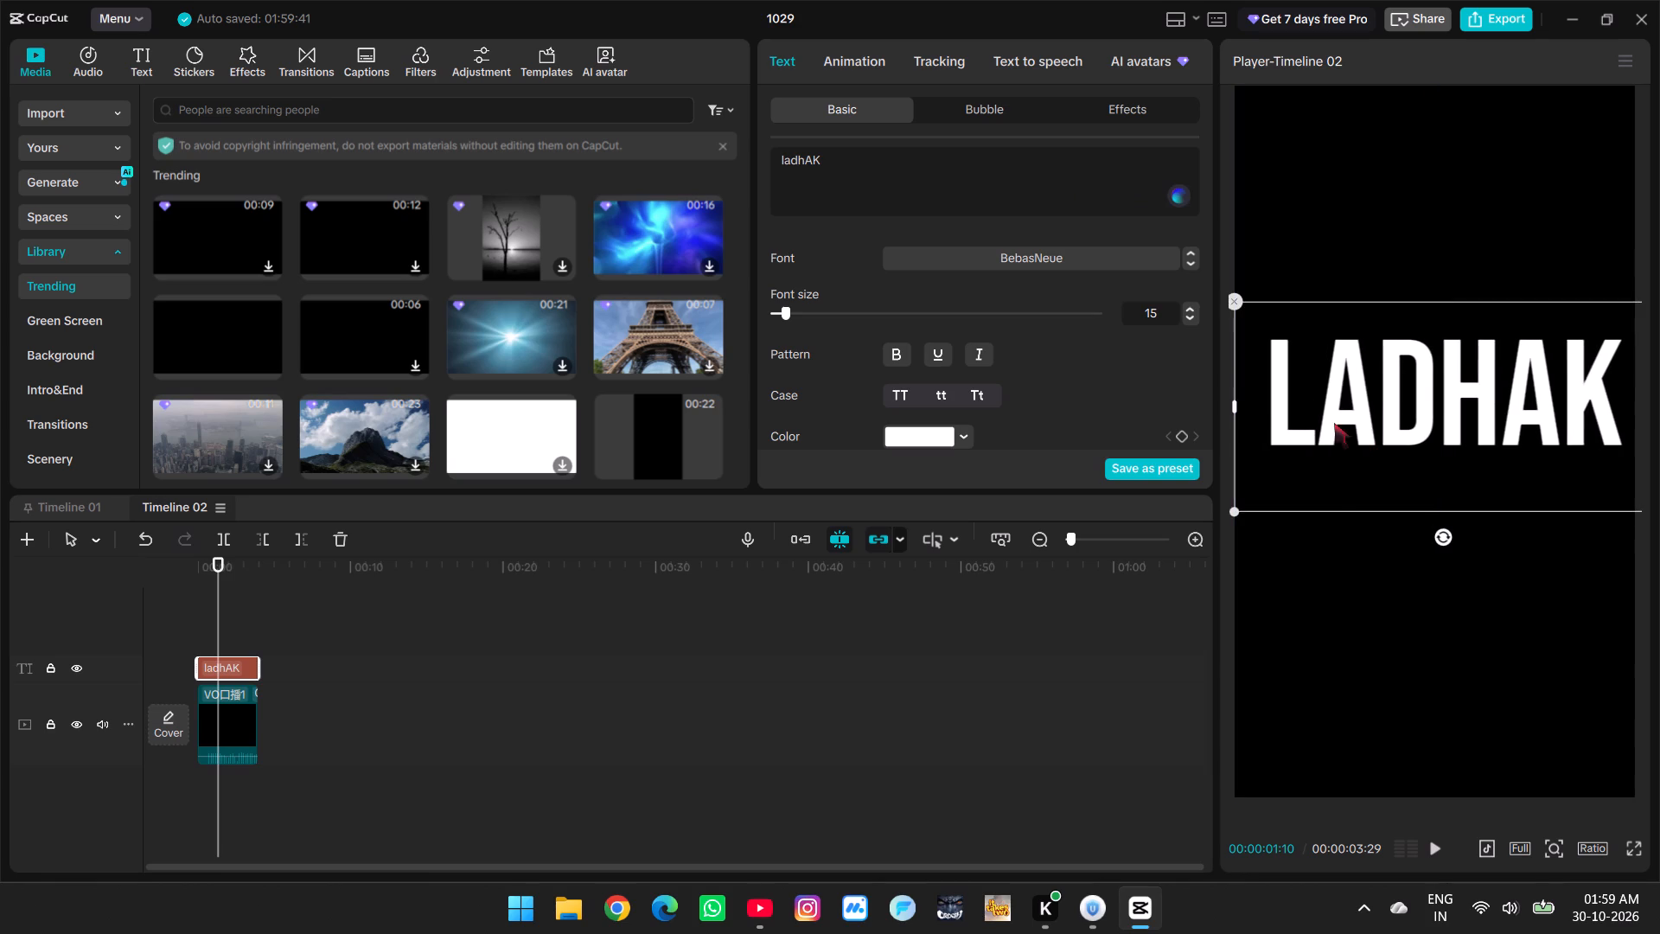
# Apply the black-fill, white-outline preset style to the LADHAK text and reduce its stroke thickness to 6.
pyautogui.scroll(-4, 971, 394)
pyautogui.click(891, 237)
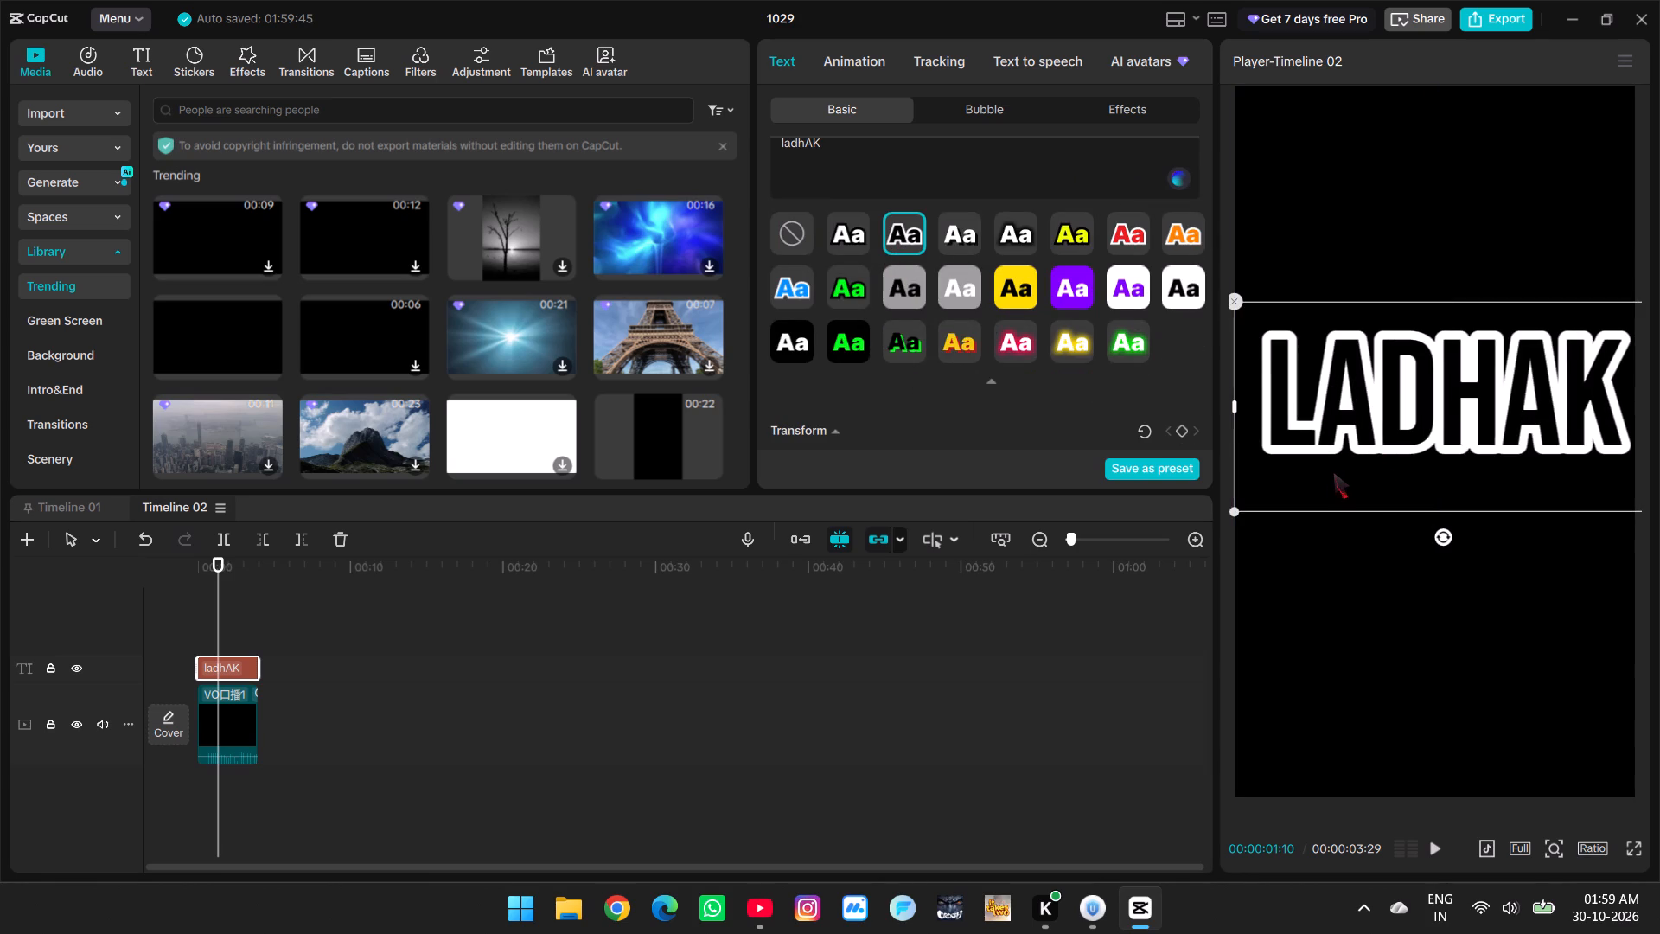
pyautogui.keyDown('ctrl'); pyautogui.scroll(-2, 1407, 477); pyautogui.keyUp('ctrl')
pyautogui.scroll(-3, 930, 364)
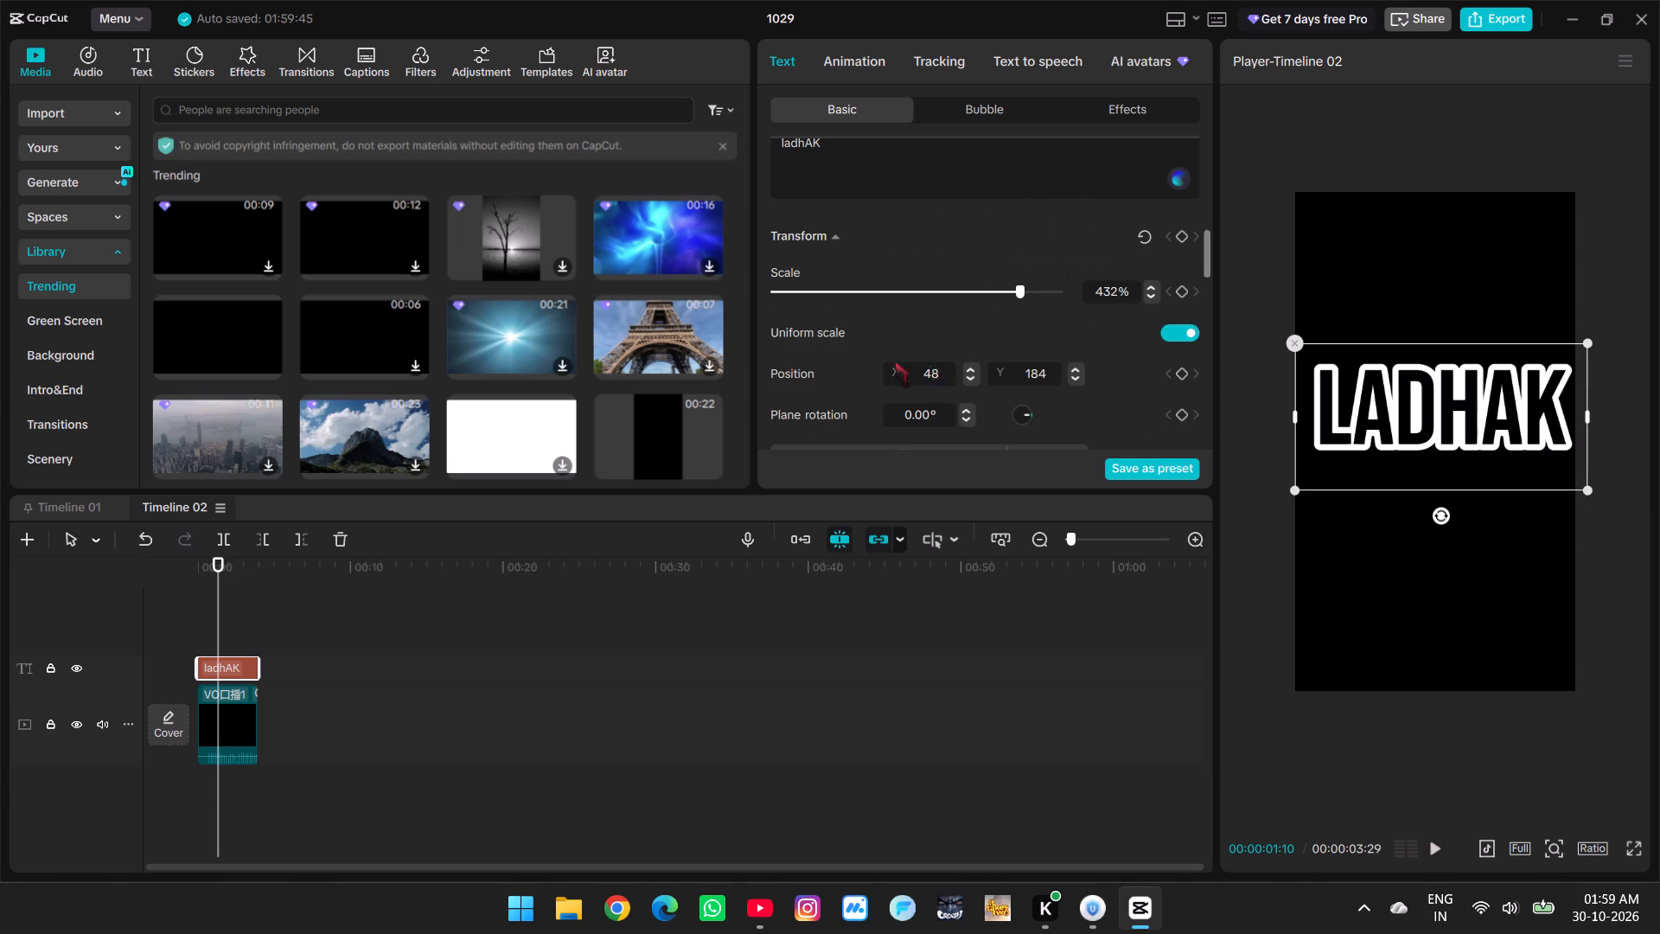
pyautogui.scroll(-3, 895, 361)
pyautogui.moveTo(856, 342); pyautogui.dragTo(823, 342)
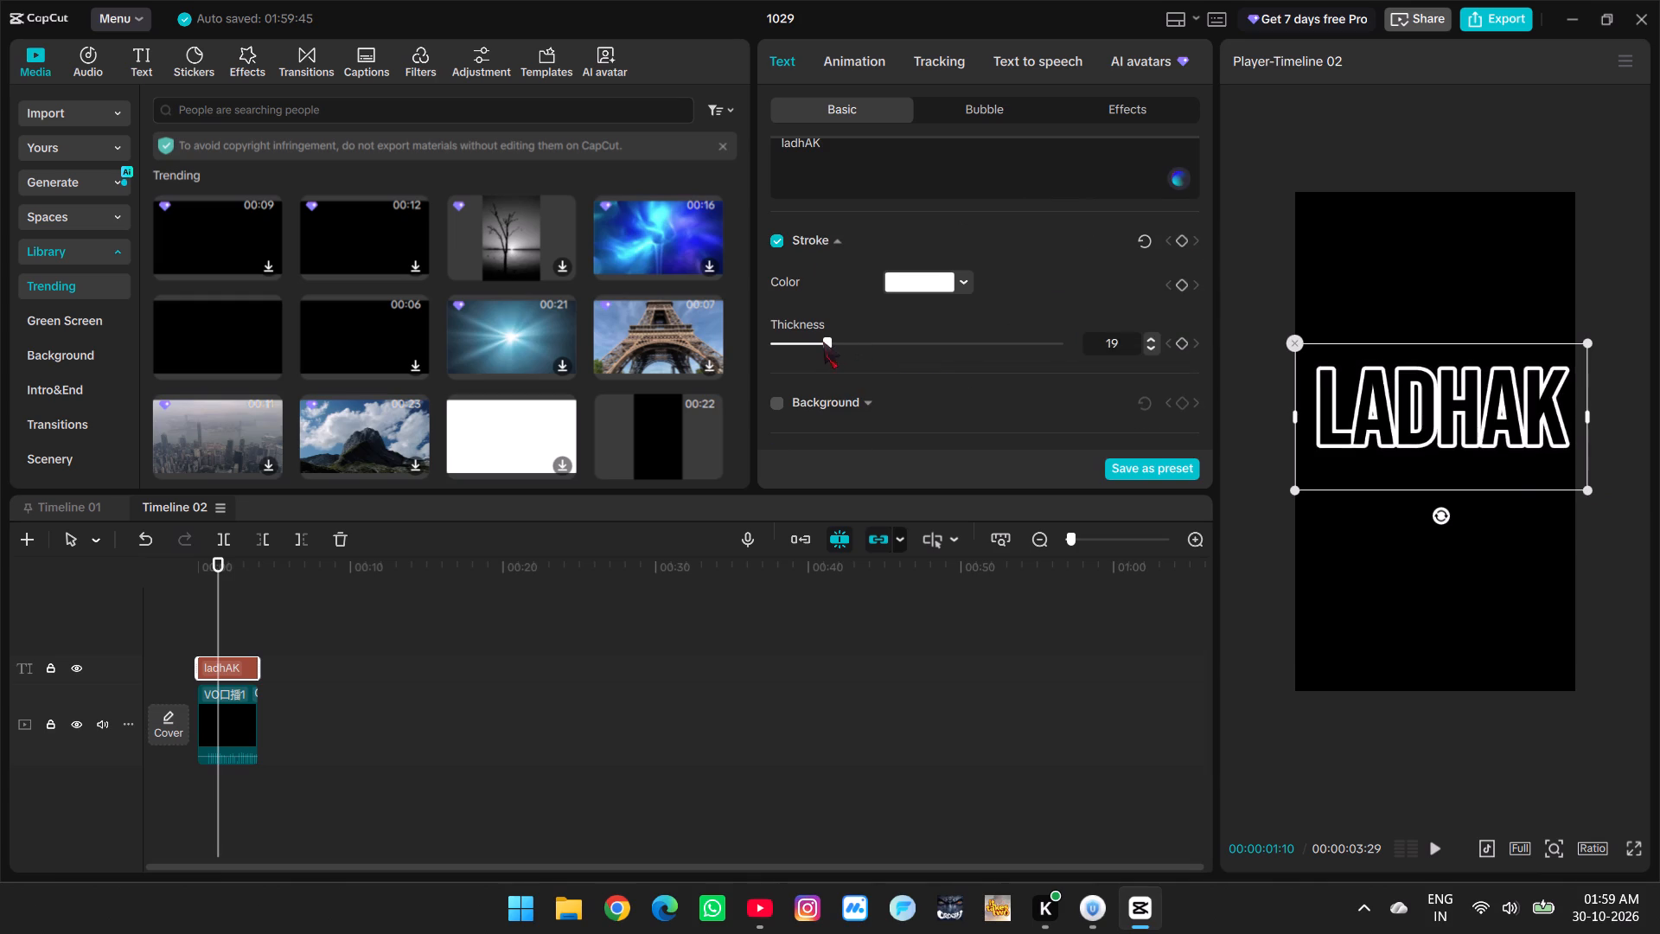
pyautogui.moveTo(823, 342); pyautogui.dragTo(788, 336)
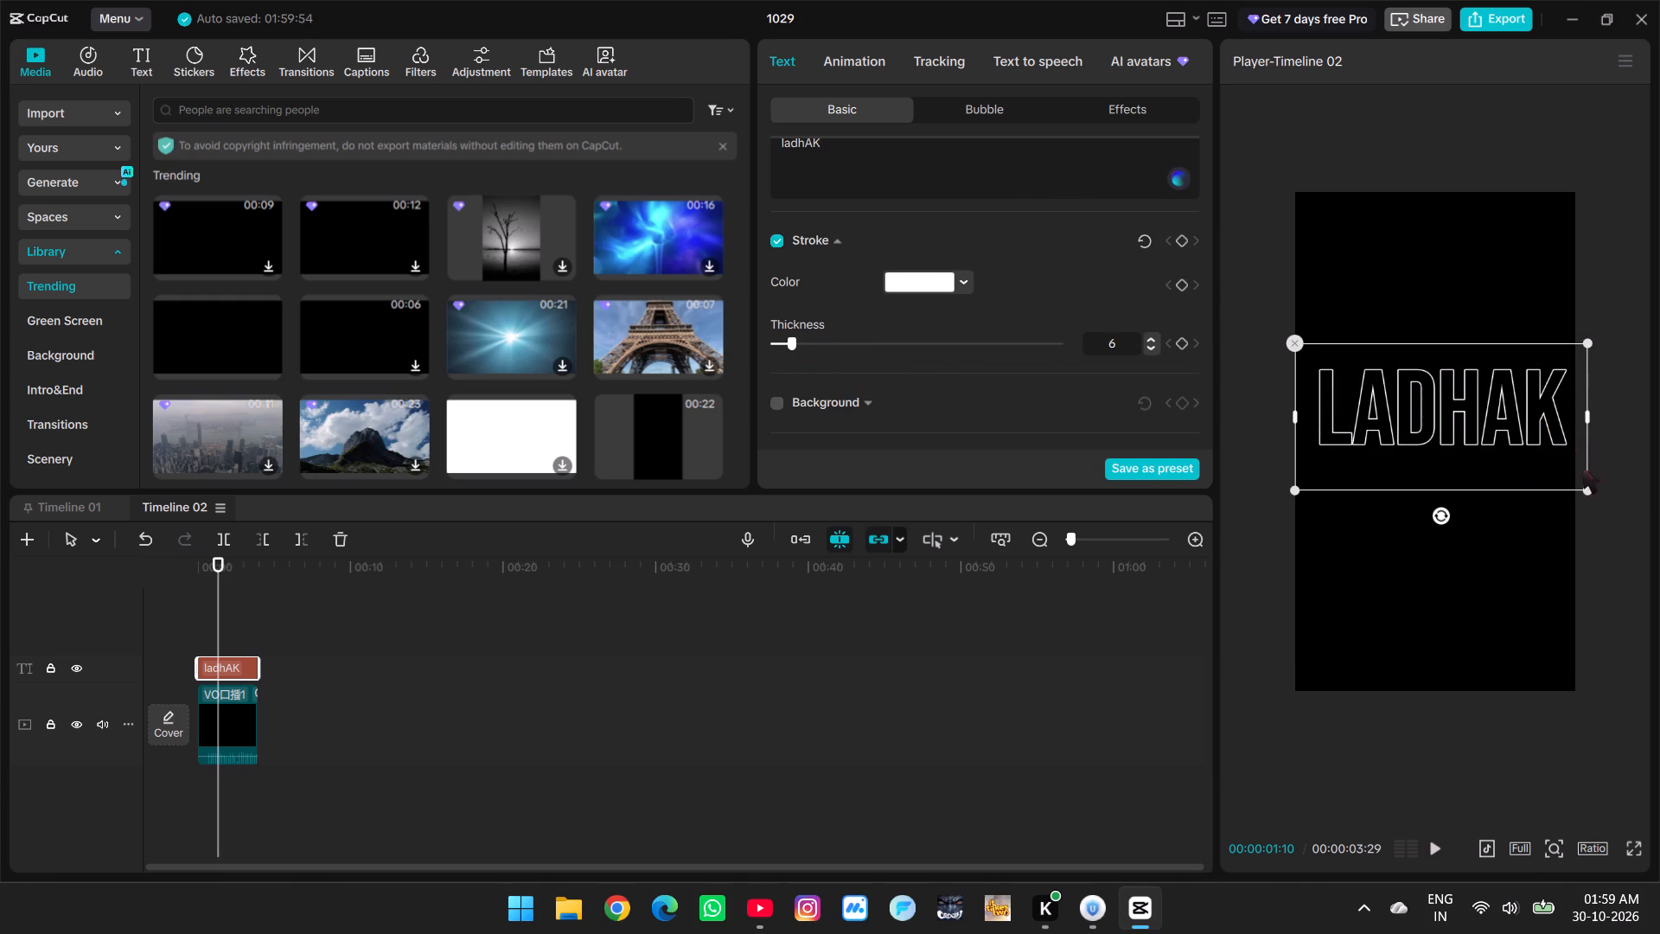
# Shift the outlined LADHAK text slightly down and enlarge it to span nearly the full frame width.
pyautogui.click(1505, 426)
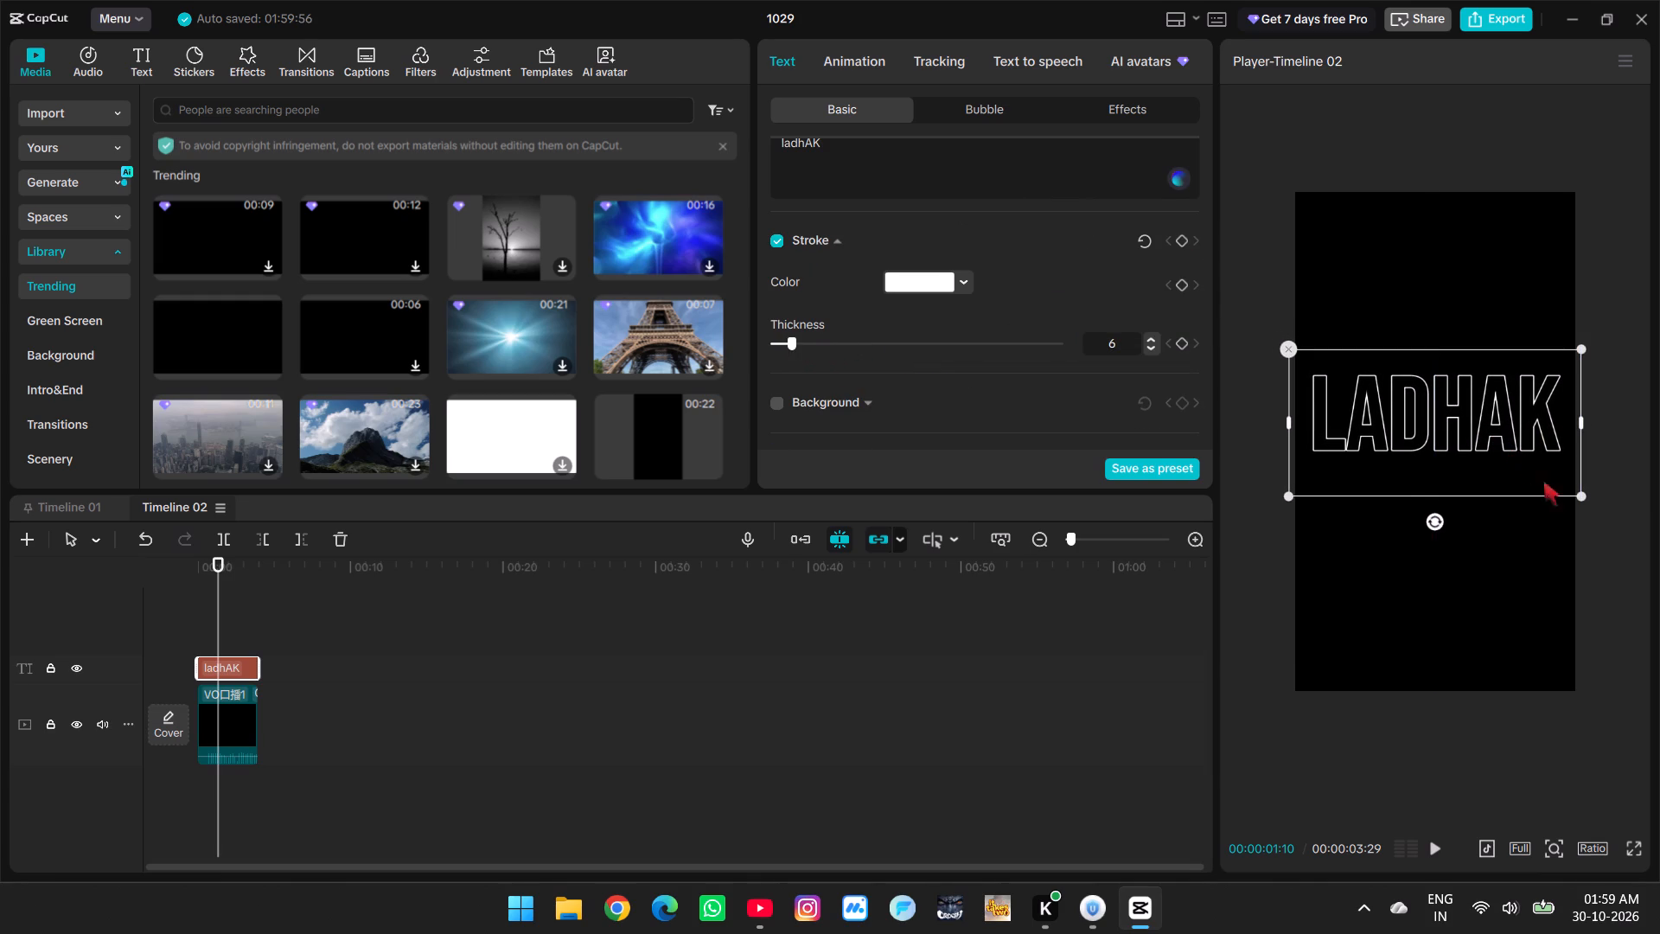
pyautogui.moveTo(1581, 498); pyautogui.dragTo(1593, 516)
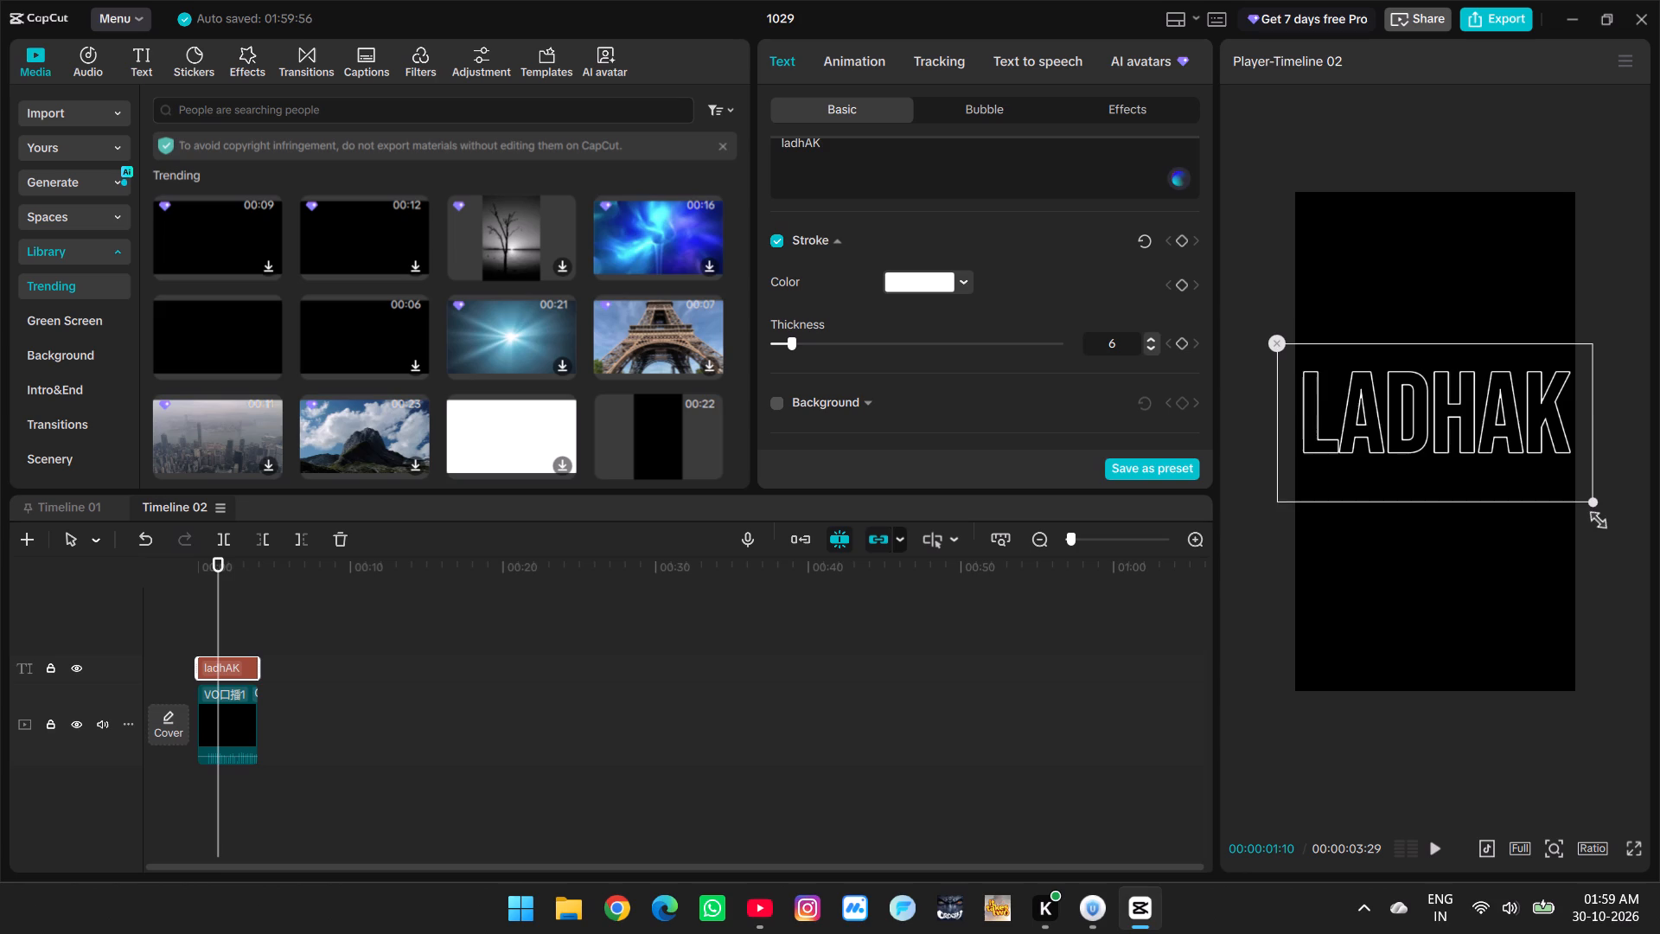
pyautogui.moveTo(1593, 516); pyautogui.dragTo(1590, 516)
pyautogui.keyDown('ctrl'); pyautogui.scroll(4, 1506, 424); pyautogui.keyUp('ctrl')
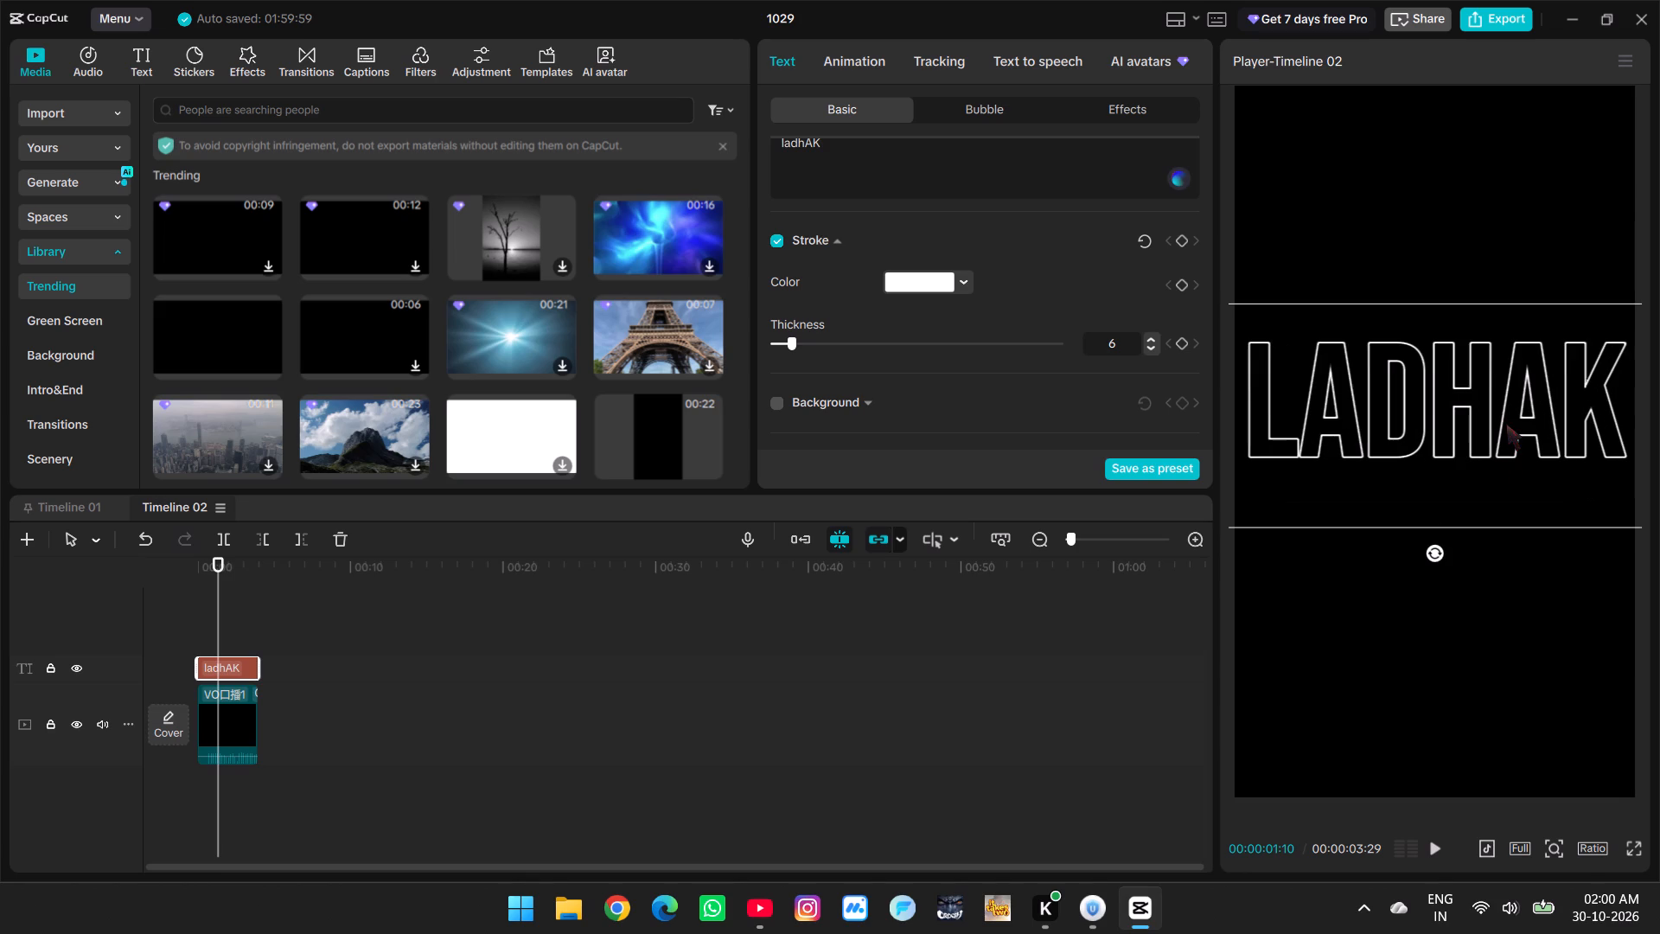
# Set the LADHAK text's stroke thickness to 8.
pyautogui.scroll(-1, 911, 389)
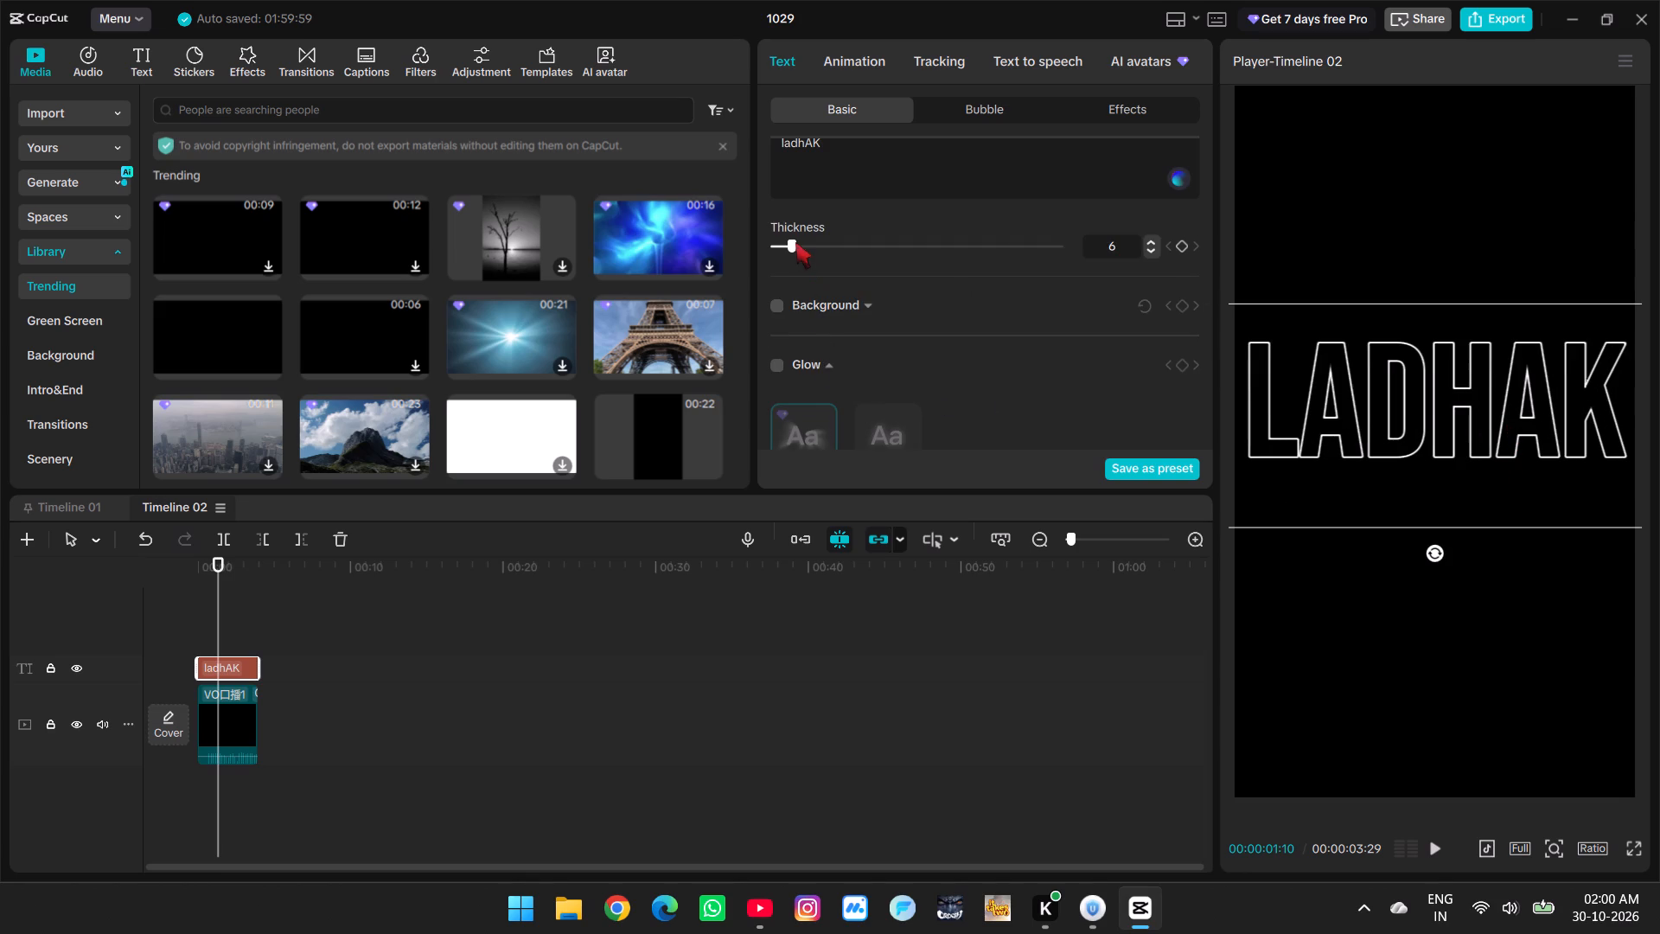
pyautogui.click(795, 242)
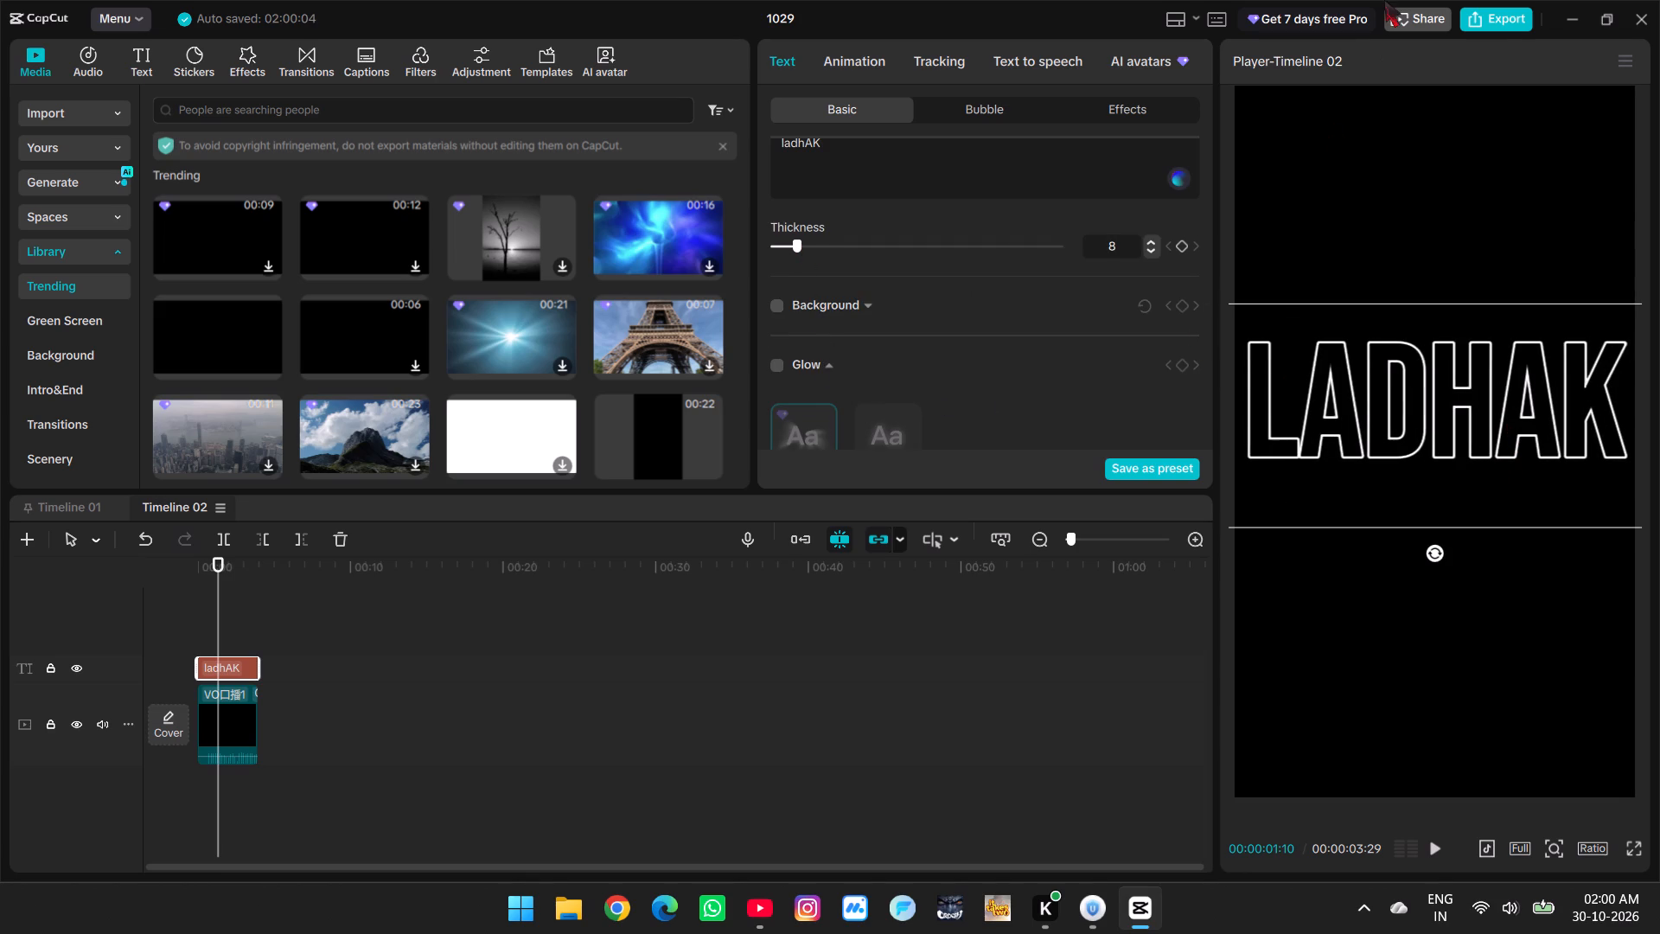
# Export Timeline 02 as 1029(2).mp4 in 4K at 30fps to the My Edits folder.
pyautogui.click(1496, 22)
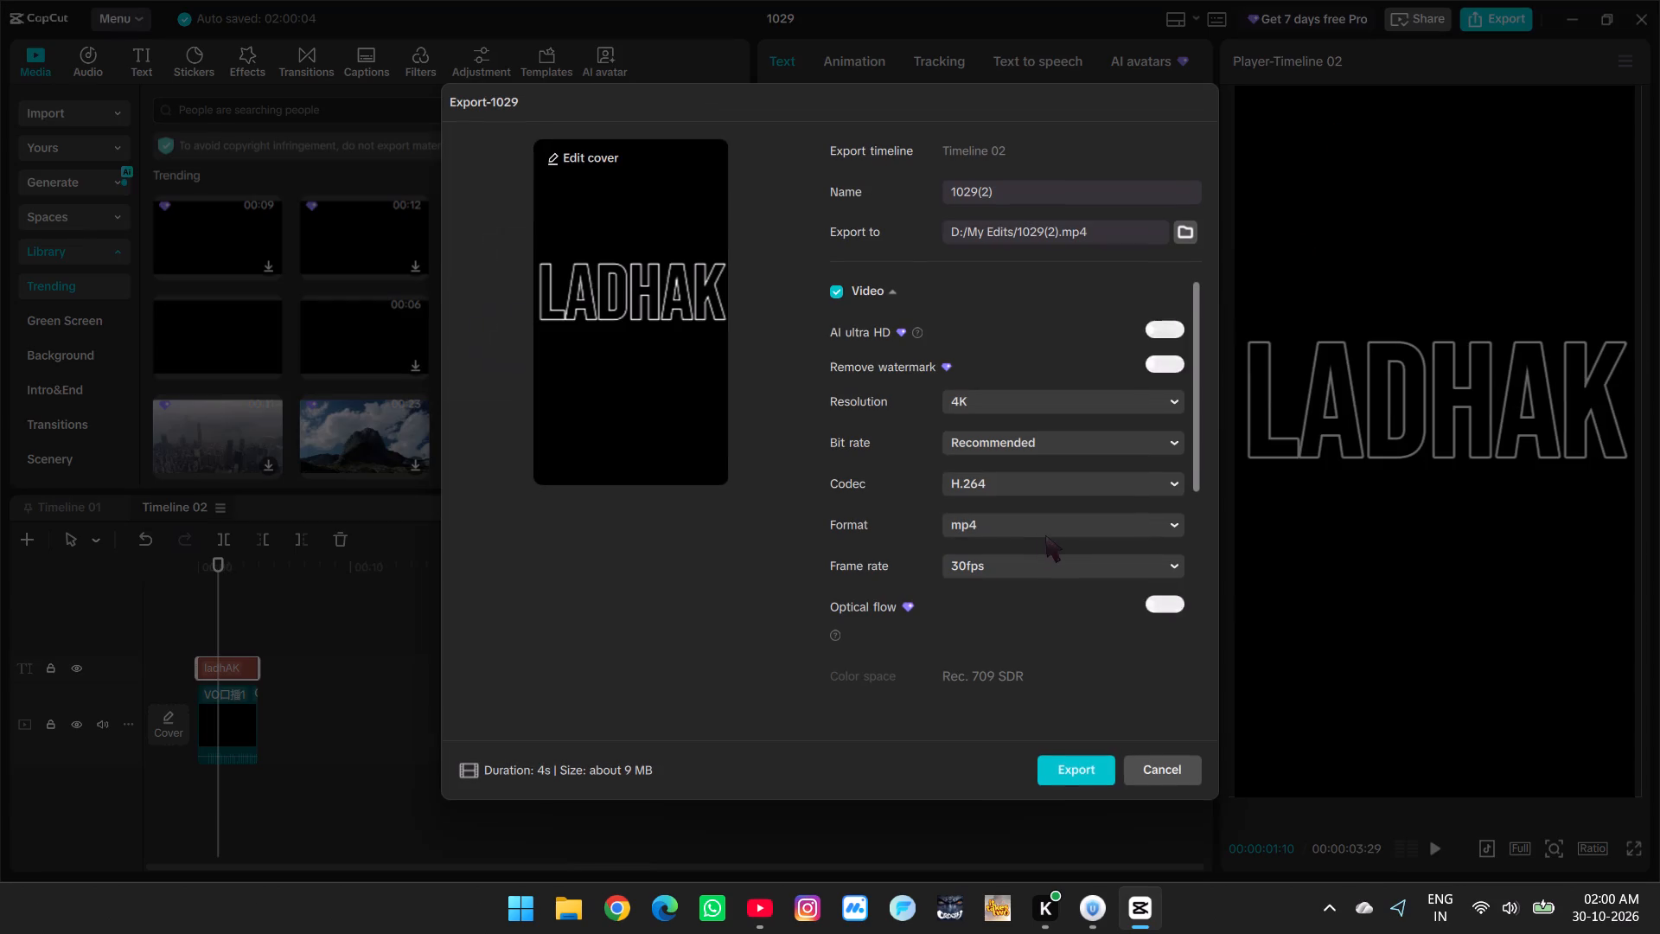
pyautogui.click(1079, 769)
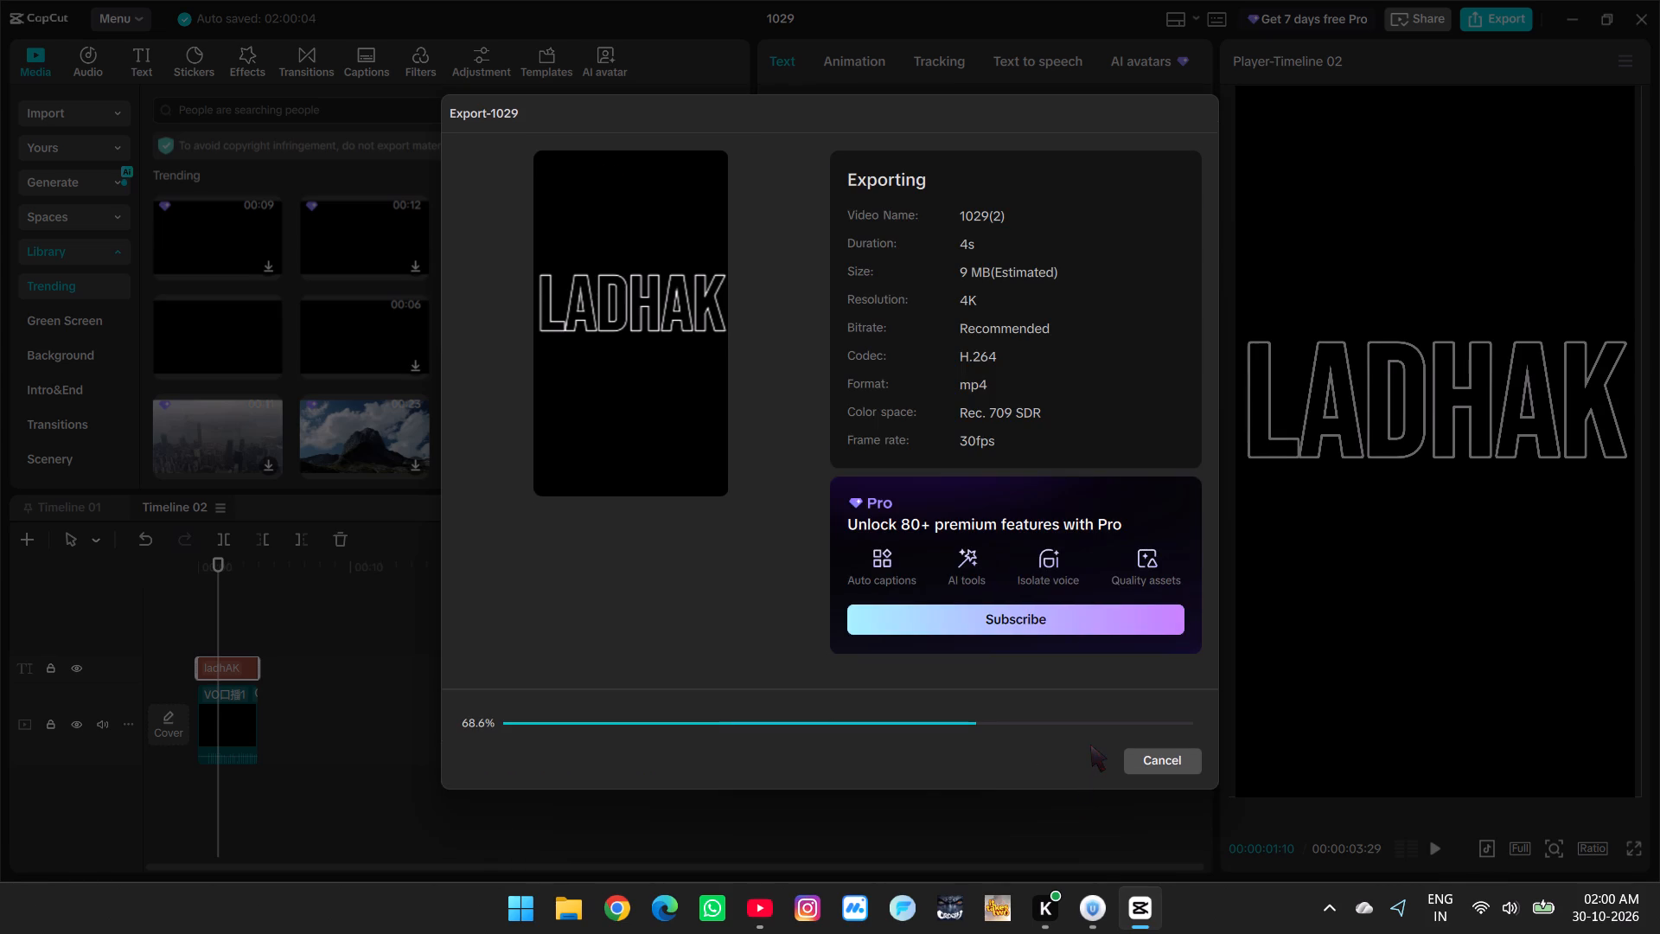
pyautogui.click(1183, 748)
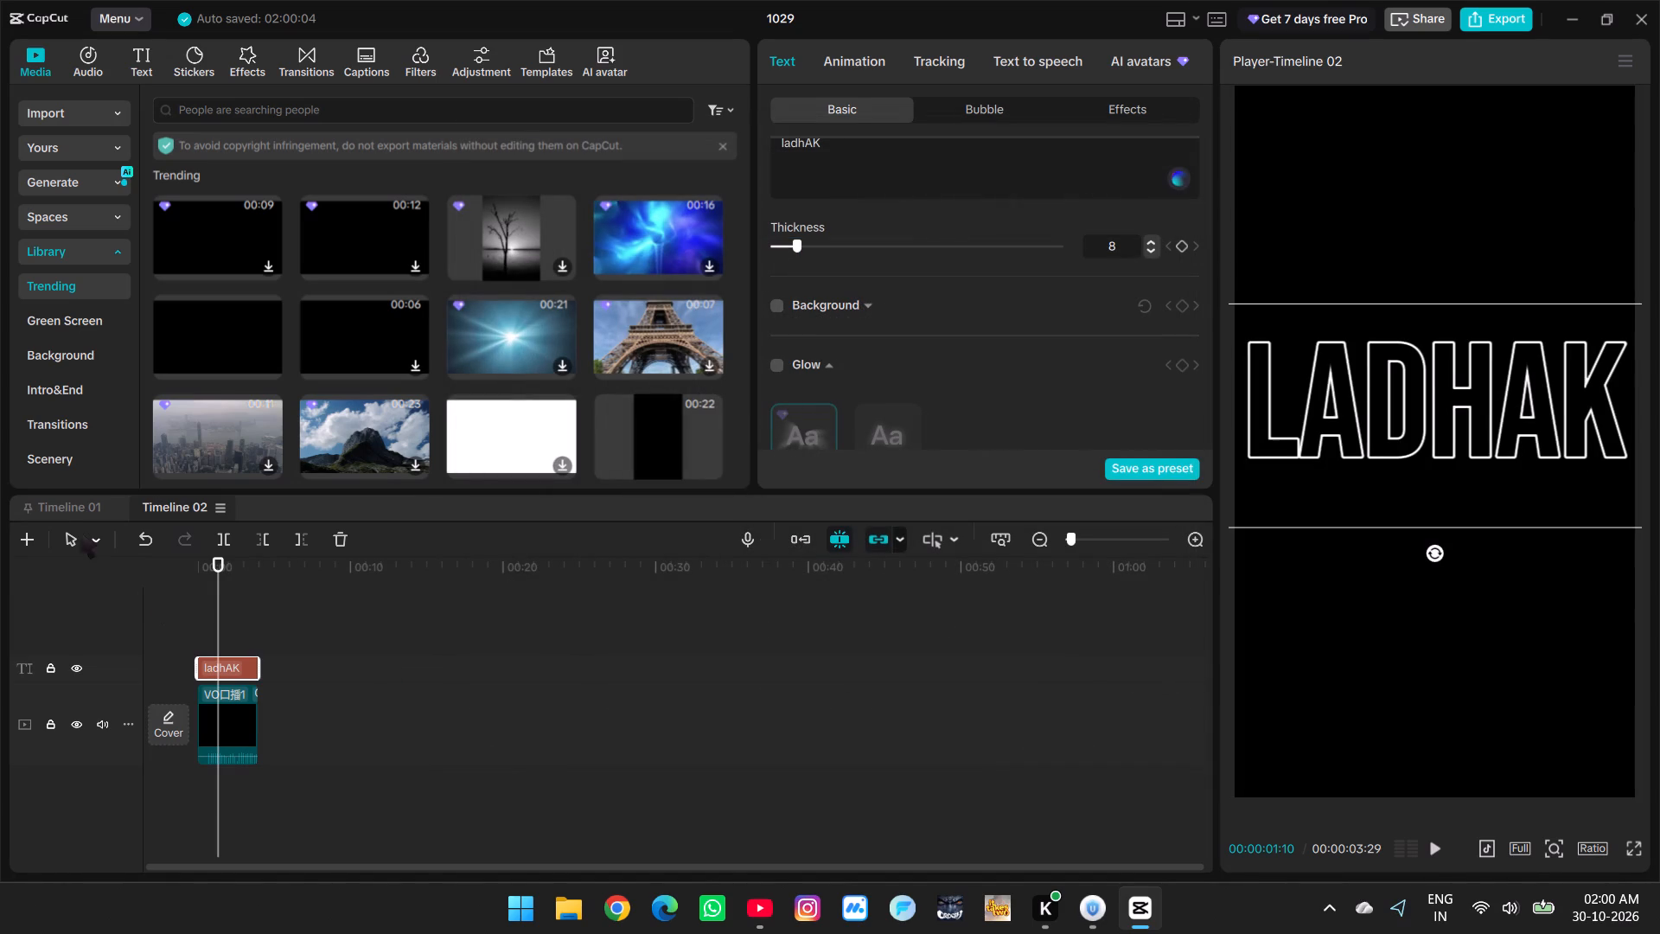
# Import 1029(2).mp4 from My Edits and place it on a track above the ladhAK text in Timeline 01.
pyautogui.click(66, 510)
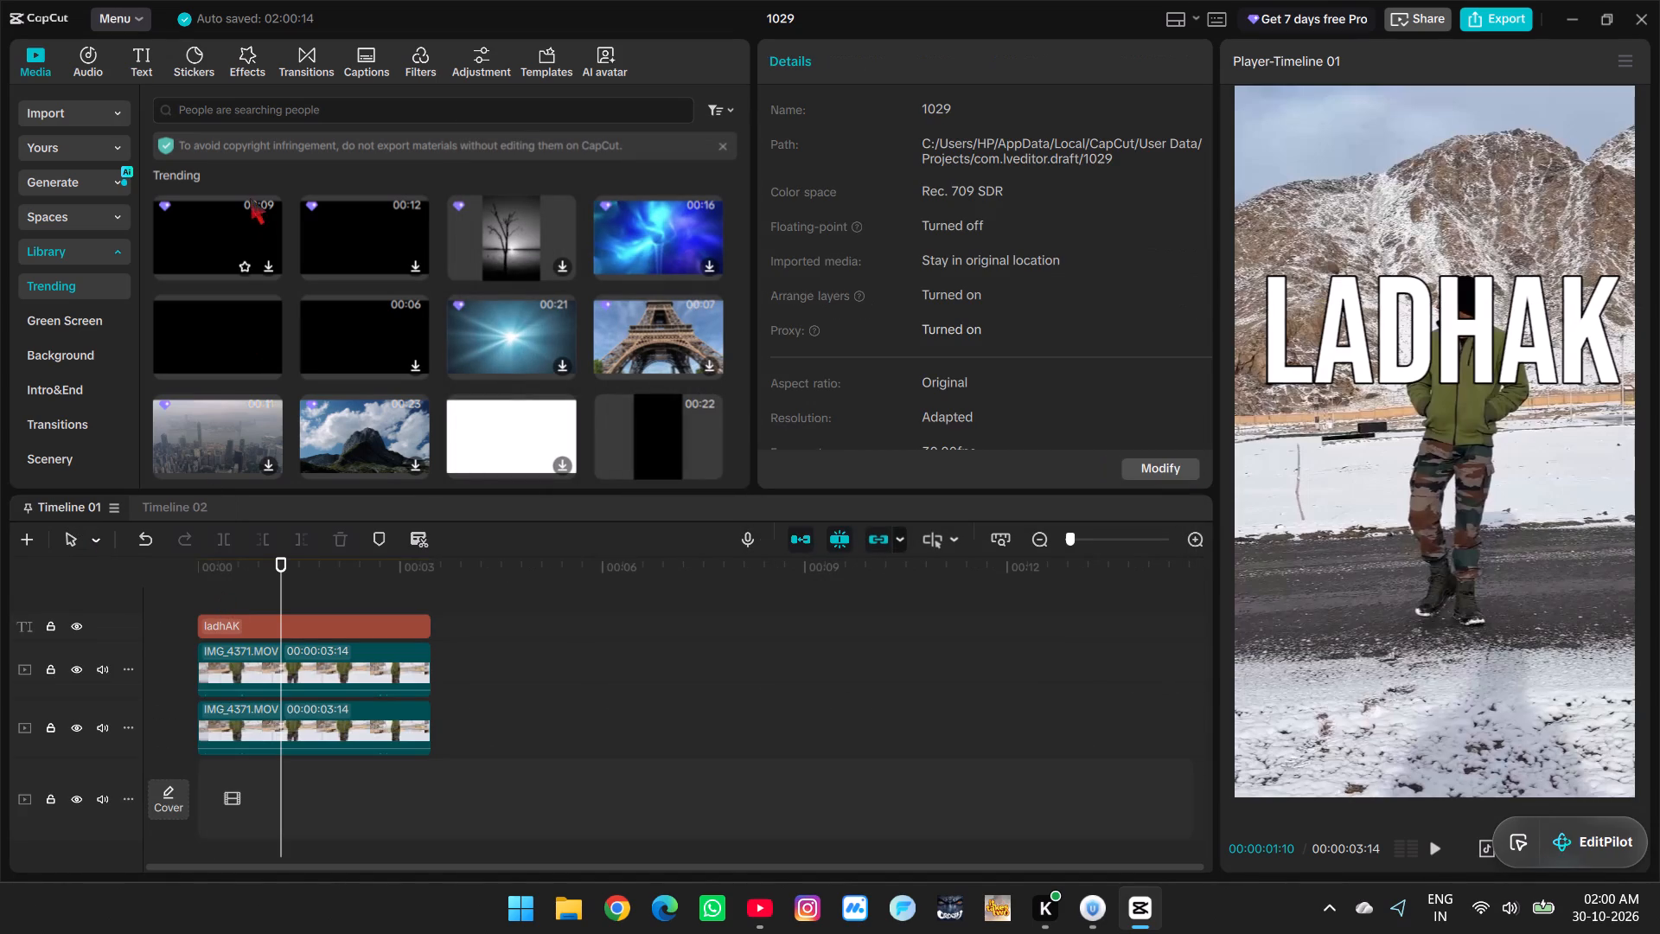
pyautogui.click(47, 106)
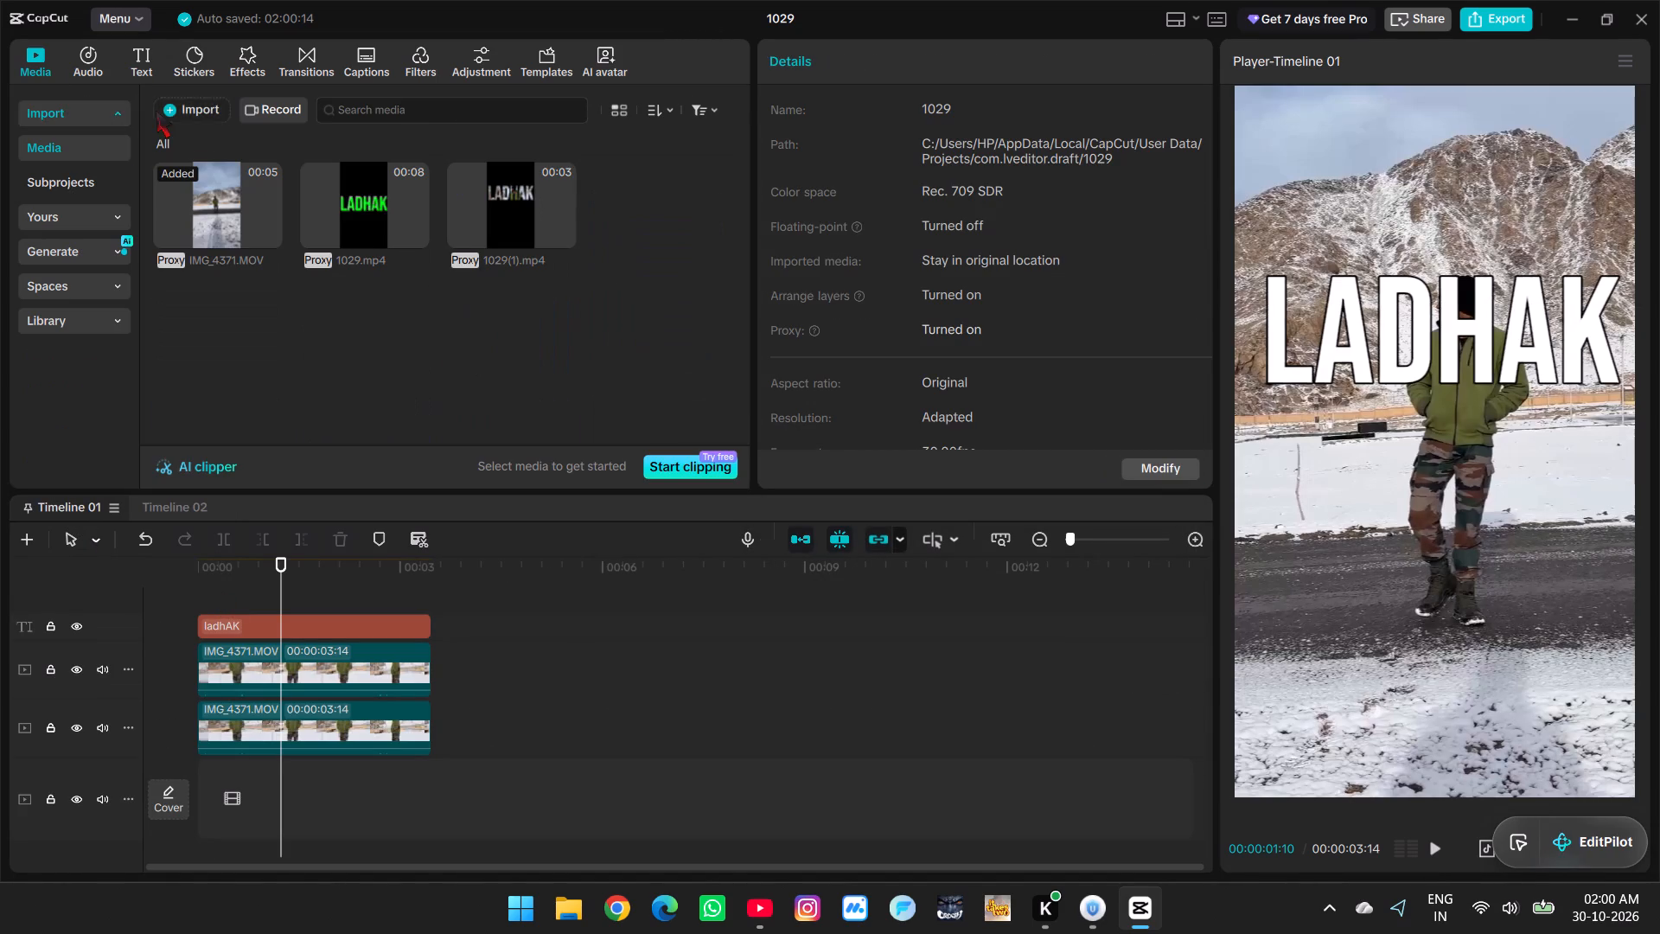
pyautogui.click(156, 111)
pyautogui.click(243, 155)
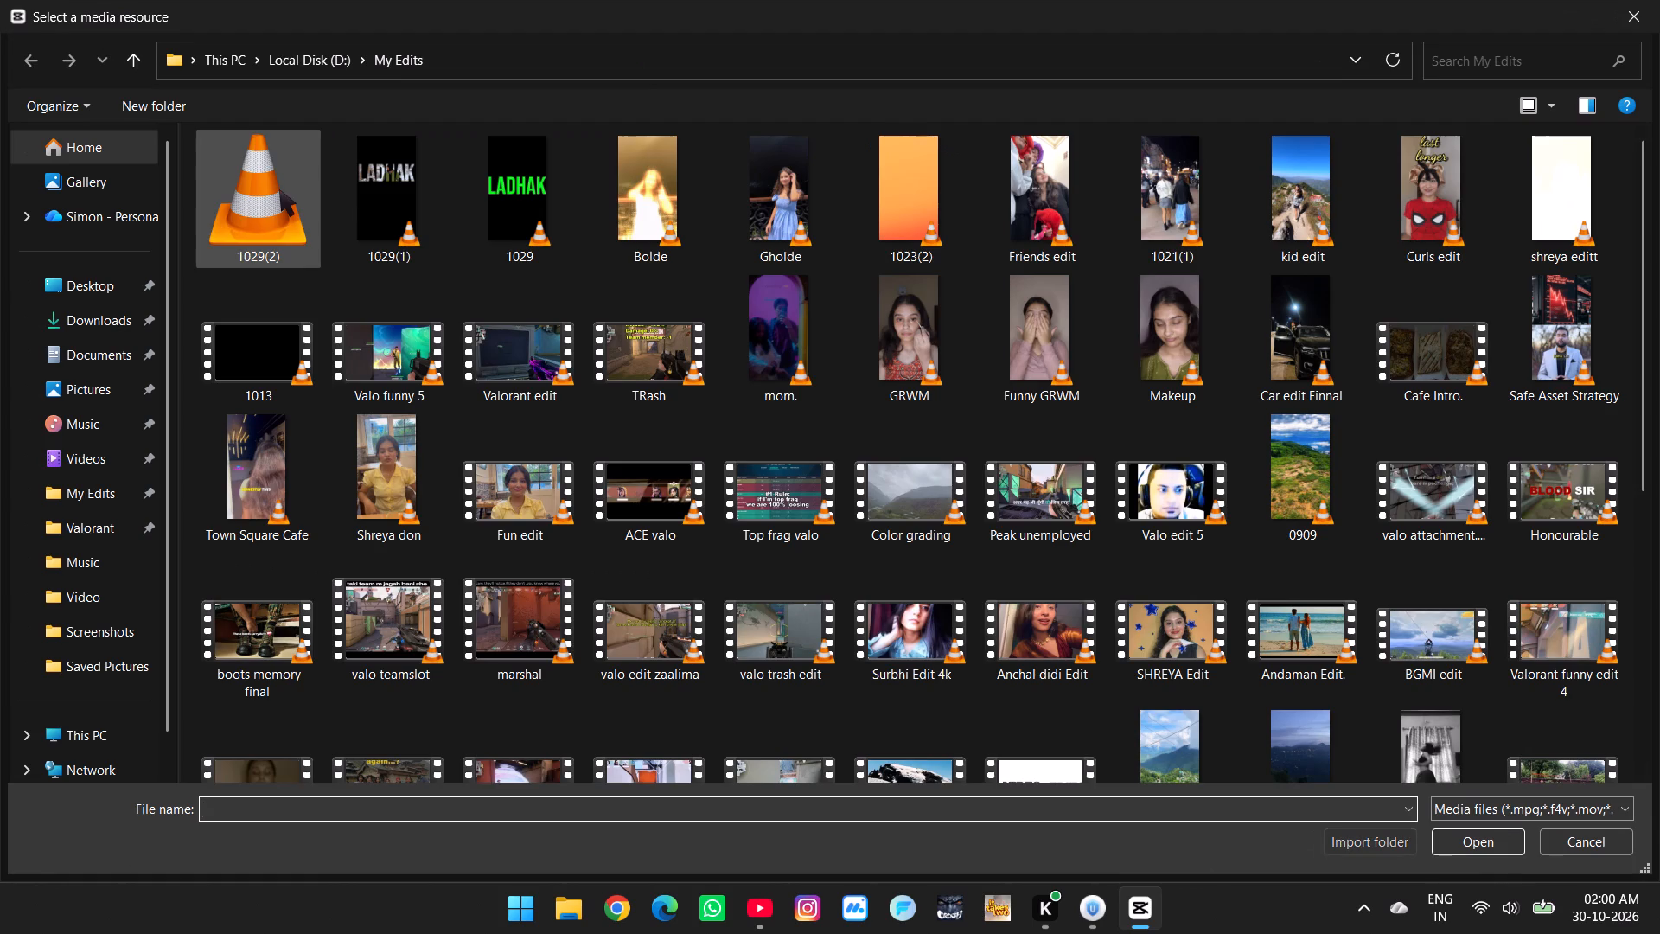
pyautogui.doubleClick(279, 189)
pyautogui.moveTo(661, 193); pyautogui.dragTo(362, 570)
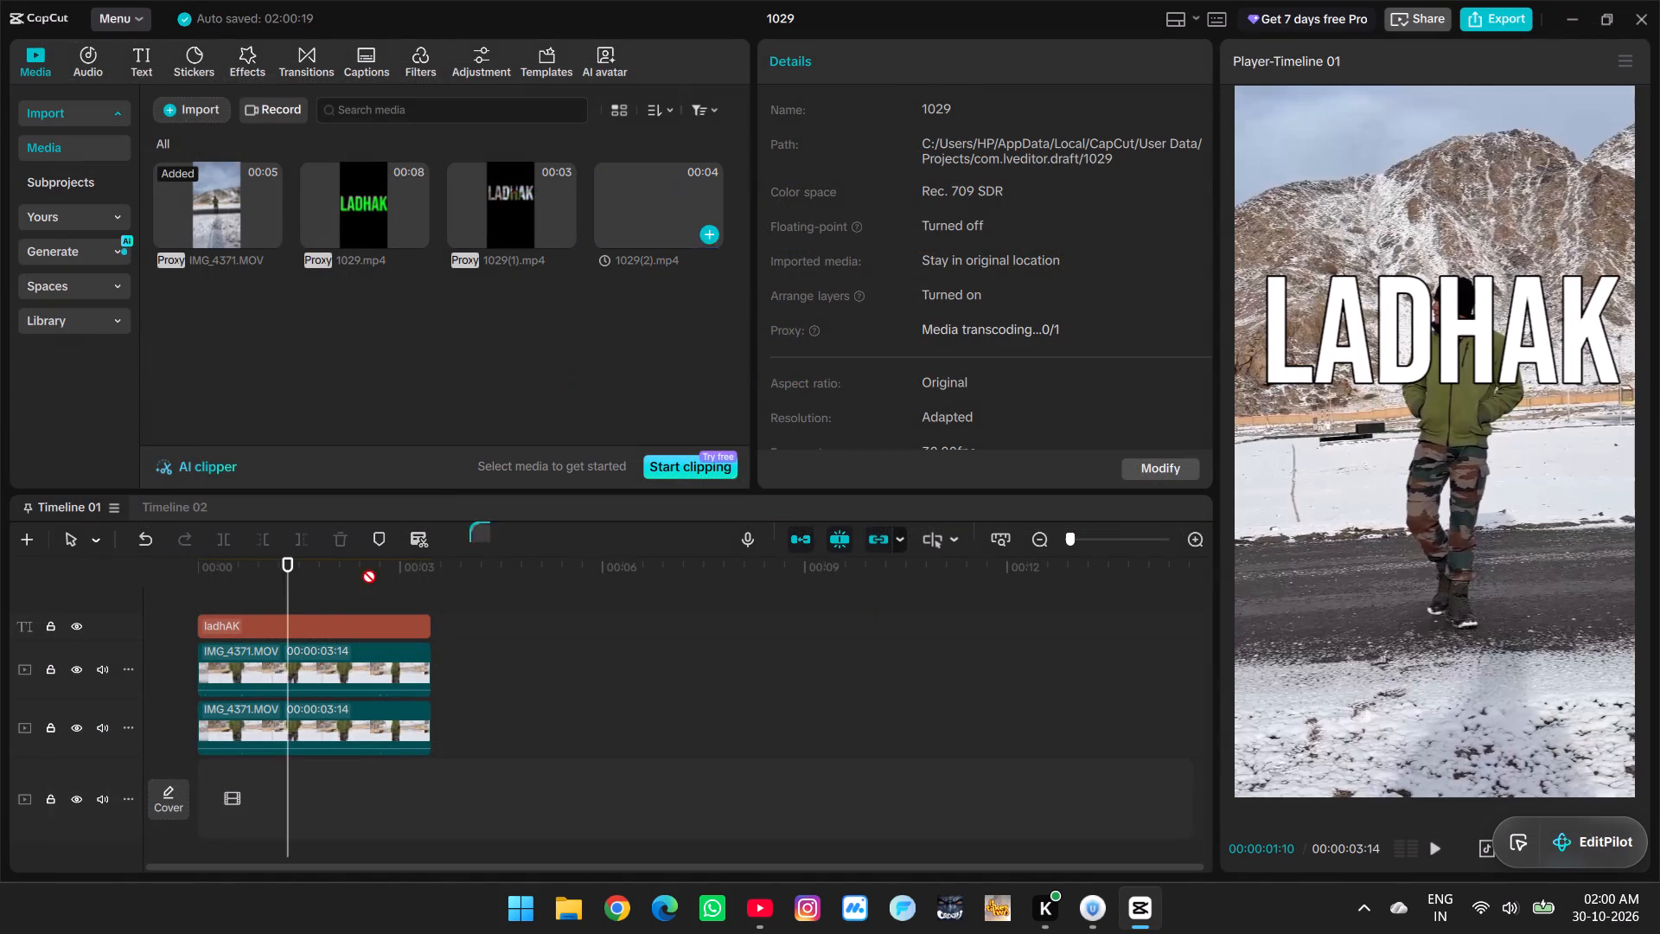
pyautogui.moveTo(362, 570); pyautogui.dragTo(220, 585)
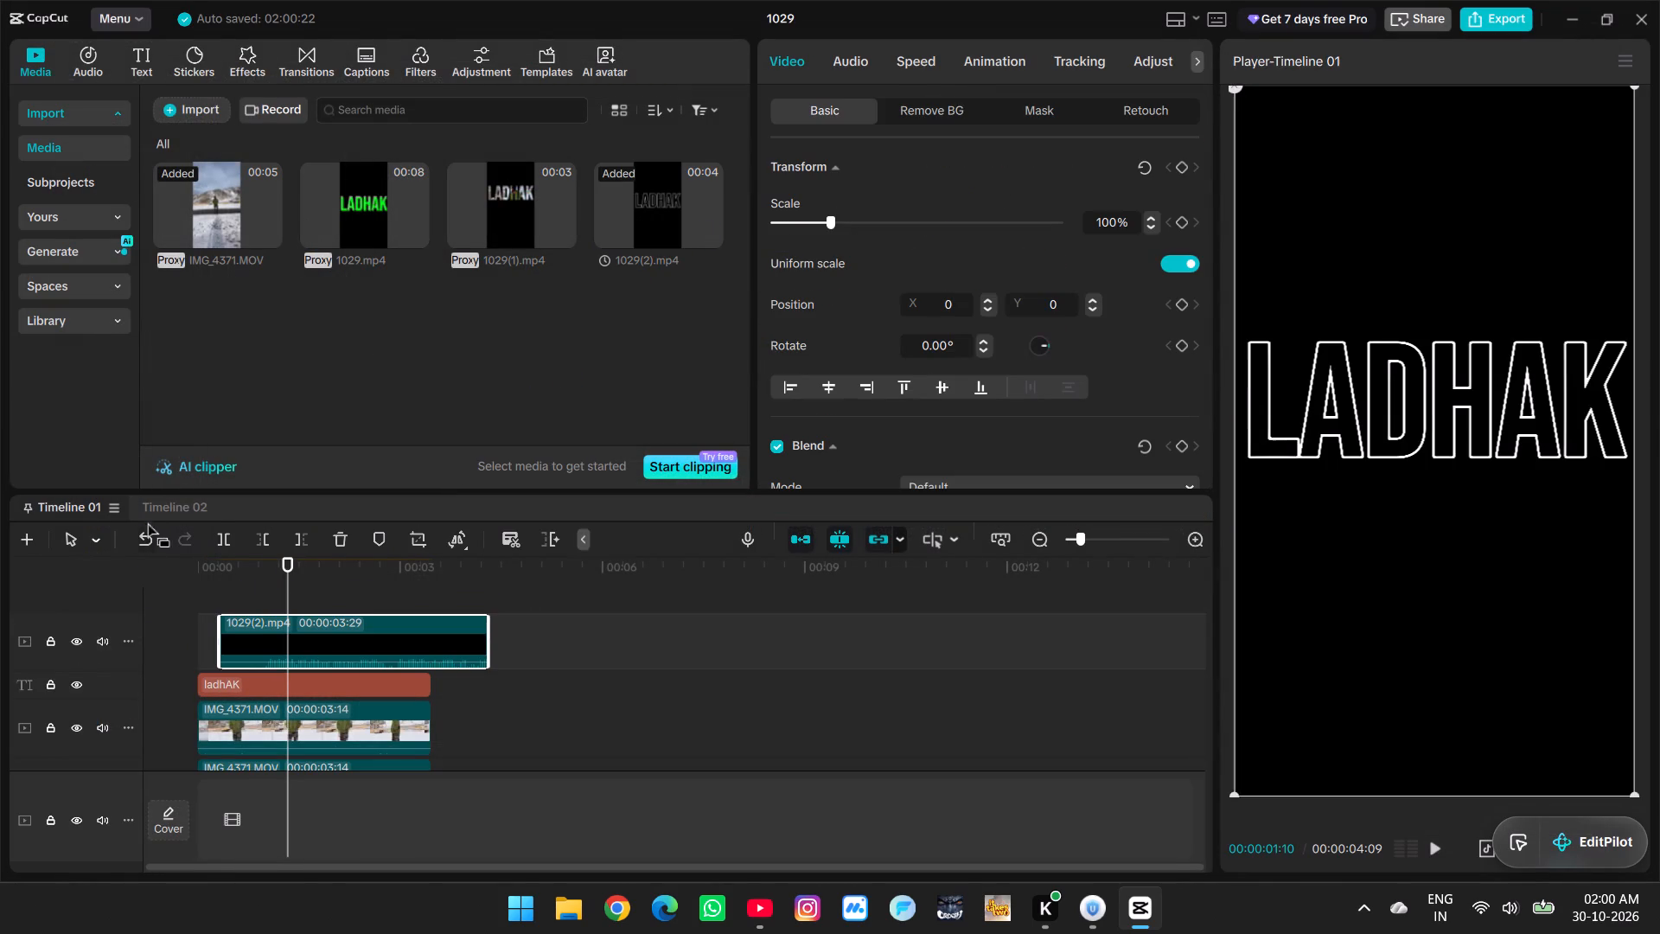
# Create Timeline 03 and add IMG_4371.MOV at its start.
pyautogui.click(35, 543)
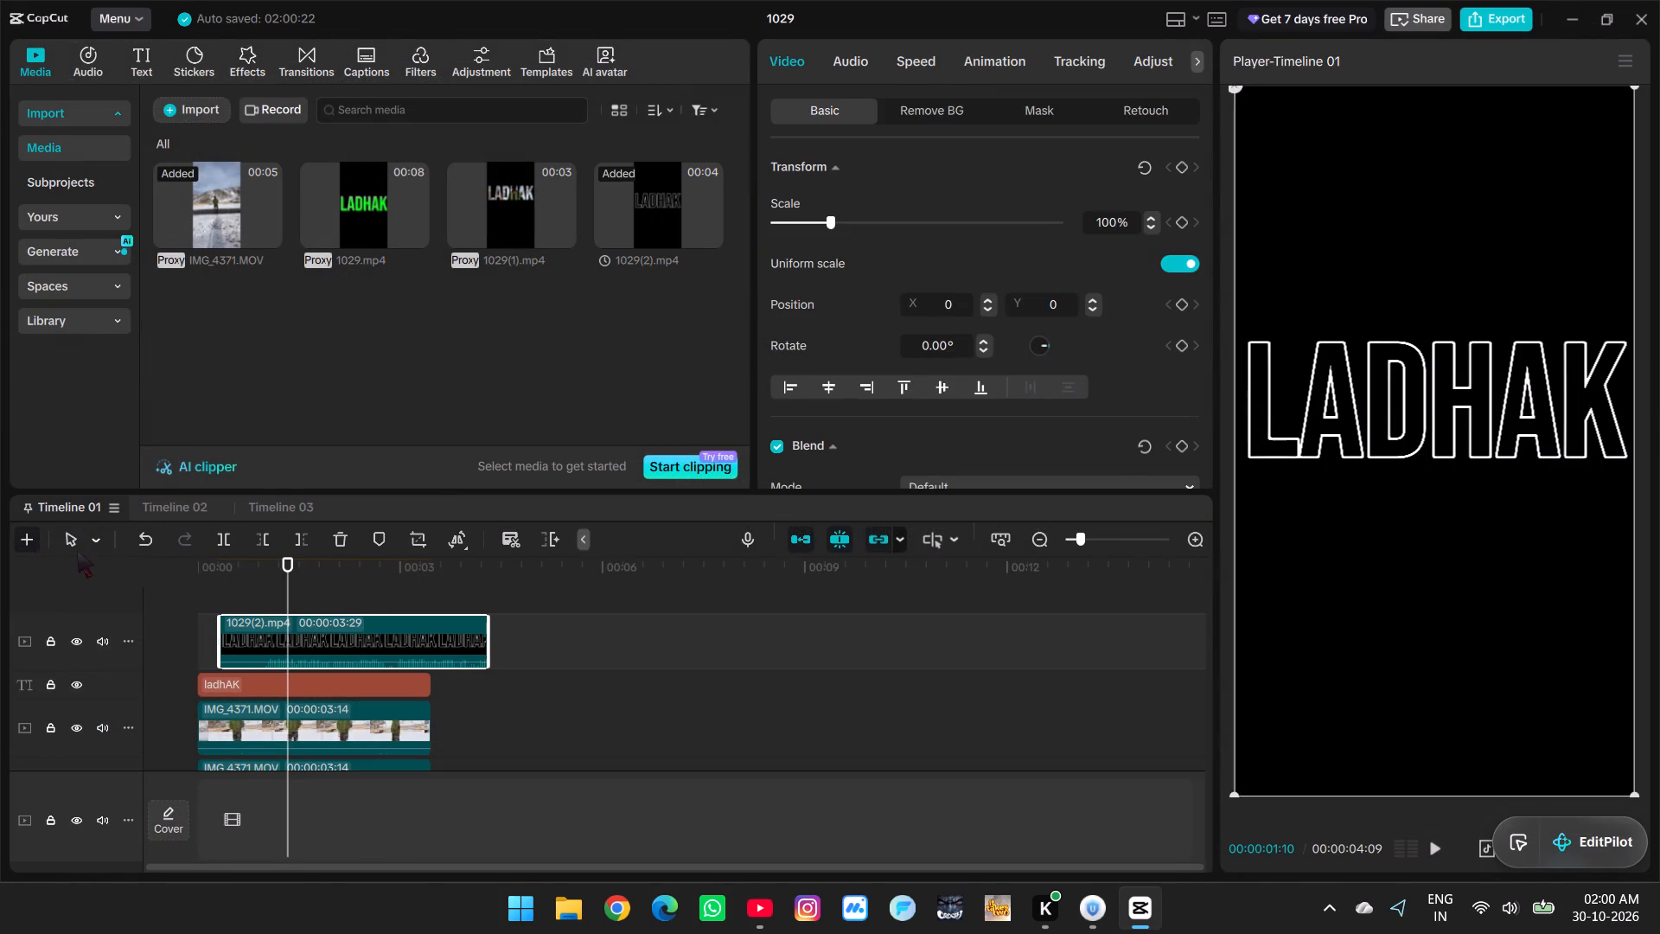
pyautogui.moveTo(231, 203); pyautogui.dragTo(126, 694)
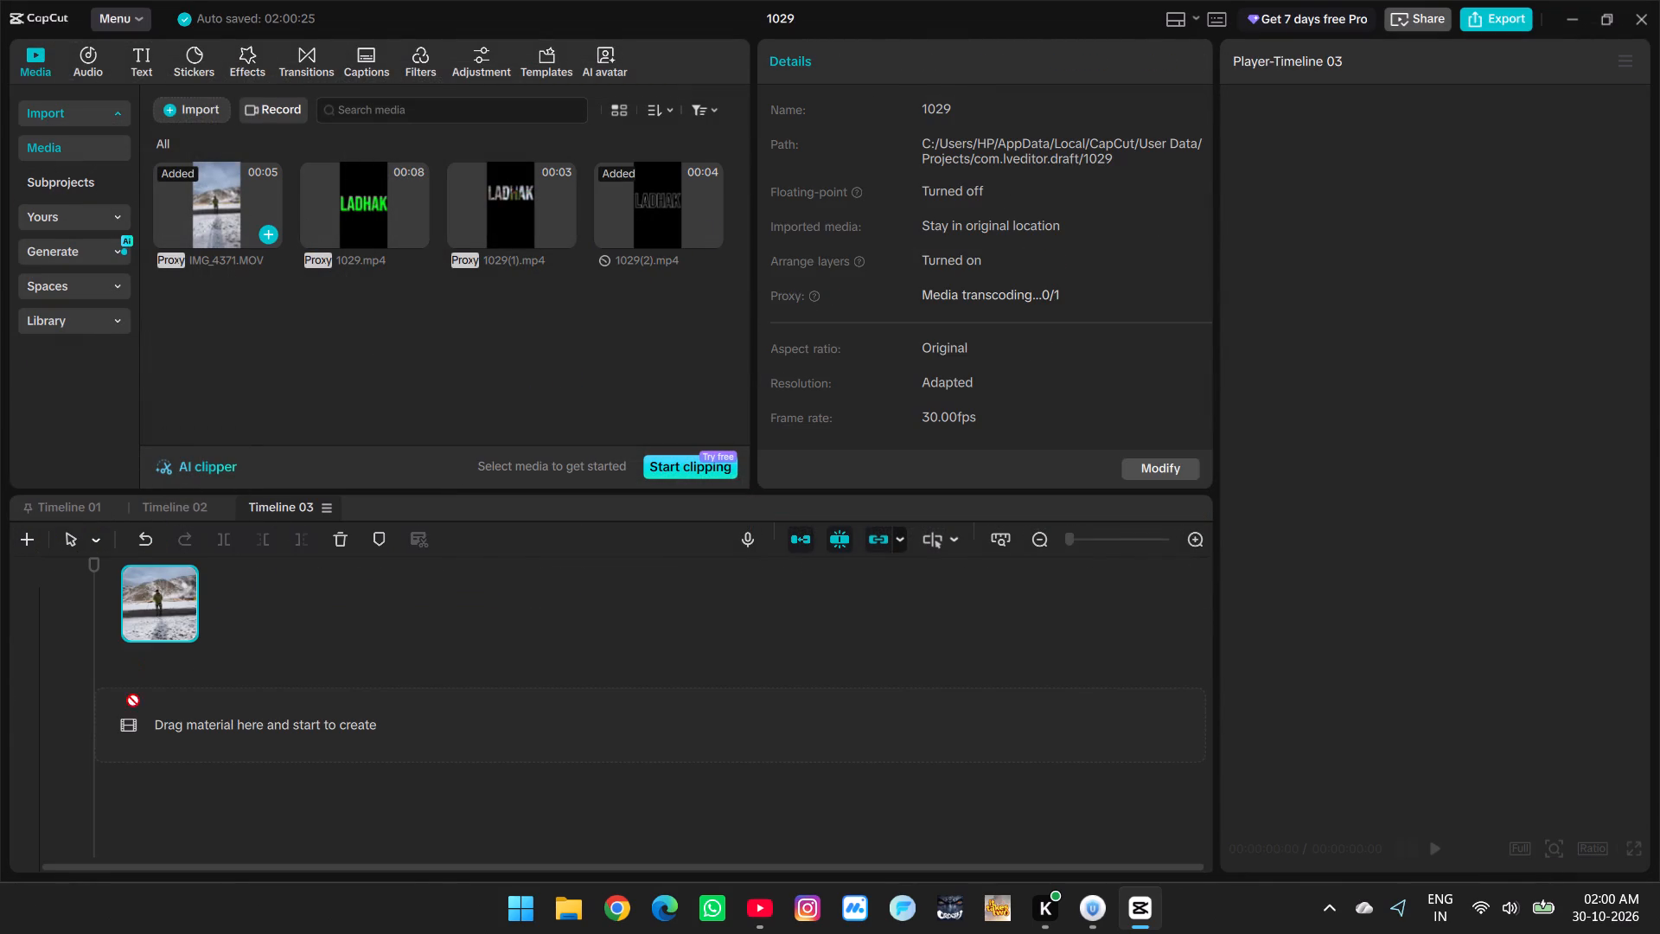
pyautogui.moveTo(126, 694); pyautogui.dragTo(127, 713)
# Place 1029(2).mp4 on the track above IMG_4371.MOV, starting at the beginning of Timeline 03.
pyautogui.moveTo(660, 190); pyautogui.dragTo(472, 439)
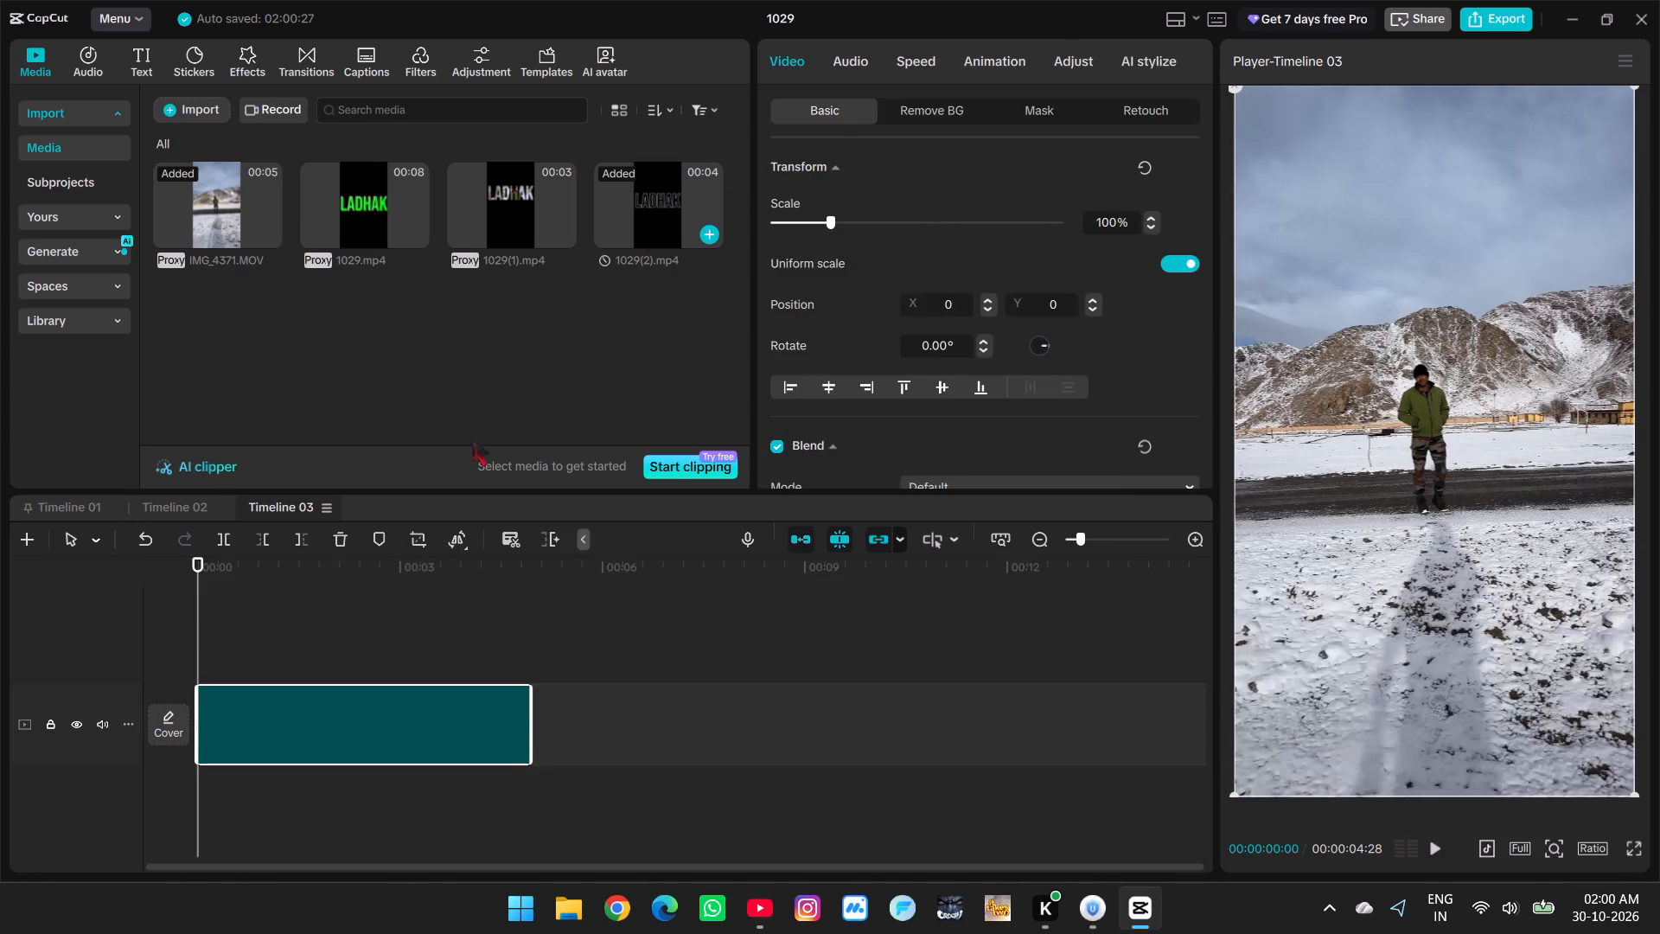
pyautogui.moveTo(472, 439); pyautogui.dragTo(197, 641)
# Key out the black background of 1029(2).mp4 with Chroma key.
pyautogui.click(259, 608)
pyautogui.click(288, 662)
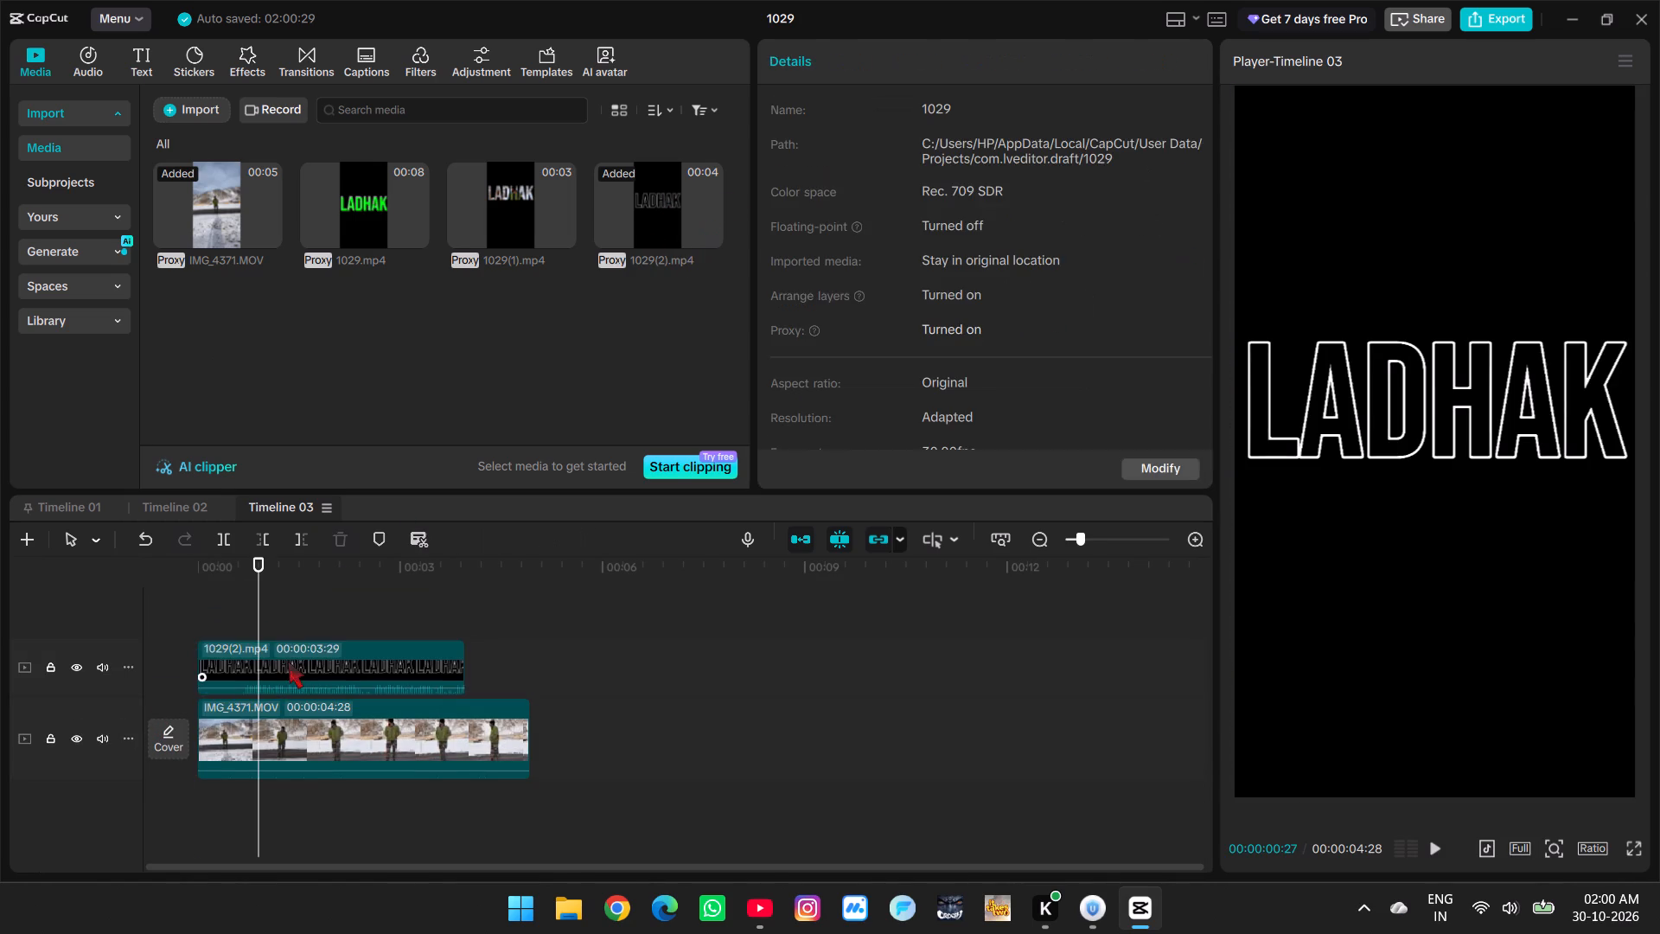
pyautogui.click(912, 121)
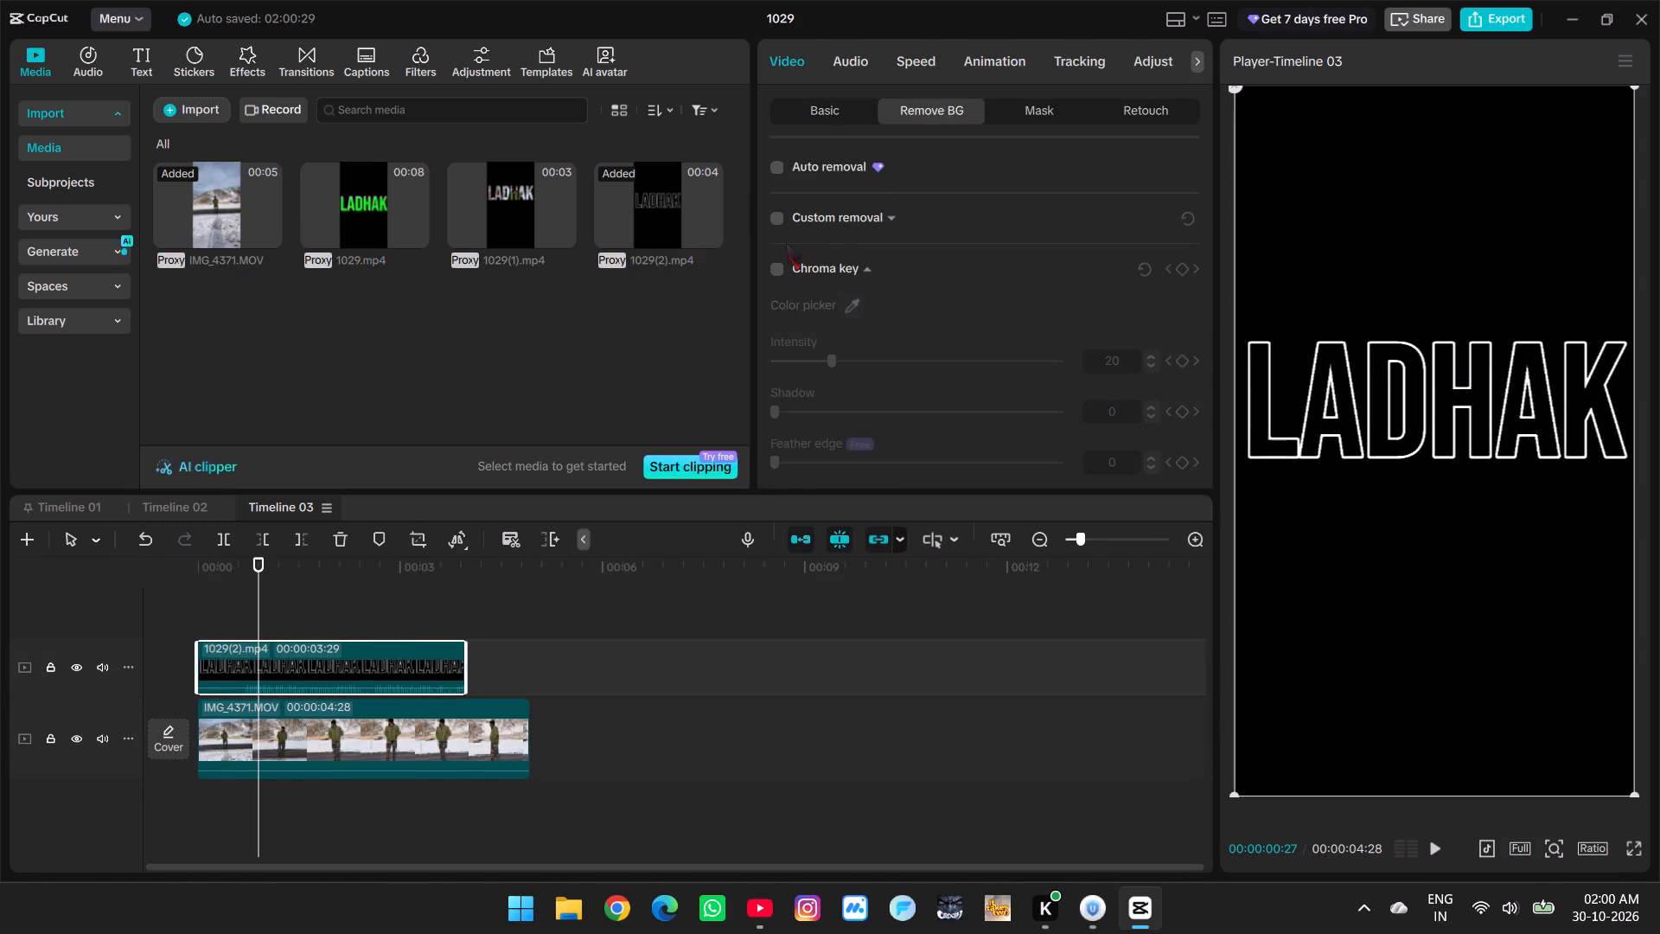
pyautogui.click(776, 270)
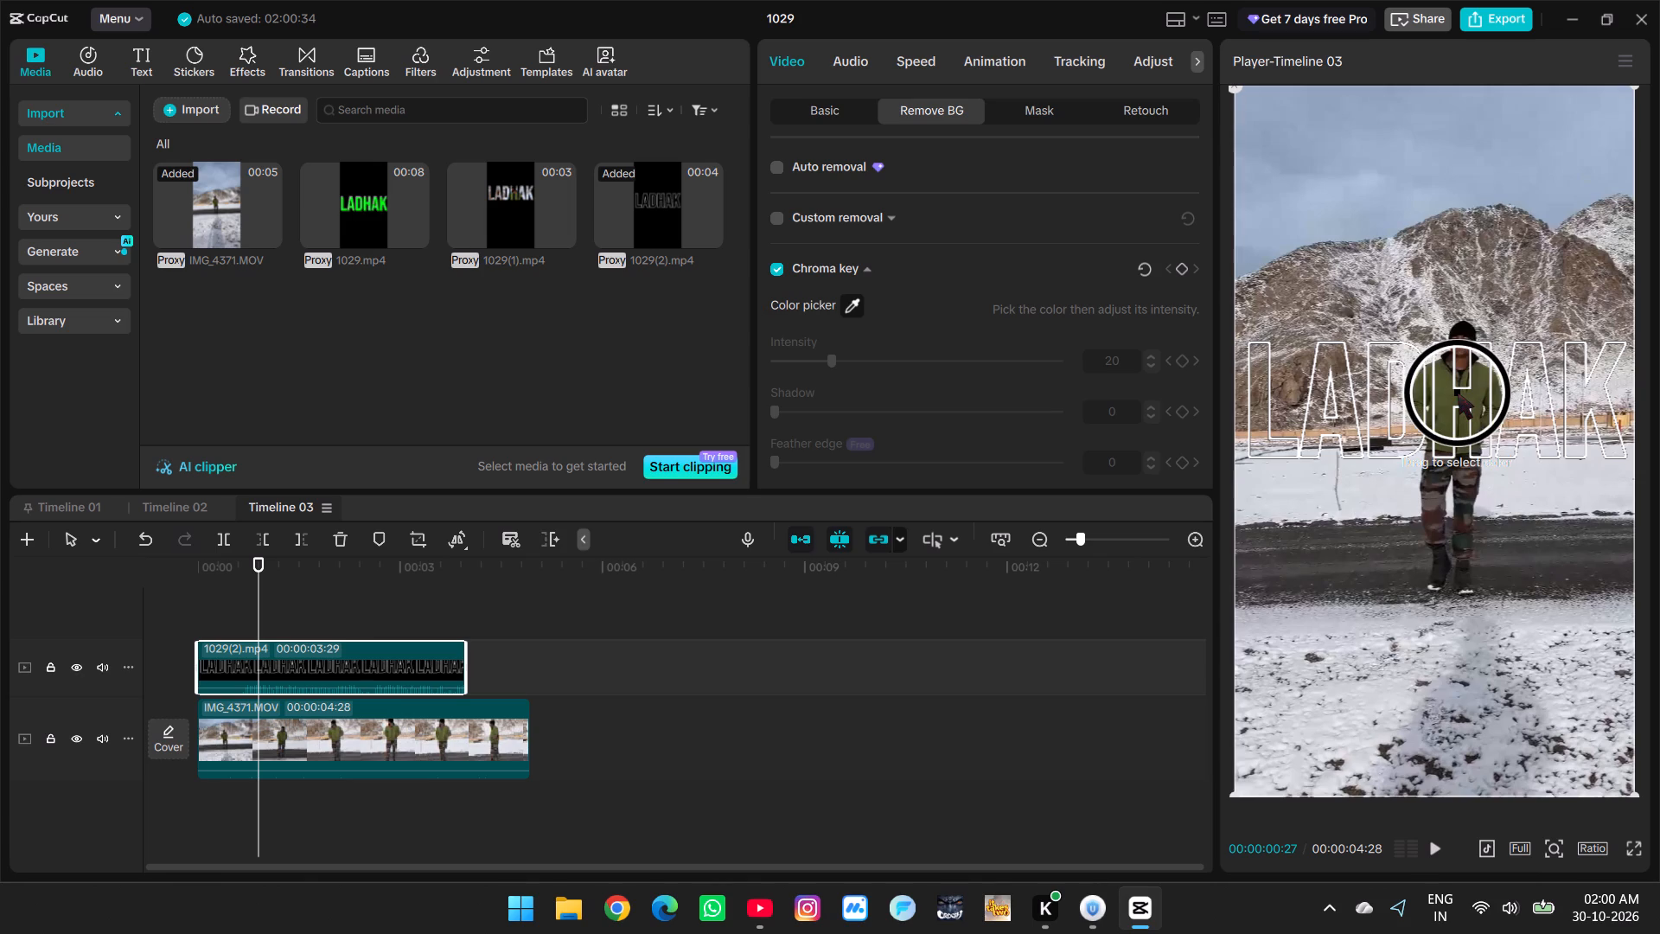
pyautogui.click(1458, 393)
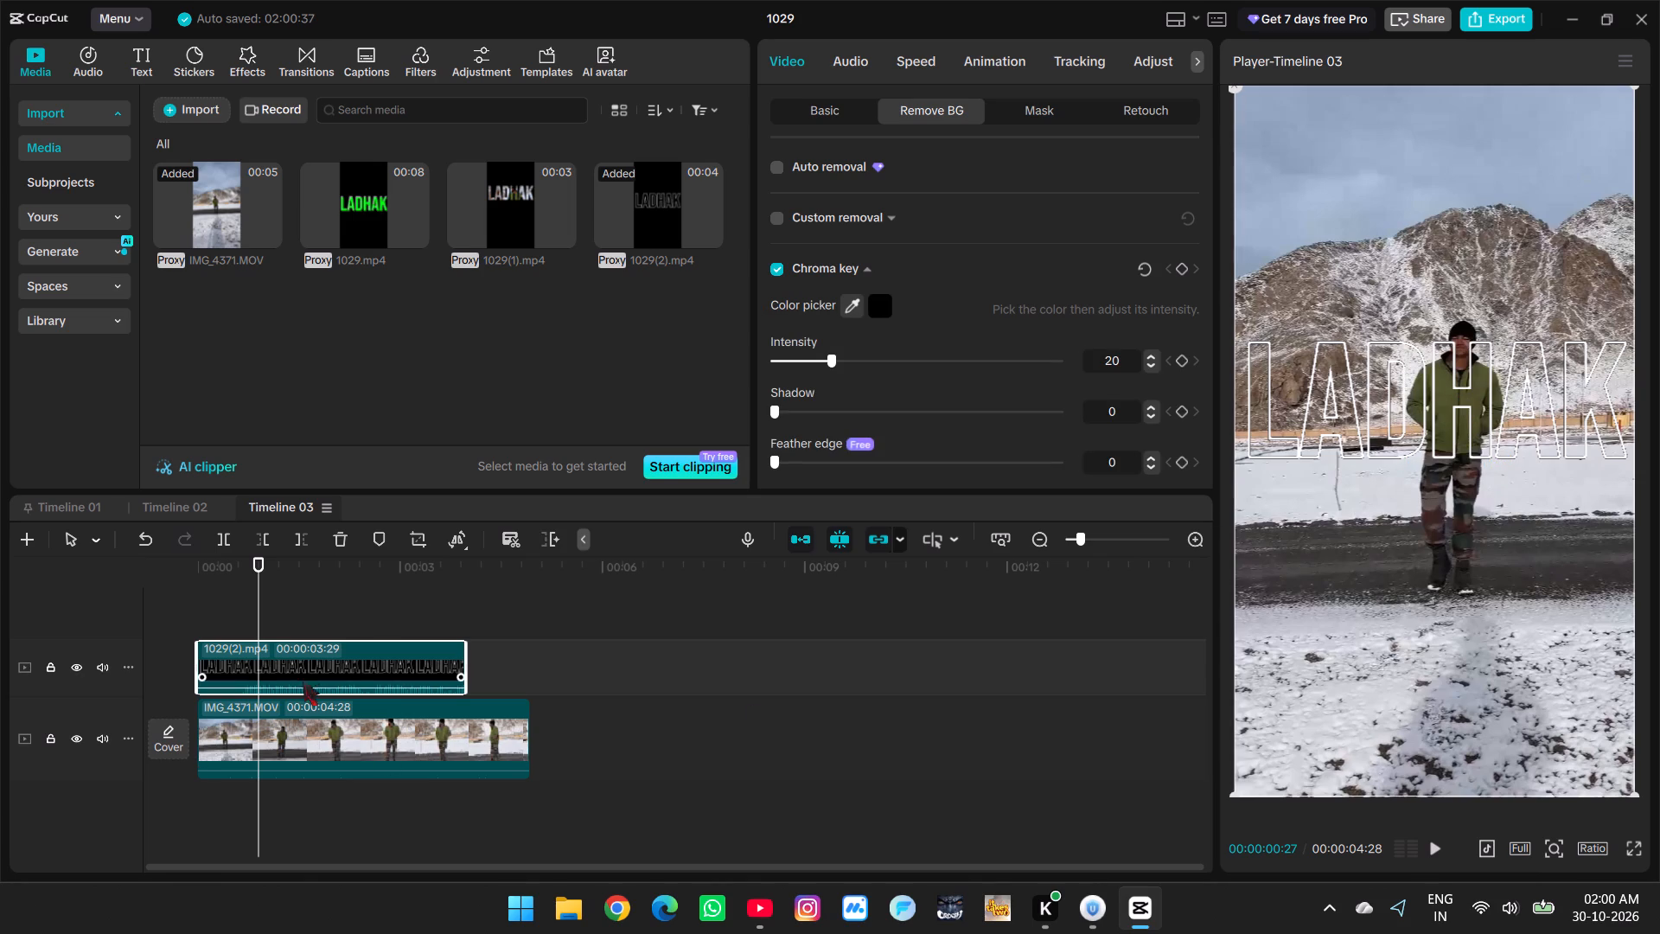
# Move the outlined LADHAK title up to the person's head level, at position X -61, Y 300.
pyautogui.moveTo(1428, 465); pyautogui.dragTo(1448, 352)
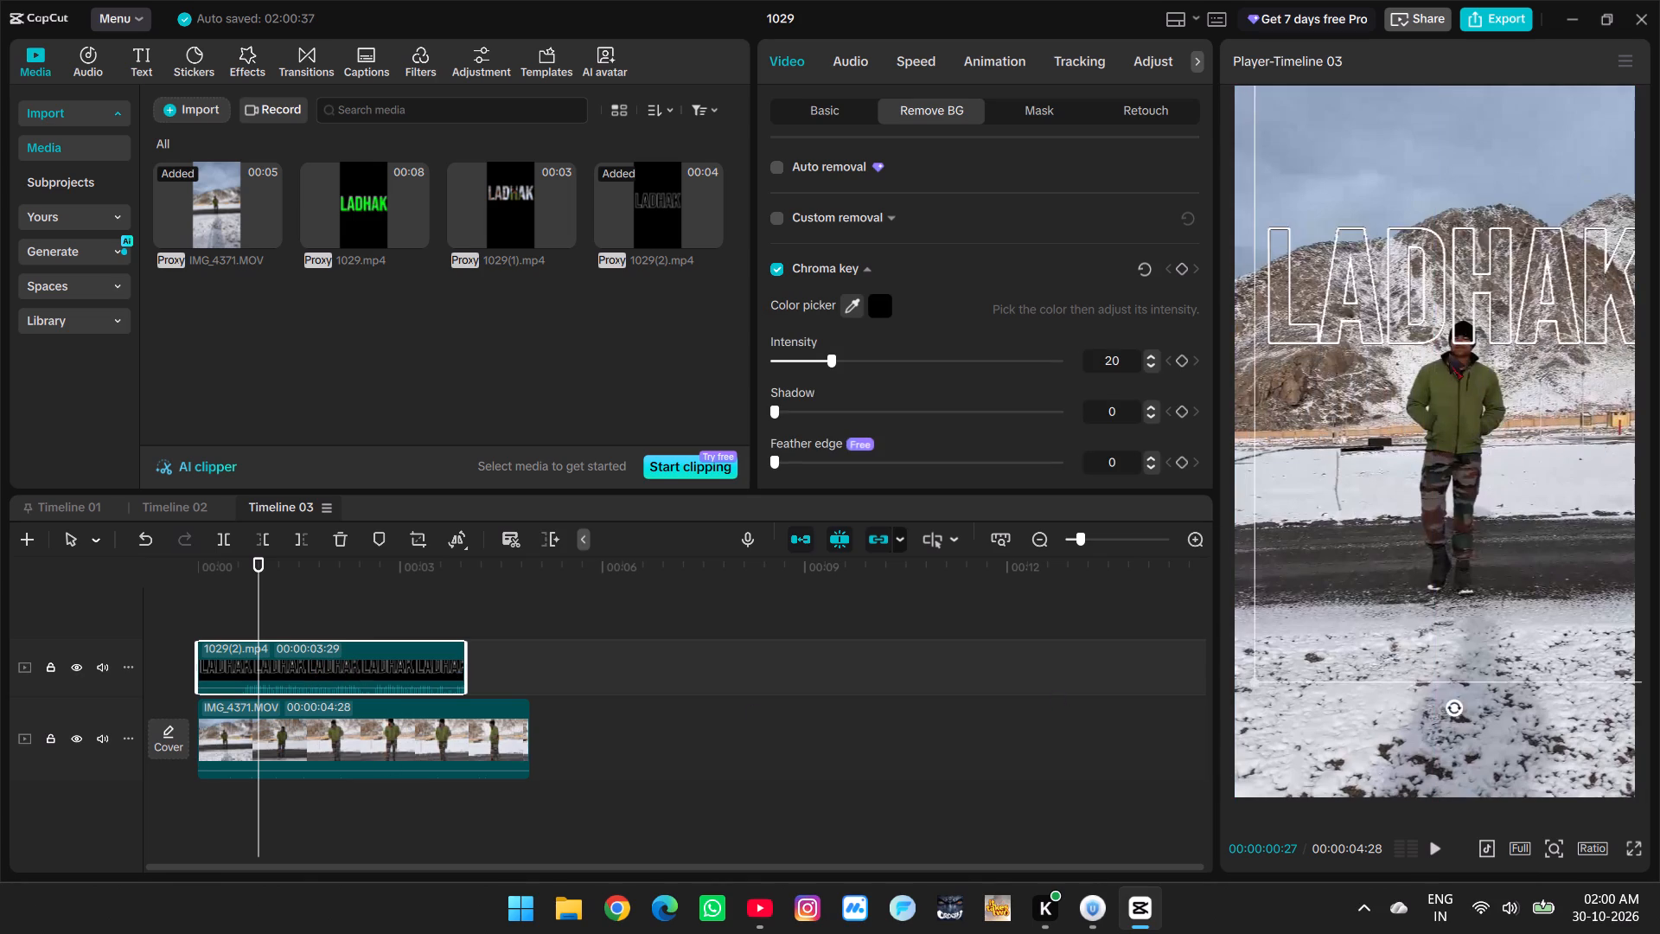
pyautogui.moveTo(1448, 352); pyautogui.dragTo(1417, 411)
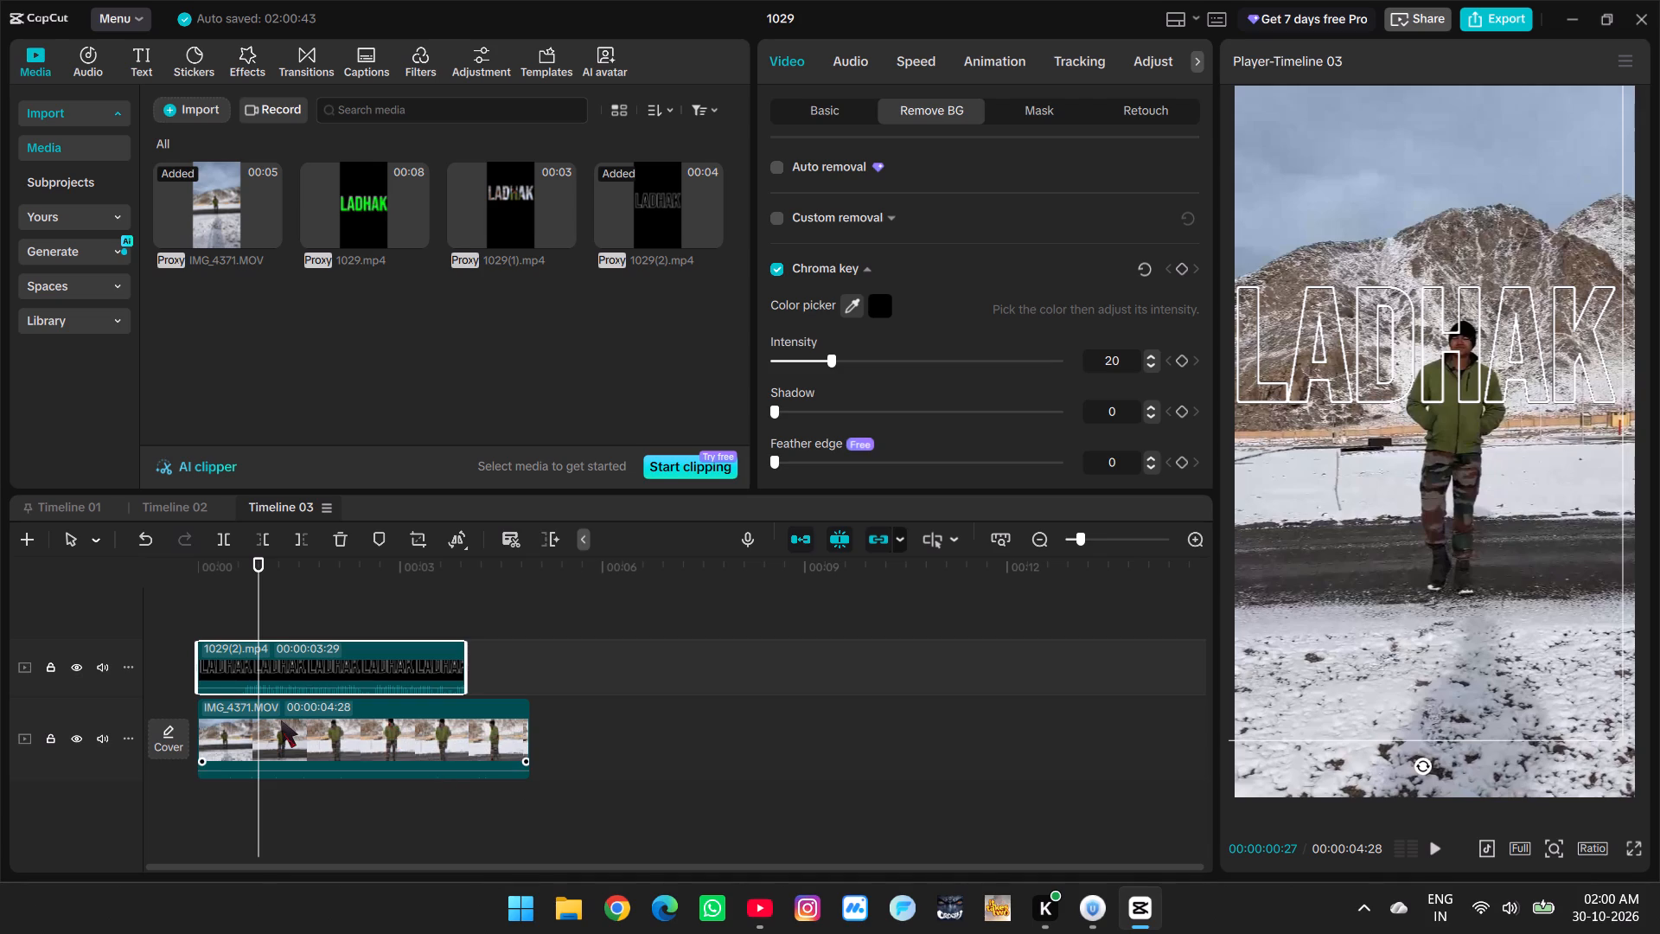
# Duplicate IMG_4371.MOV onto the track directly above the original, aligned with the timeline start.
pyautogui.click(281, 720)
pyautogui.hotkey('ctrl', 'c')
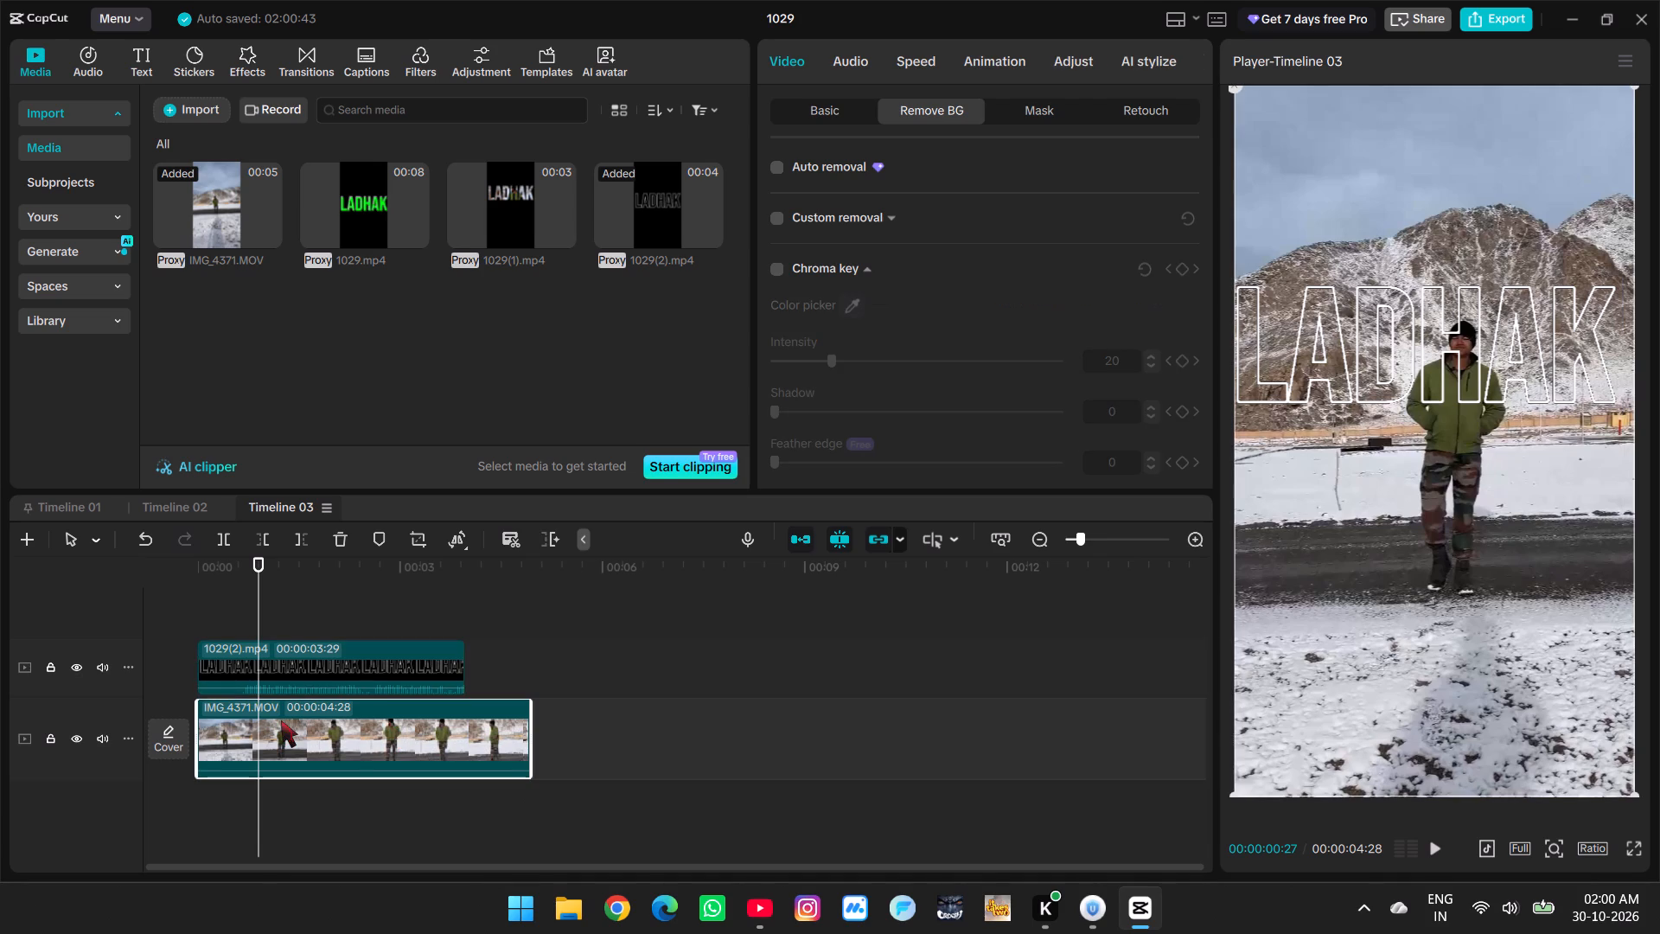
pyautogui.hotkey('ctrl', 'v')
pyautogui.moveTo(404, 728); pyautogui.dragTo(310, 720)
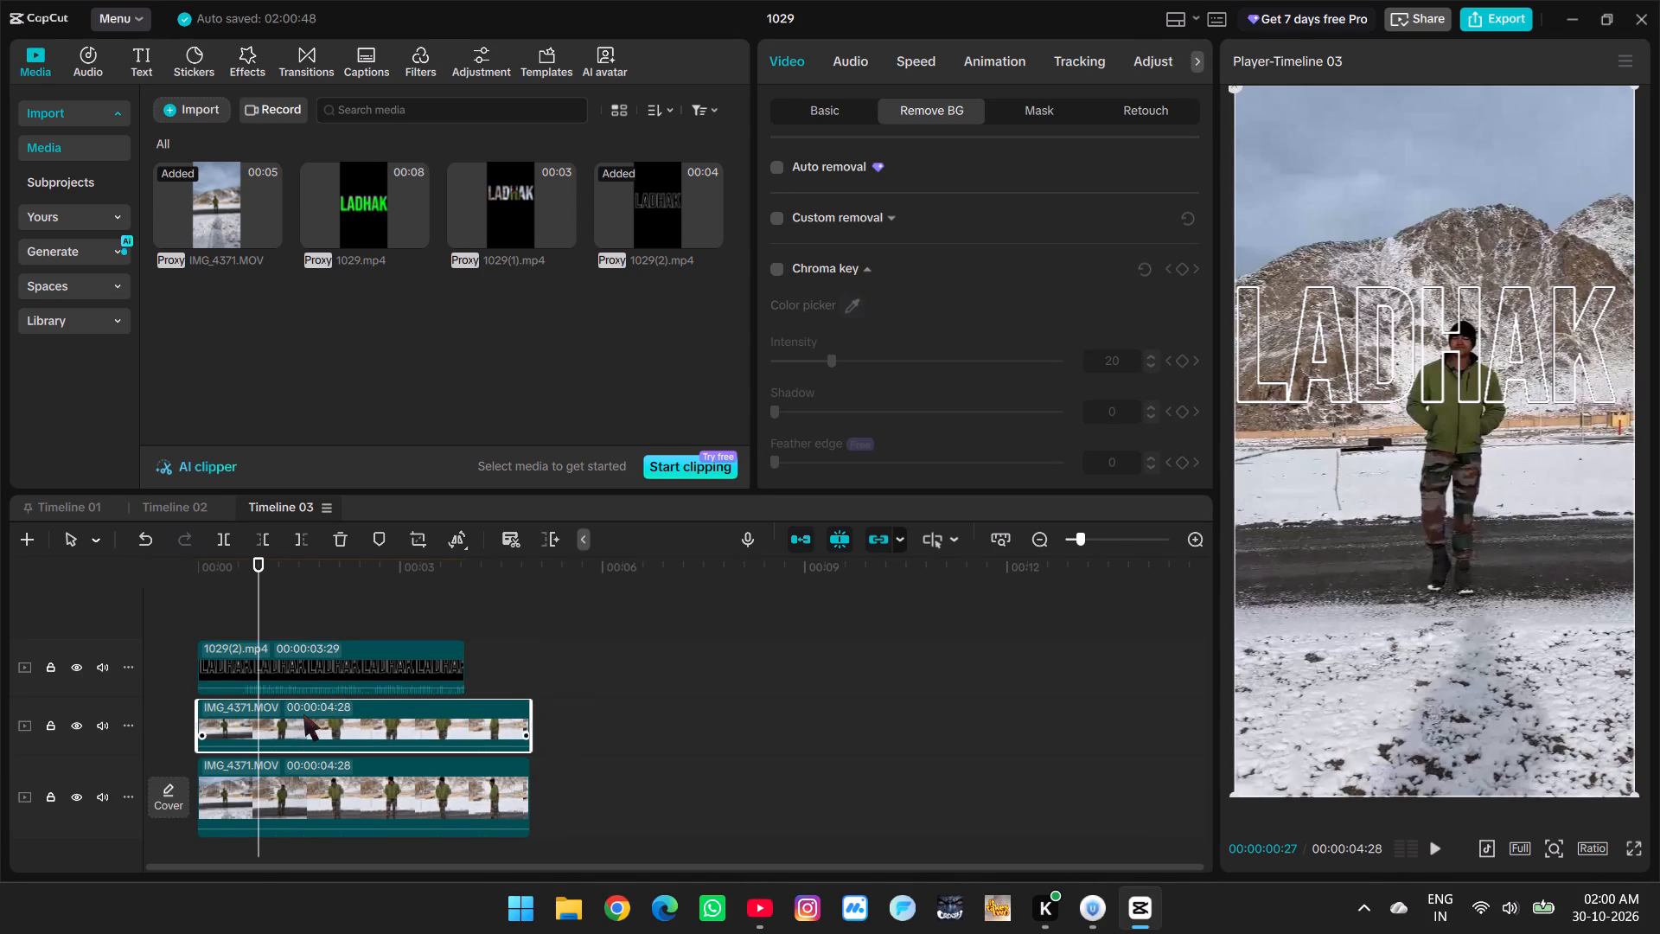
# Remove the background of the upper IMG_4371.MOV copy with Auto removal.
pyautogui.click(779, 215)
pyautogui.click(779, 215)
pyautogui.click(778, 161)
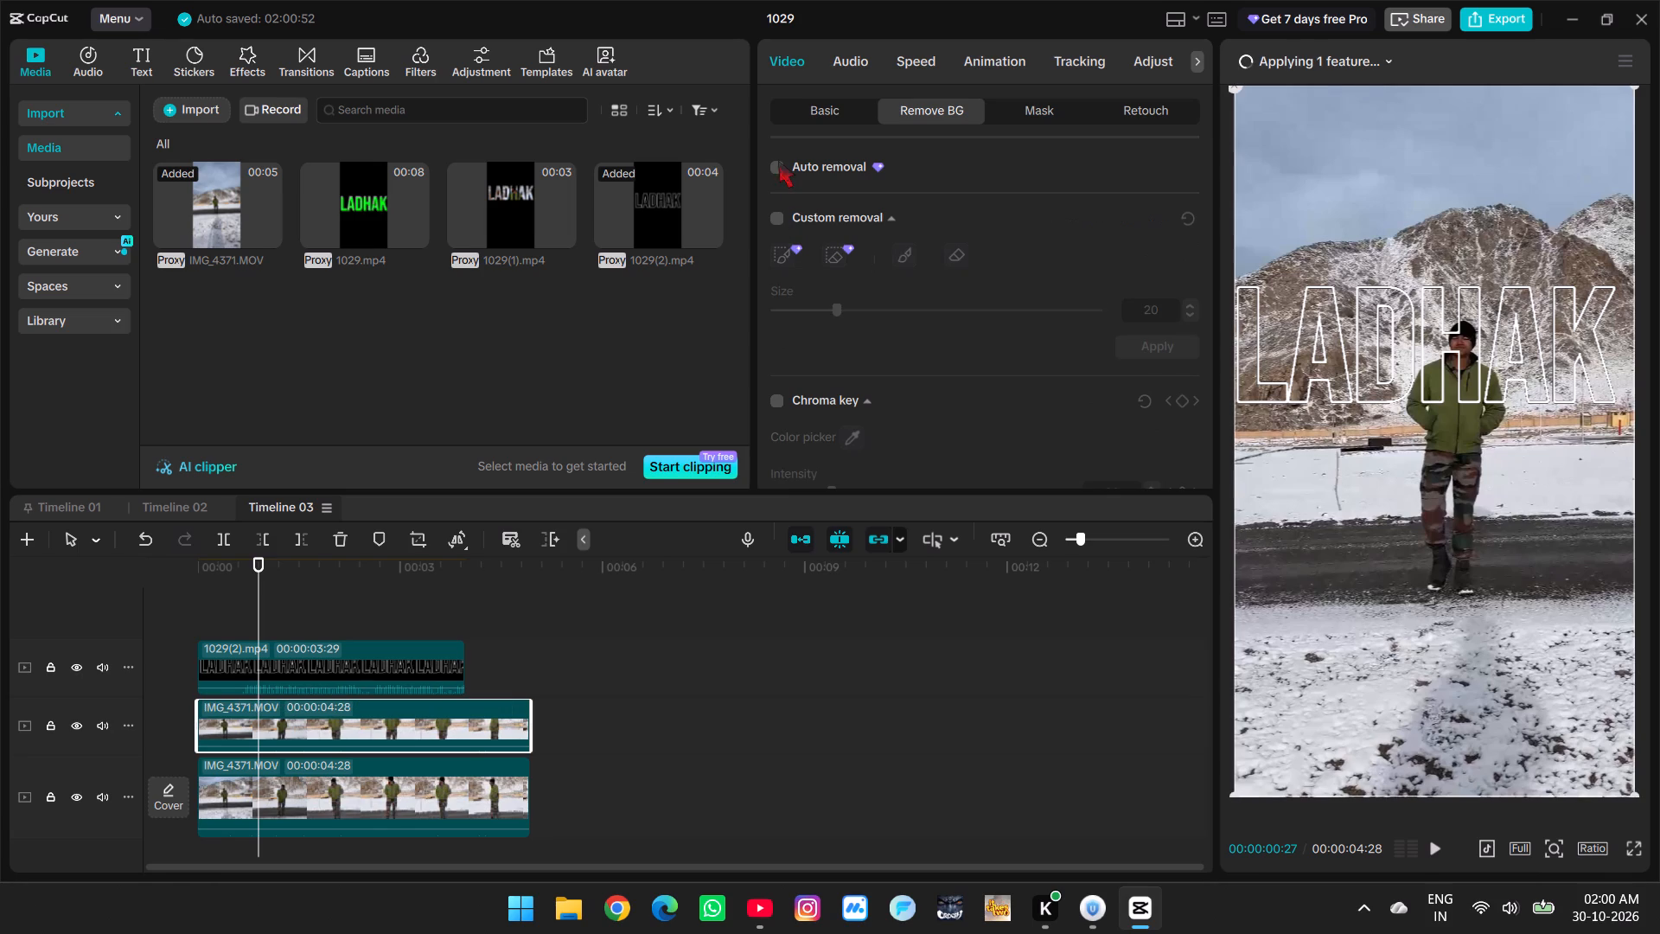
pyautogui.click(777, 167)
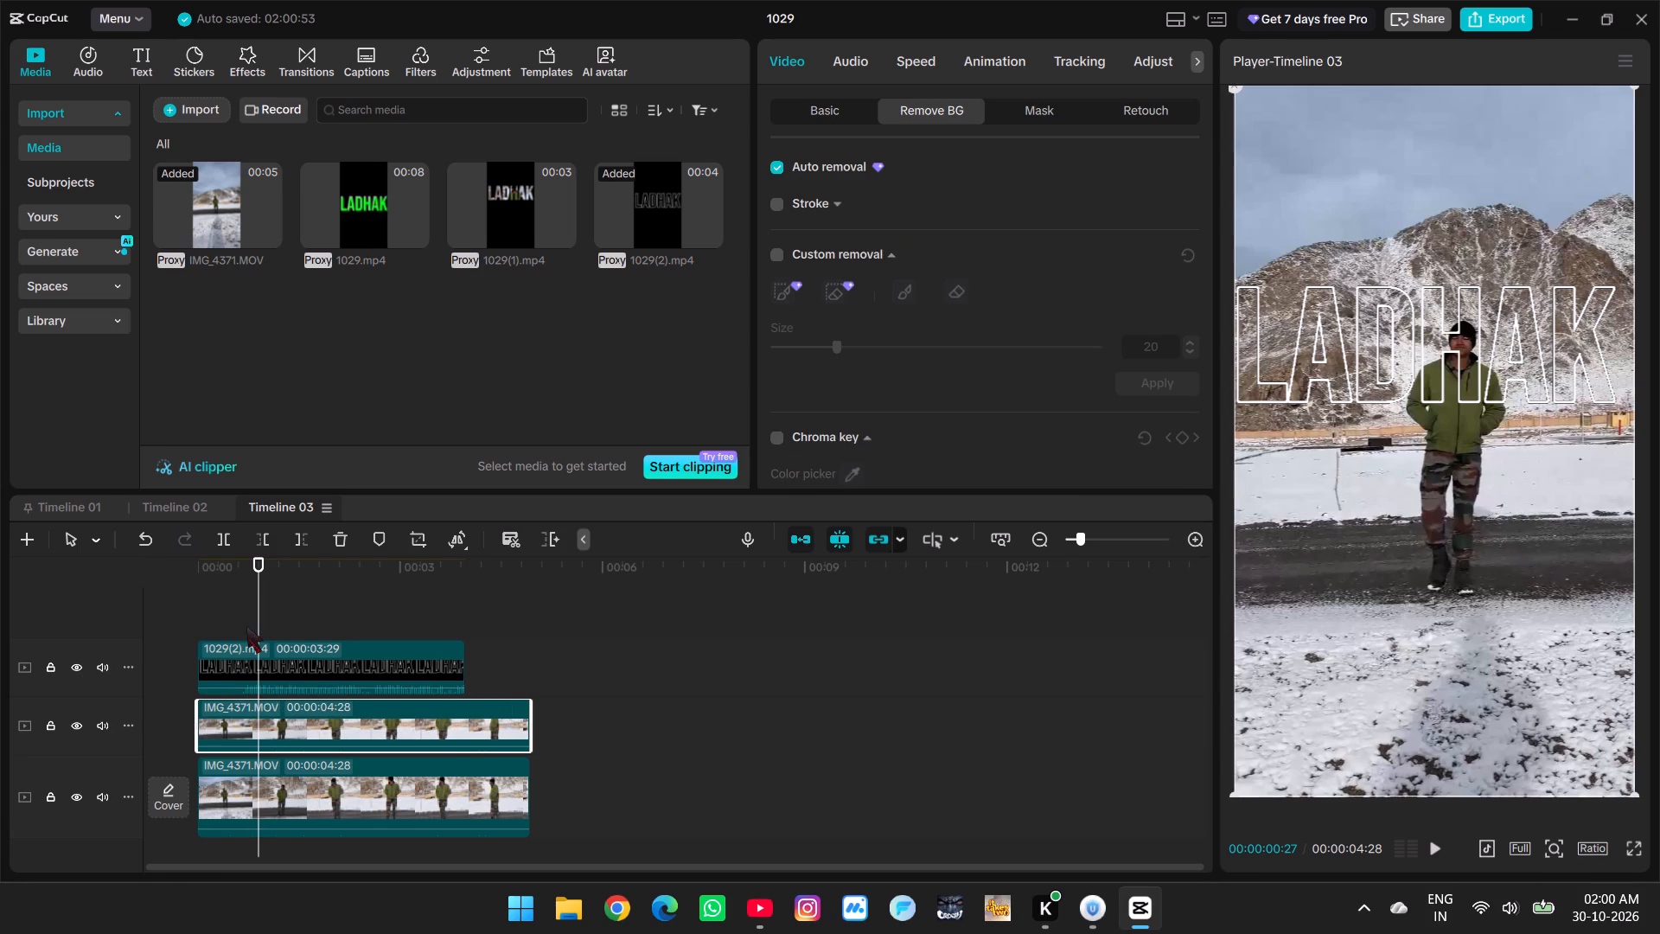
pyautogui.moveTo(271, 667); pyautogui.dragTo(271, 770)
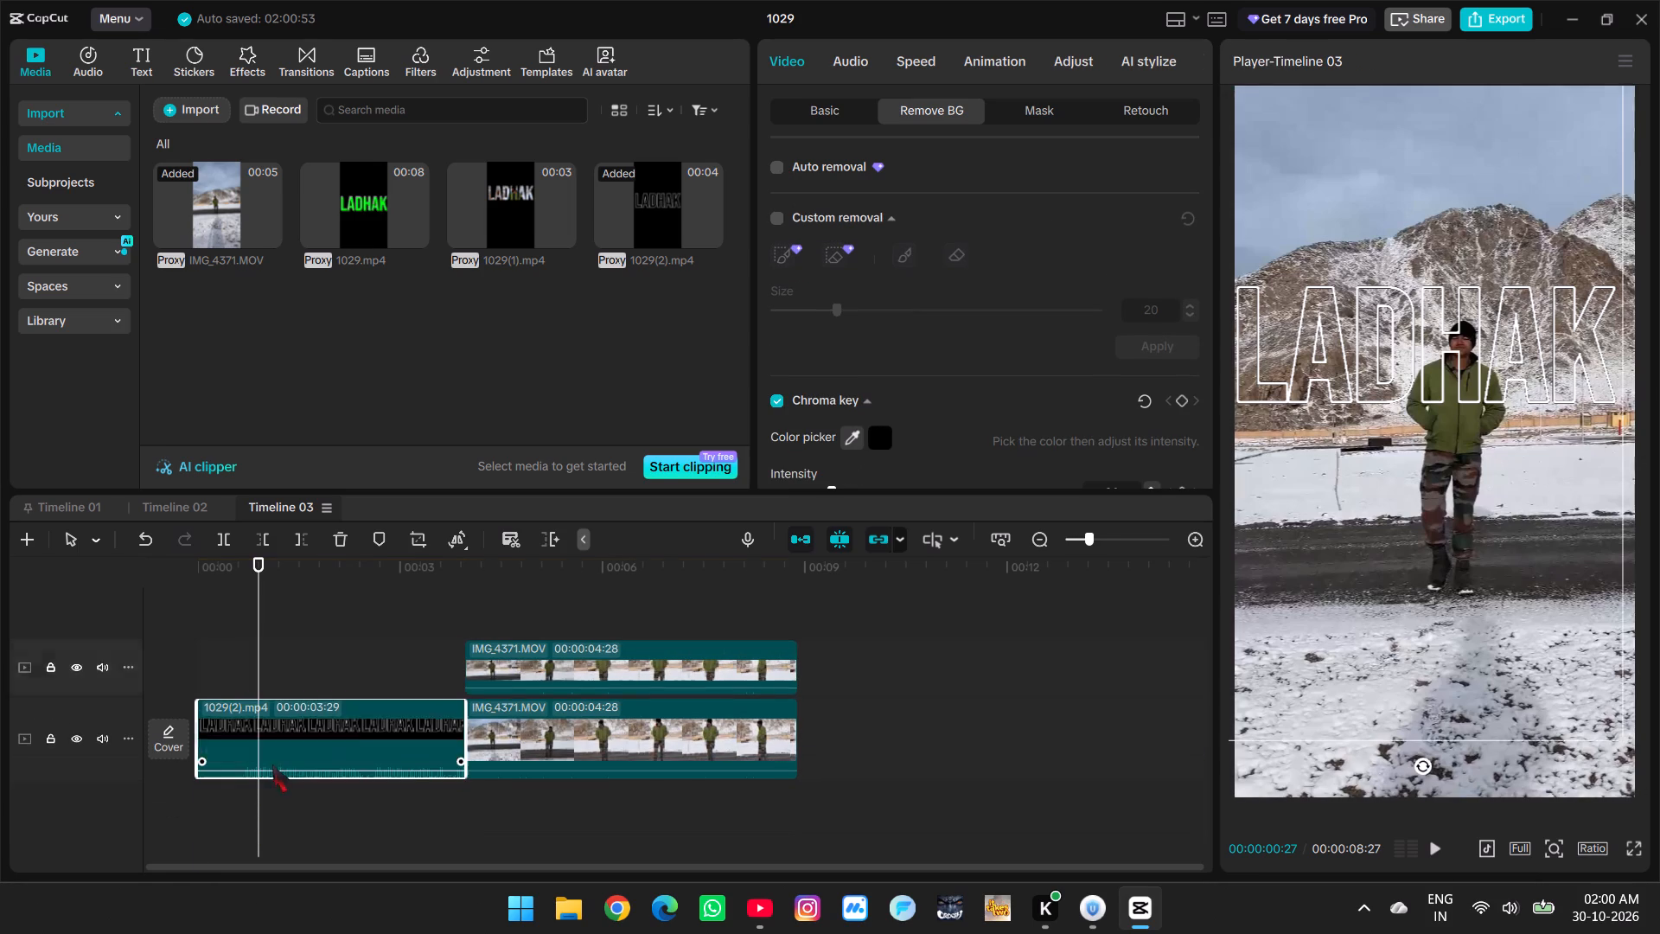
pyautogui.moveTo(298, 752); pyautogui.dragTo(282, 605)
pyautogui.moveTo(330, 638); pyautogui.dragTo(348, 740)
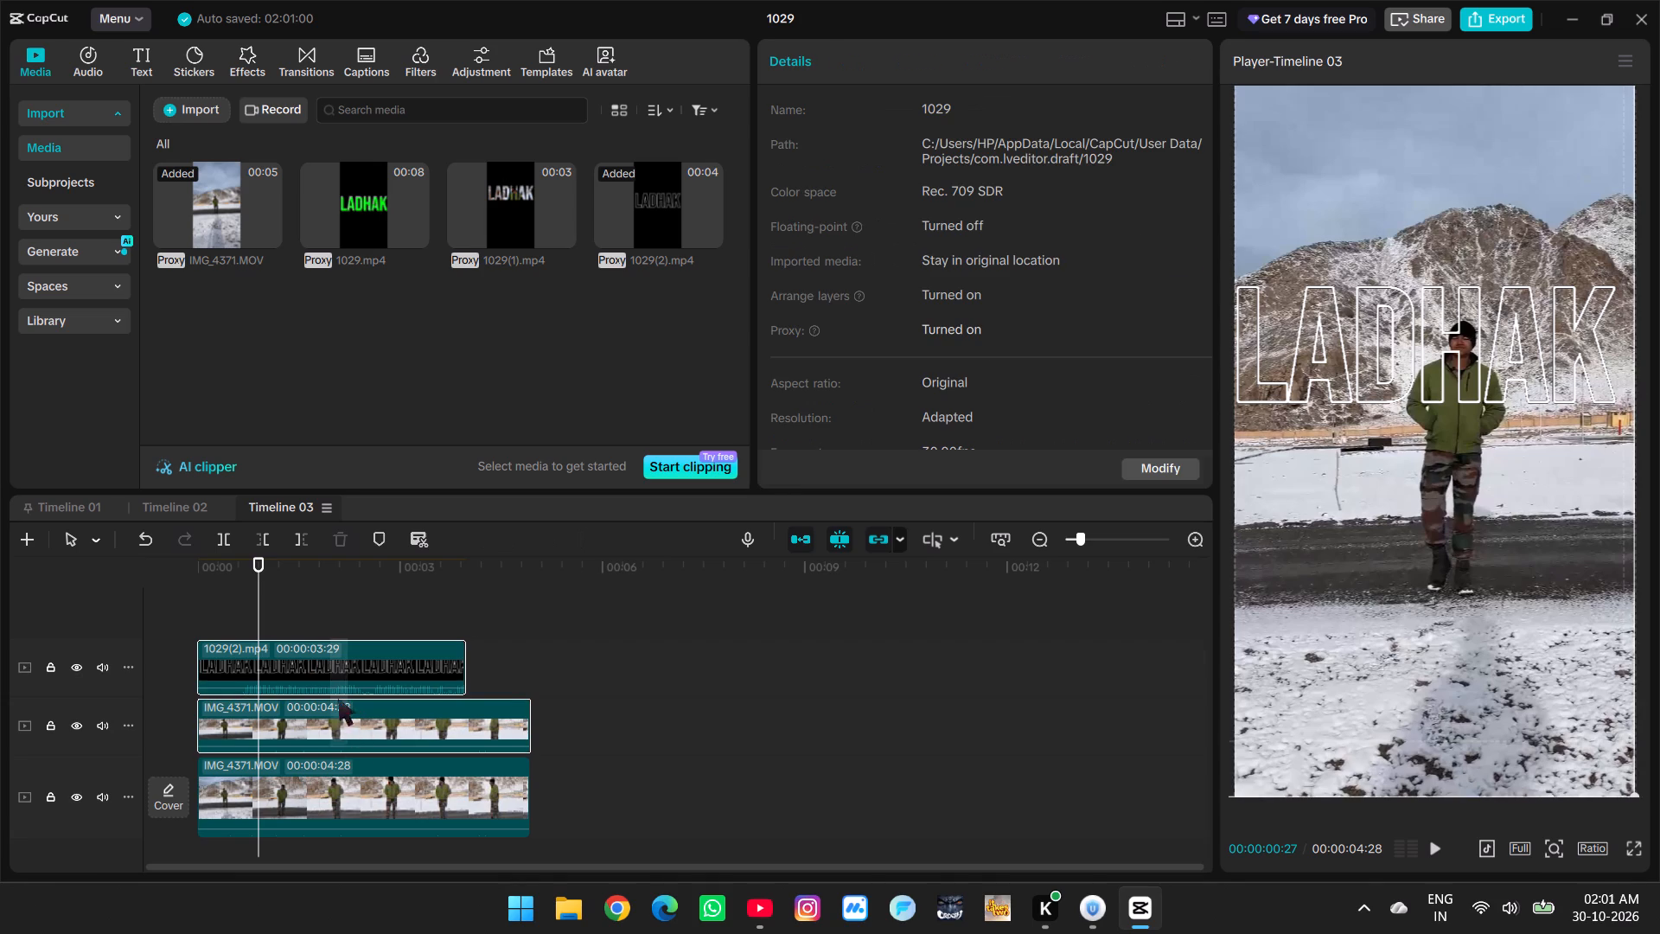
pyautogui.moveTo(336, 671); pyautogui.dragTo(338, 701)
# Move 1029(2).mp4 between the two IMG_4371.MOV layers, near the timeline start.
pyautogui.click(338, 667)
pyautogui.moveTo(338, 664); pyautogui.dragTo(354, 752)
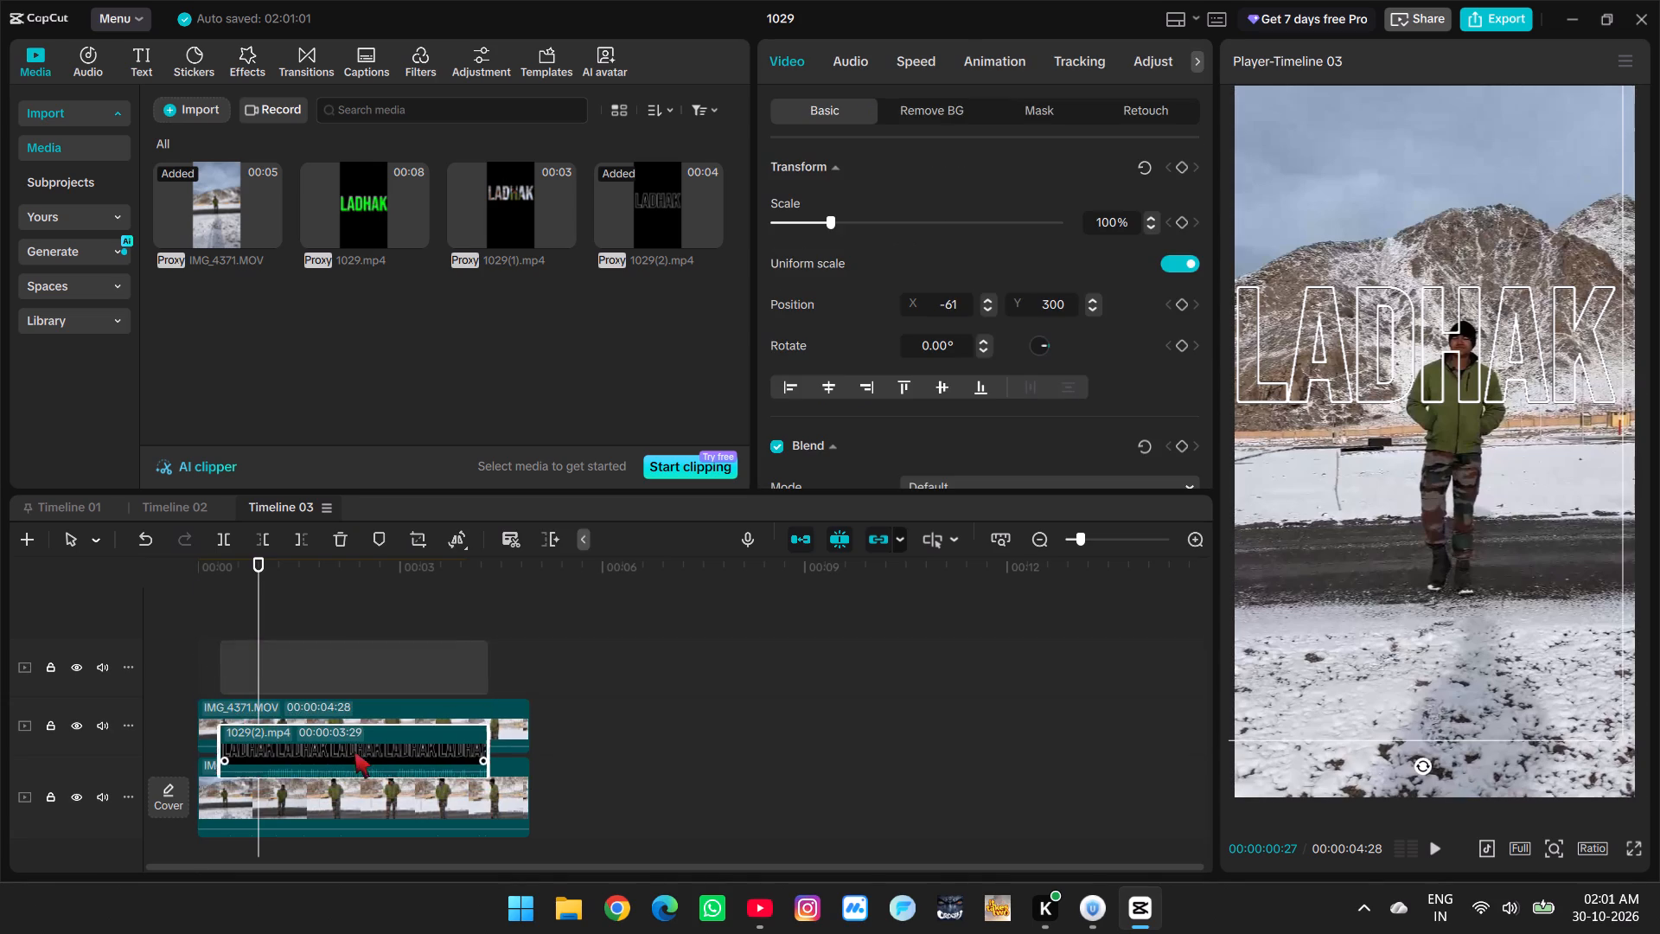
pyautogui.moveTo(354, 752); pyautogui.dragTo(346, 753)
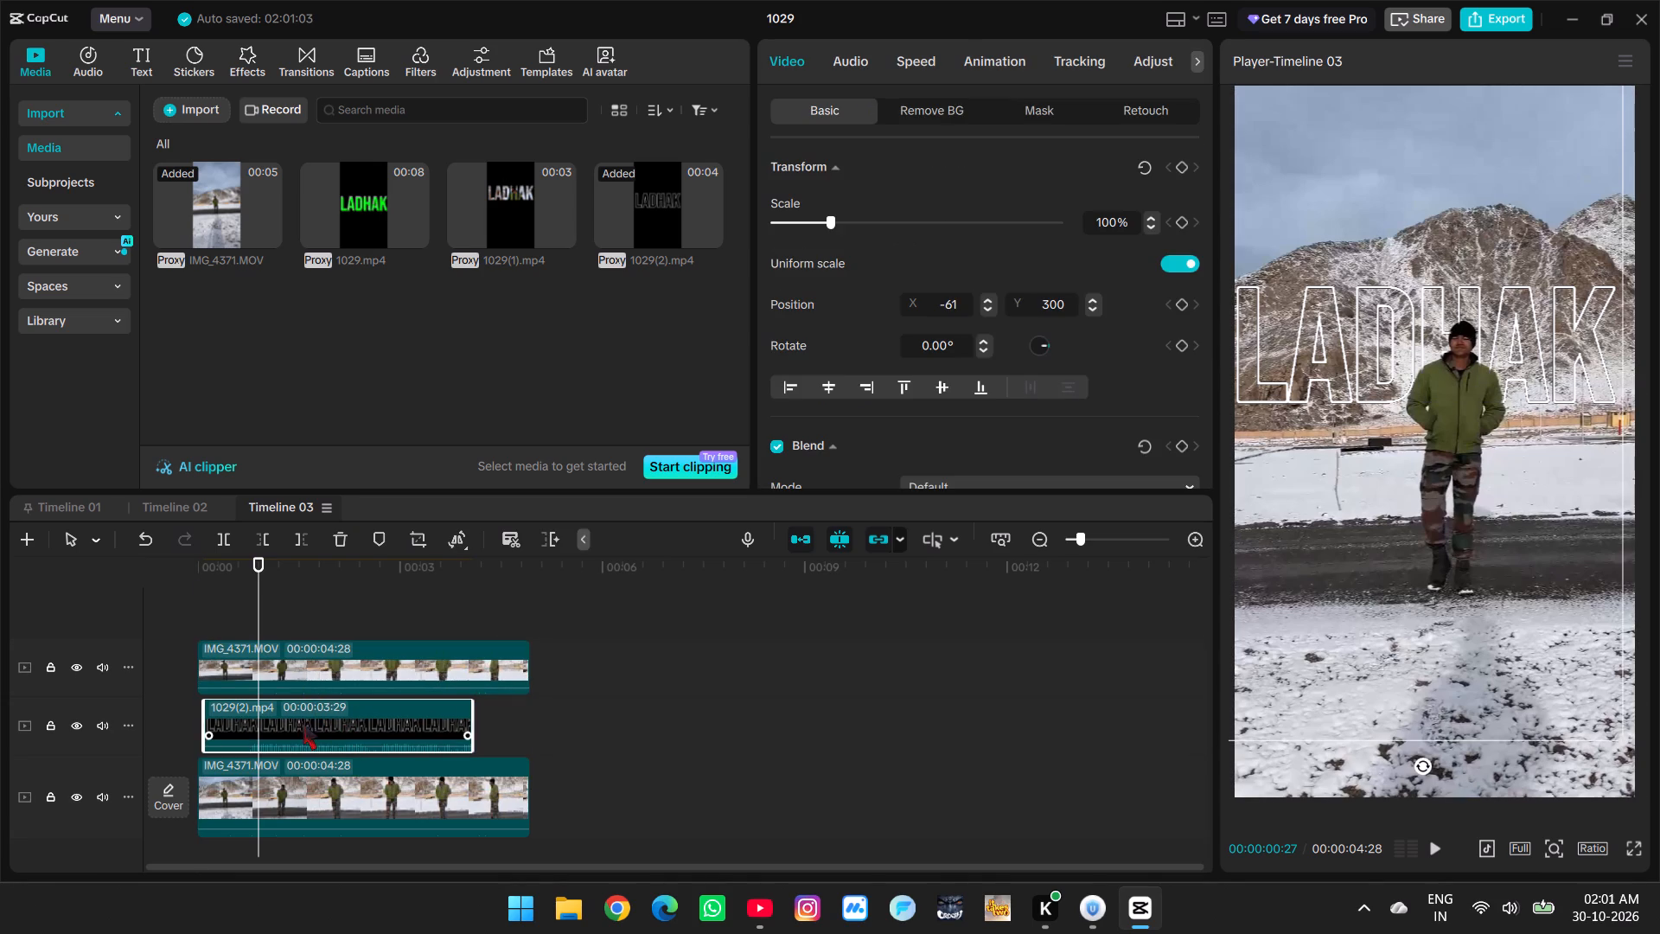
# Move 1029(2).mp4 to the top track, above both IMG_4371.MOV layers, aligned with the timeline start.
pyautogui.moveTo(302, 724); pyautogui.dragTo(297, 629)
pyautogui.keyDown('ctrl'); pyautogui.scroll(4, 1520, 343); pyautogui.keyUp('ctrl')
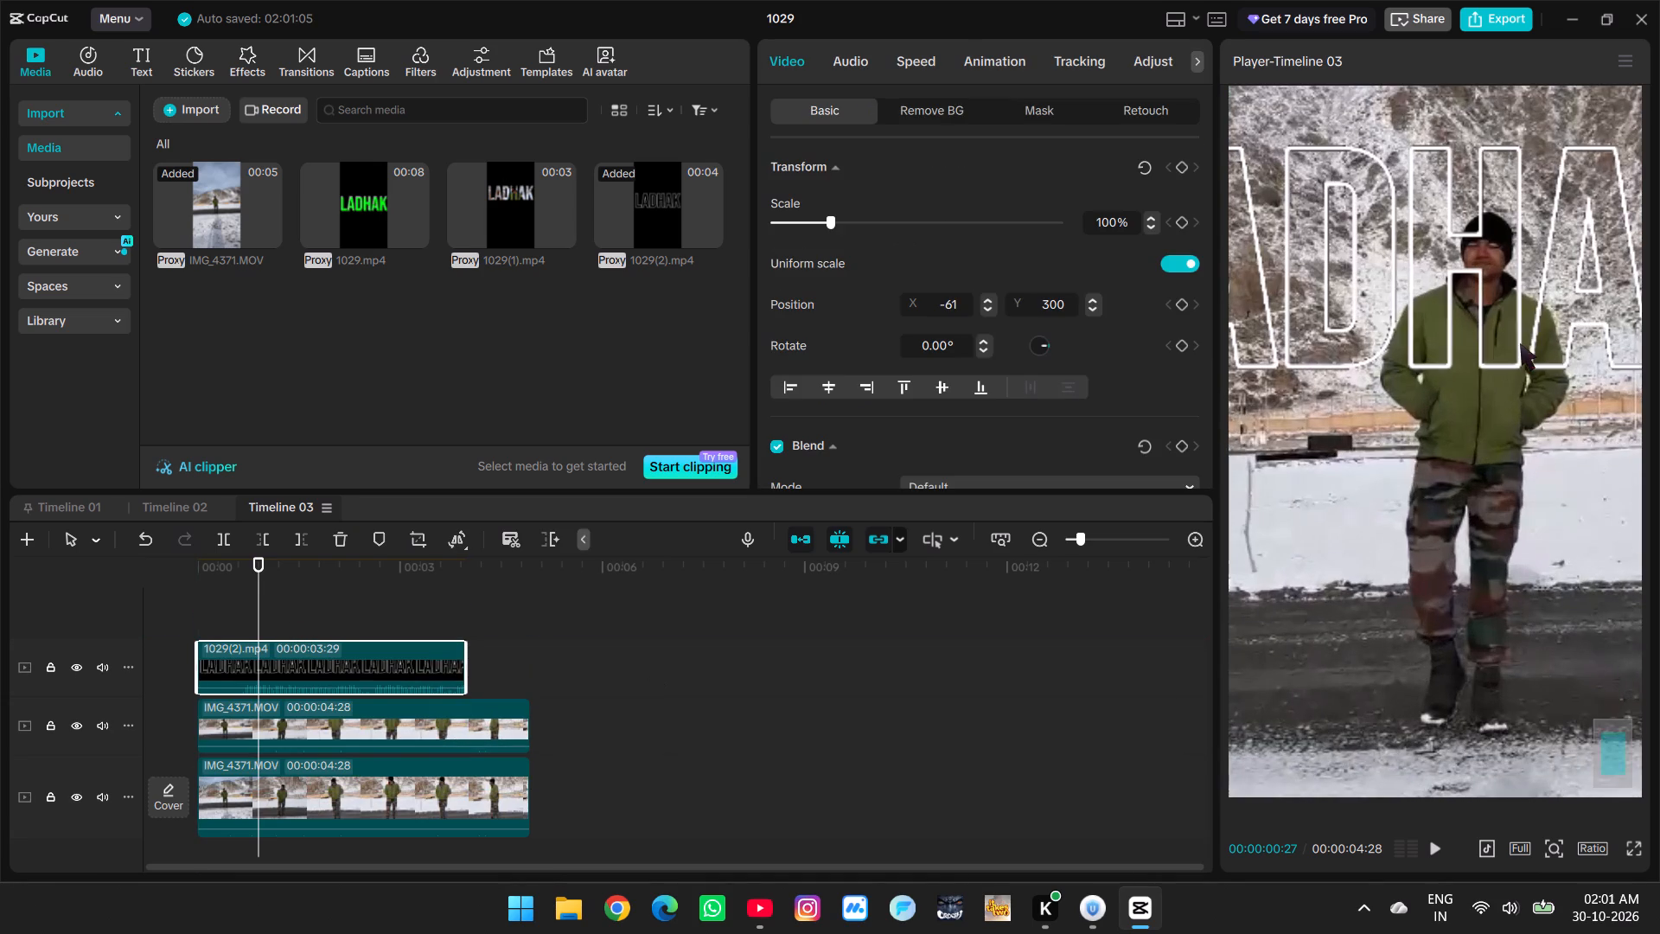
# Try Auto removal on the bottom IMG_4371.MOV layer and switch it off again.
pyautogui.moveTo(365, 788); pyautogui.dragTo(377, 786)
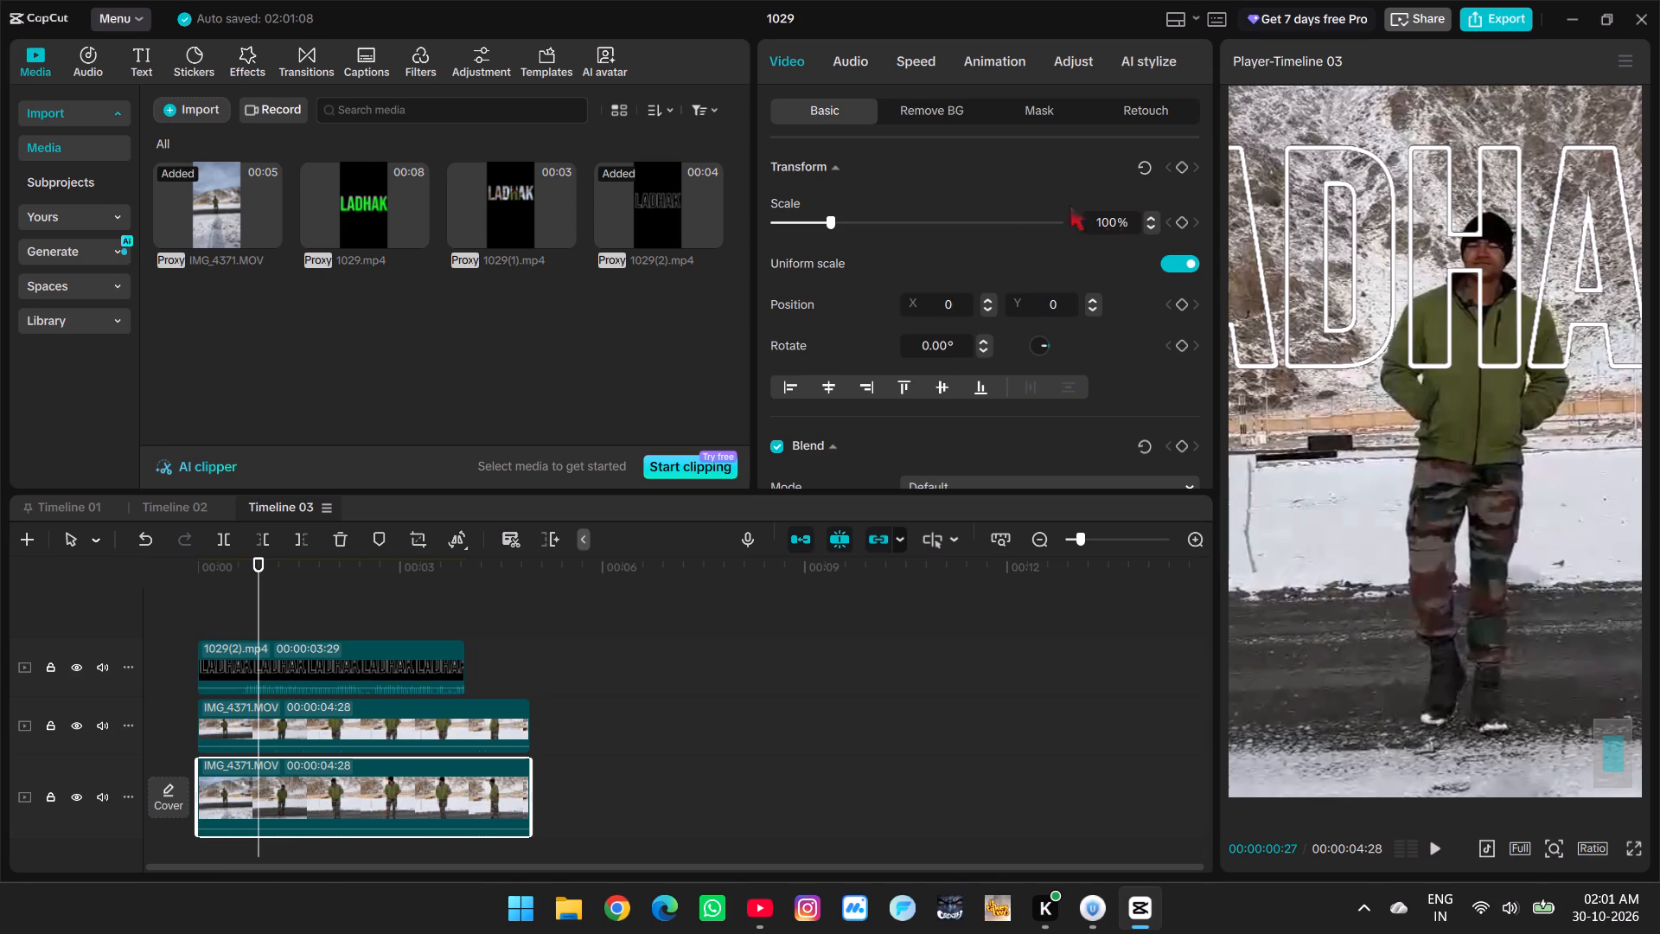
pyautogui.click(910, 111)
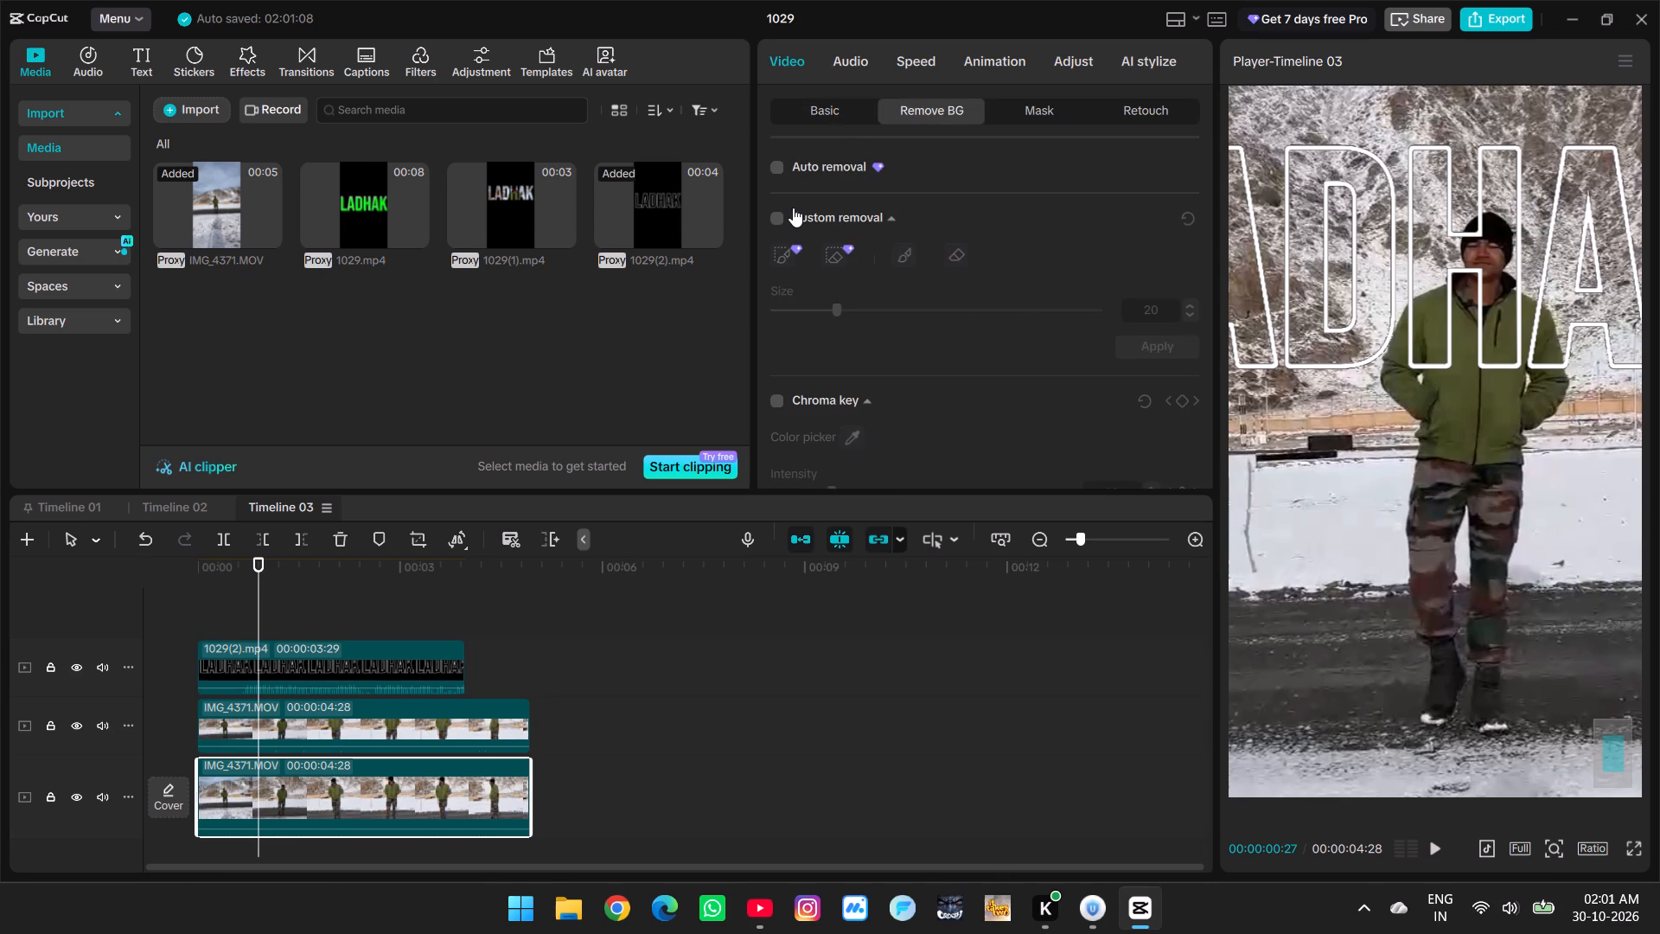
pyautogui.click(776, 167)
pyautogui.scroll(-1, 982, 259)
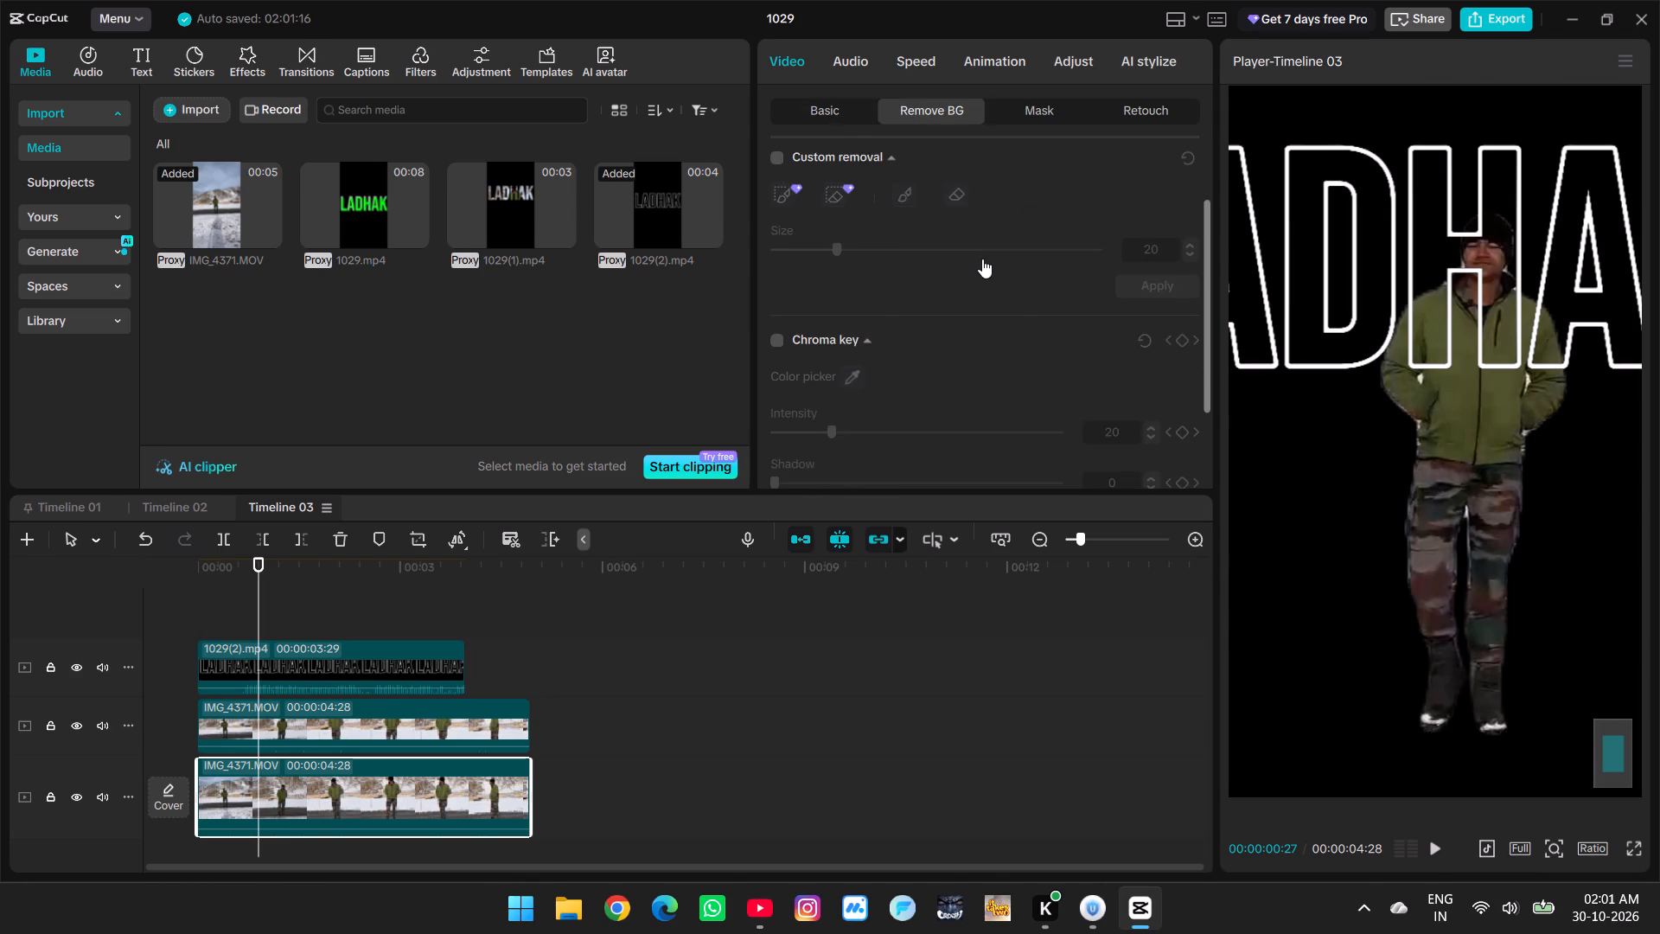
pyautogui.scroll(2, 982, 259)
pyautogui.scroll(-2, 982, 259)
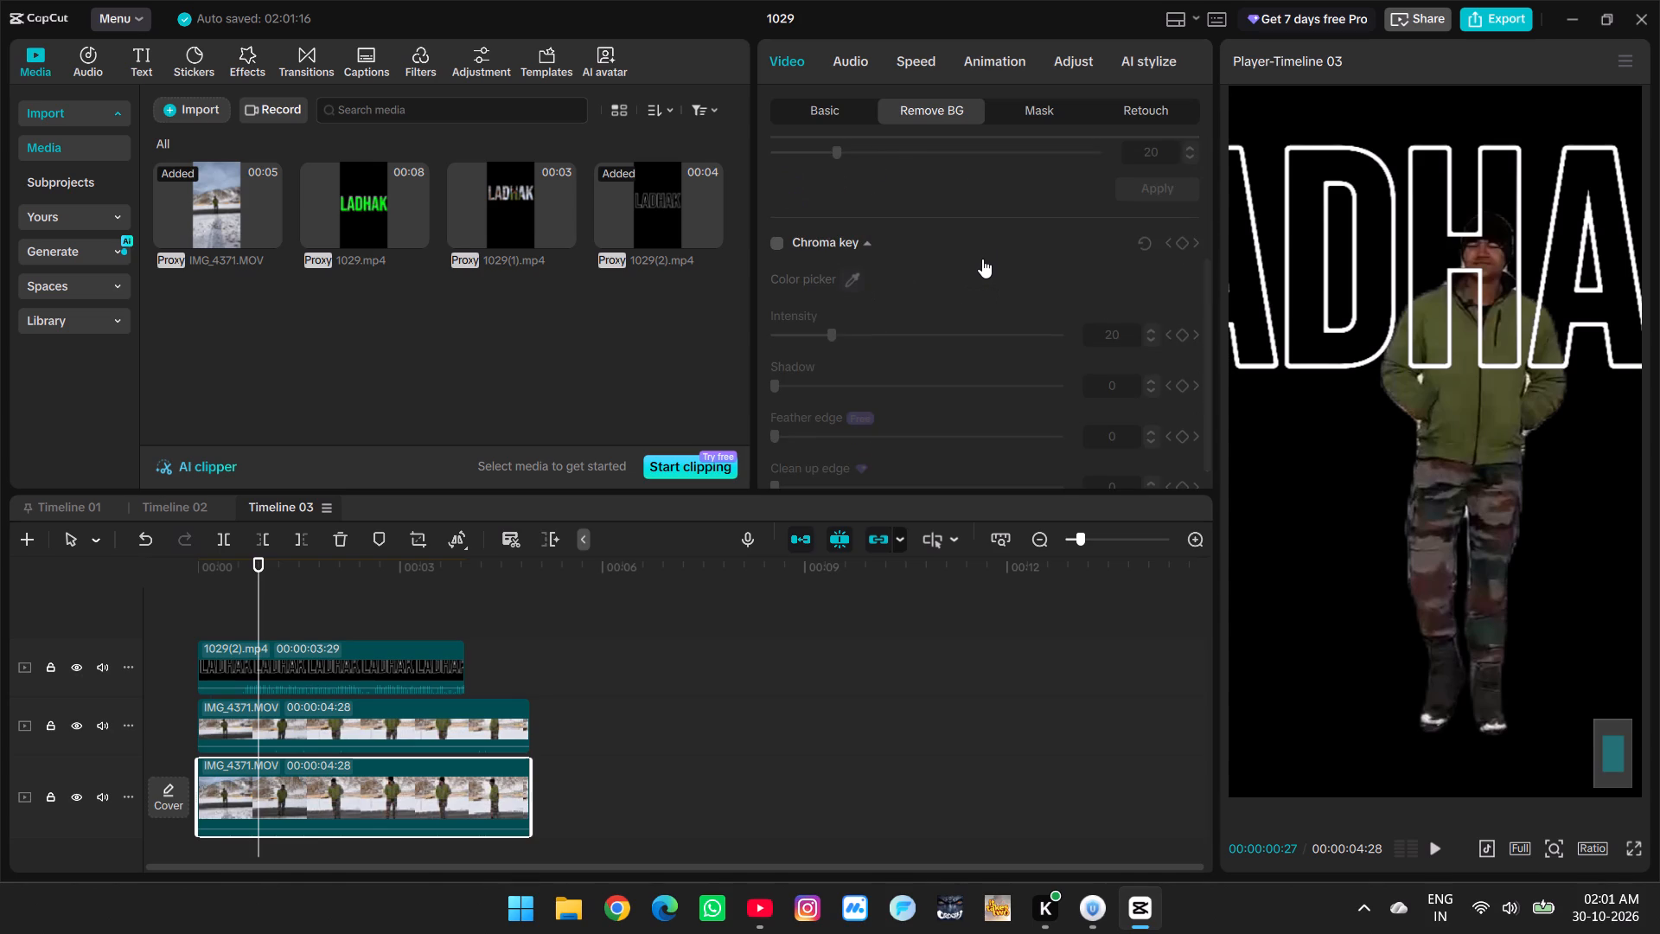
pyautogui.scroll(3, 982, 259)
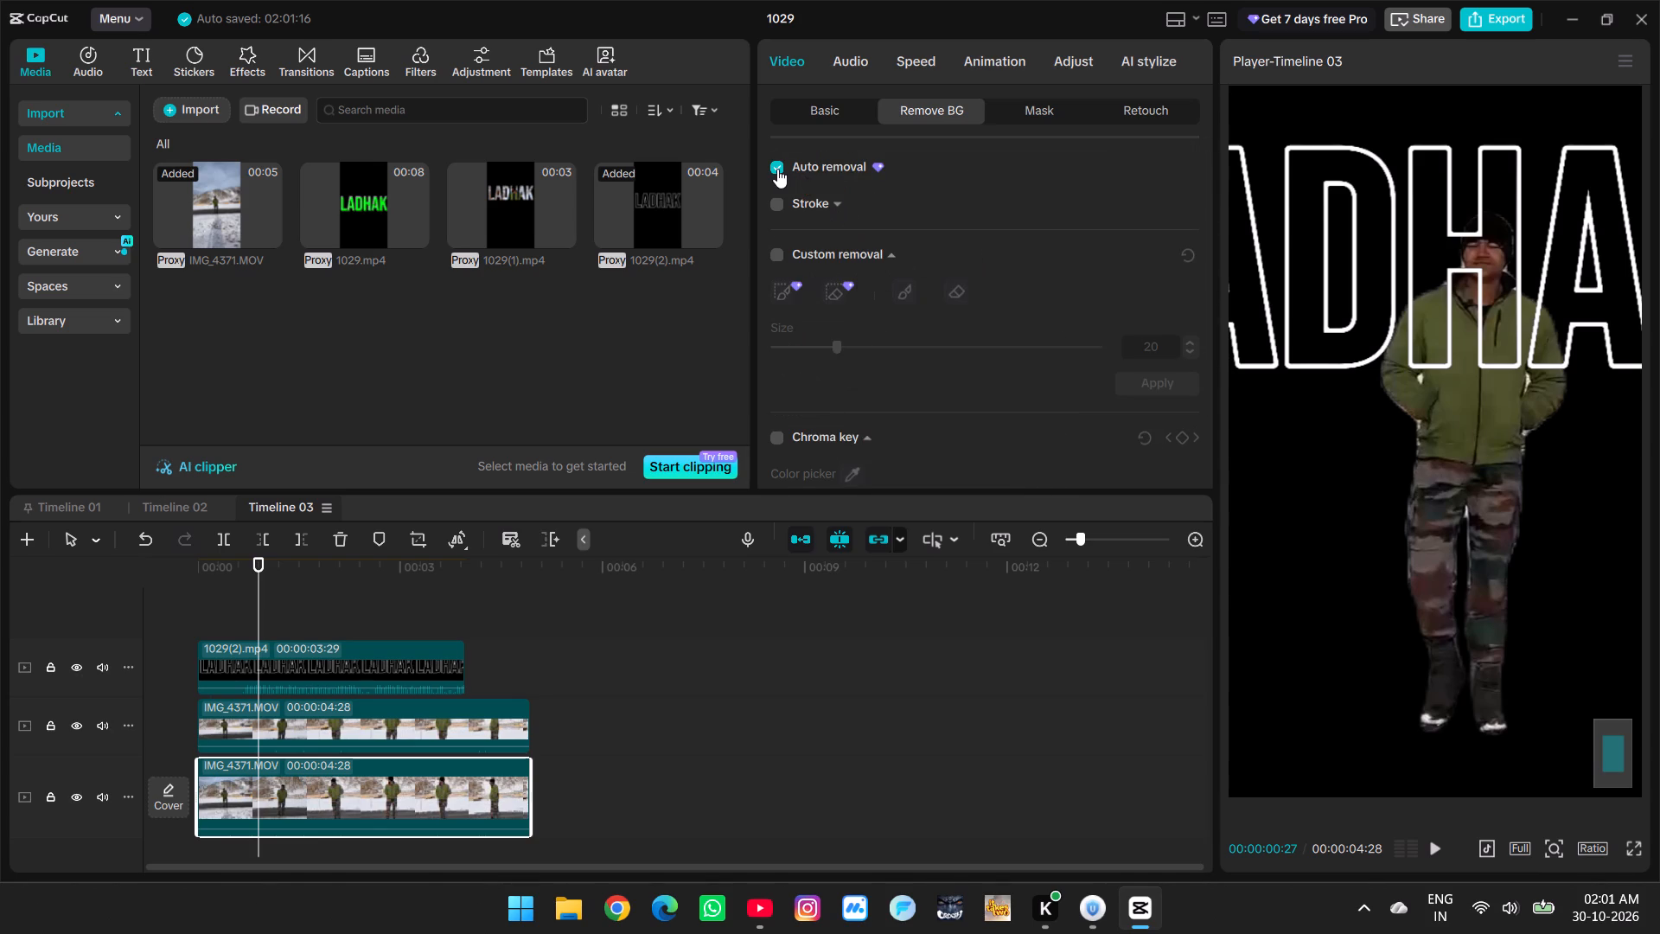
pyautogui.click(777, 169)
# Set the Fade adjustment of the bottom IMG_4371.MOV layer to 100.
pyautogui.keyDown('ctrl'); pyautogui.scroll(-2, 1446, 369); pyautogui.keyUp('ctrl')
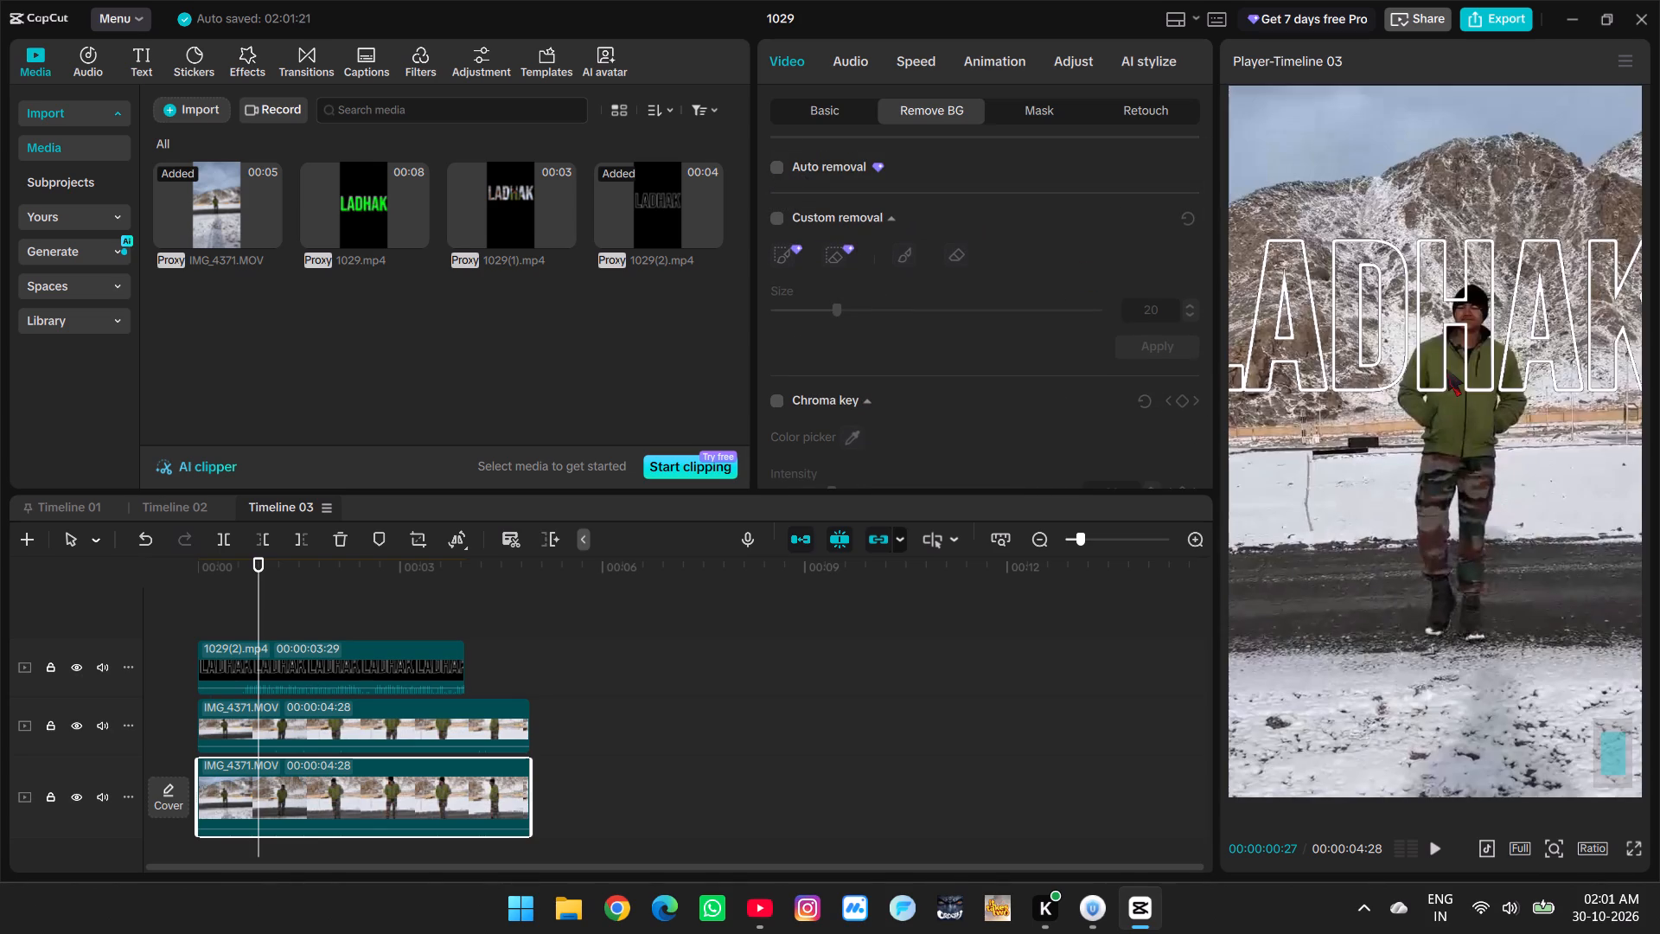
pyautogui.keyDown('ctrl'); pyautogui.scroll(-3, 1446, 369); pyautogui.keyUp('ctrl')
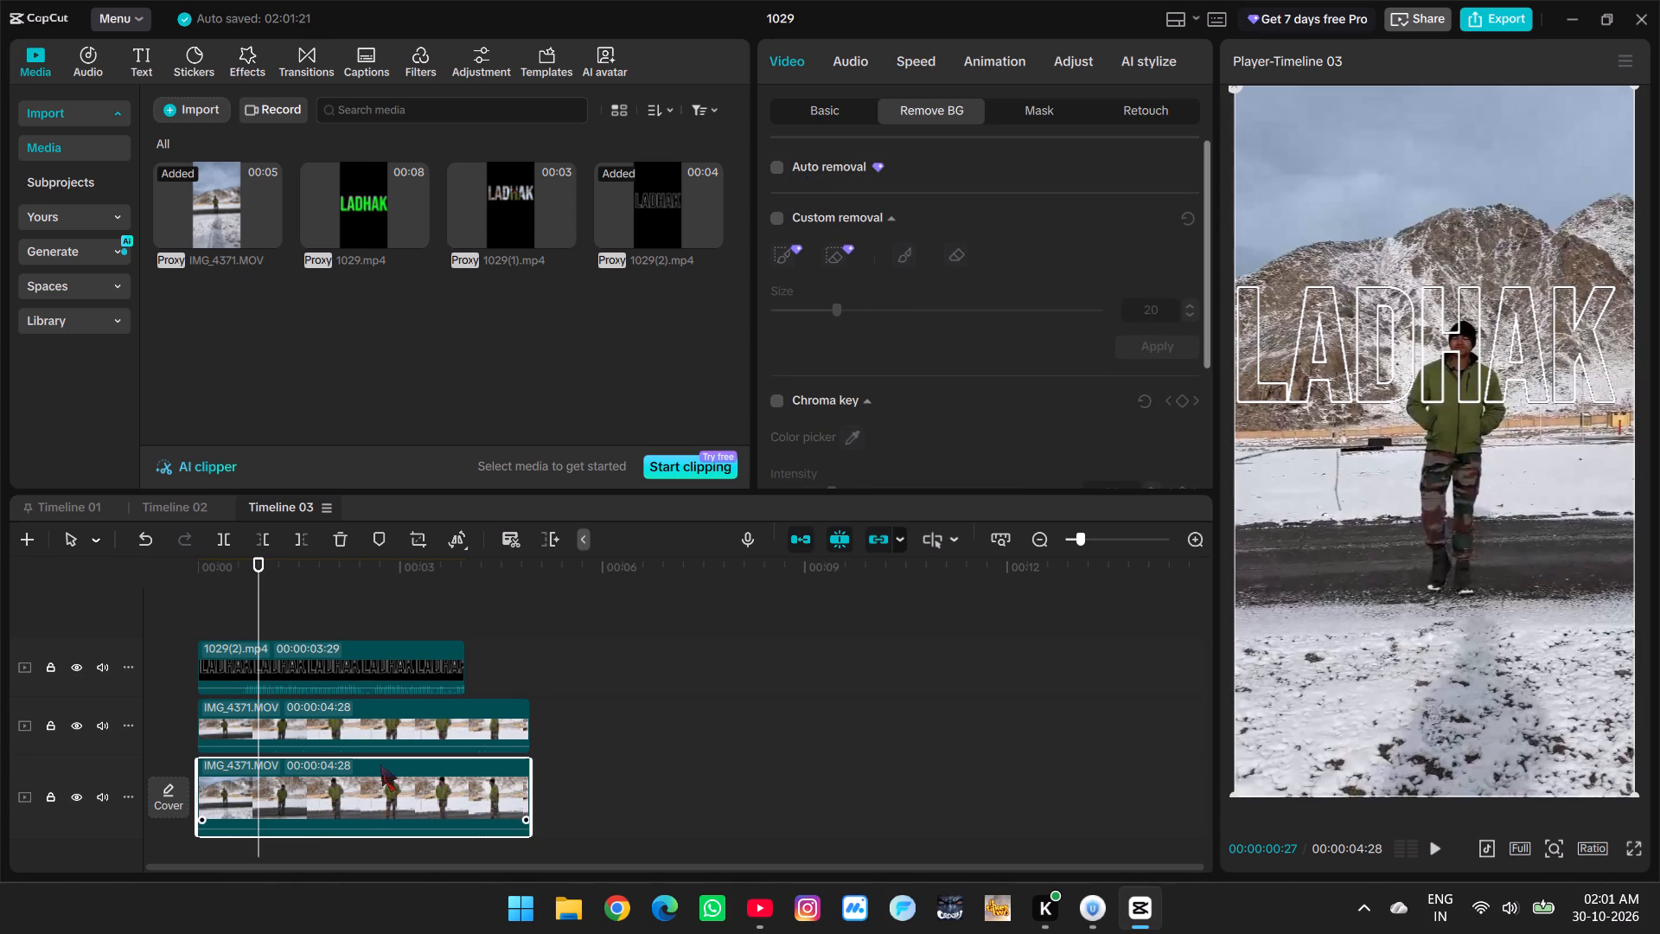
pyautogui.scroll(-5, 845, 400)
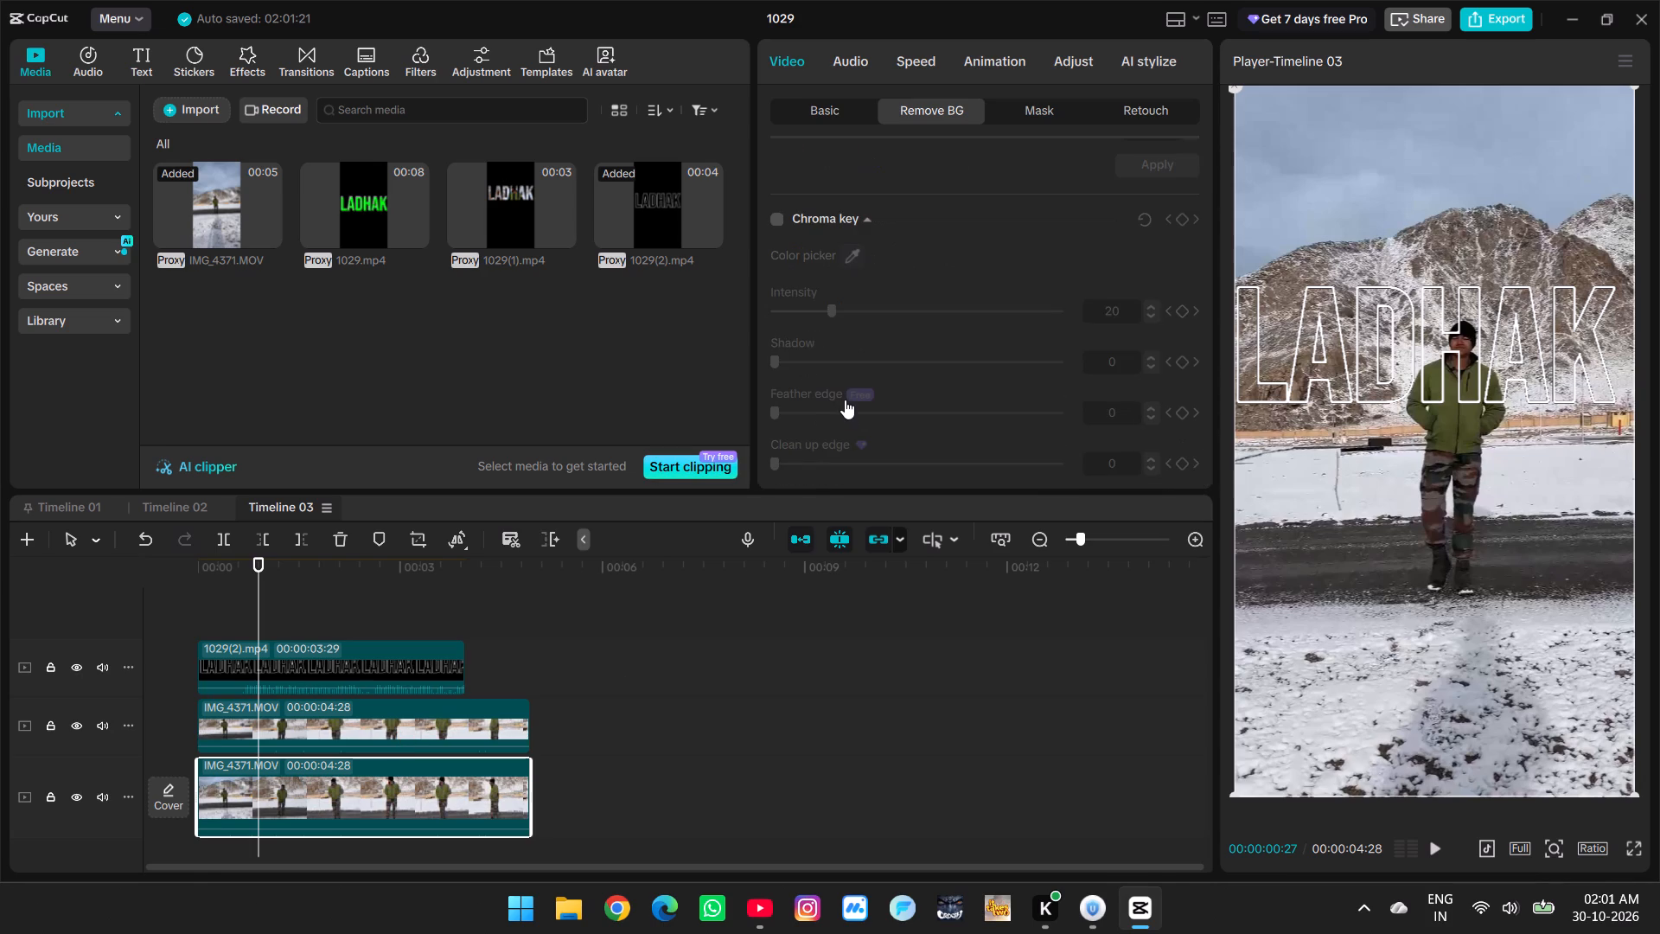
pyautogui.click(821, 106)
pyautogui.scroll(-3, 864, 283)
pyautogui.scroll(-5, 852, 368)
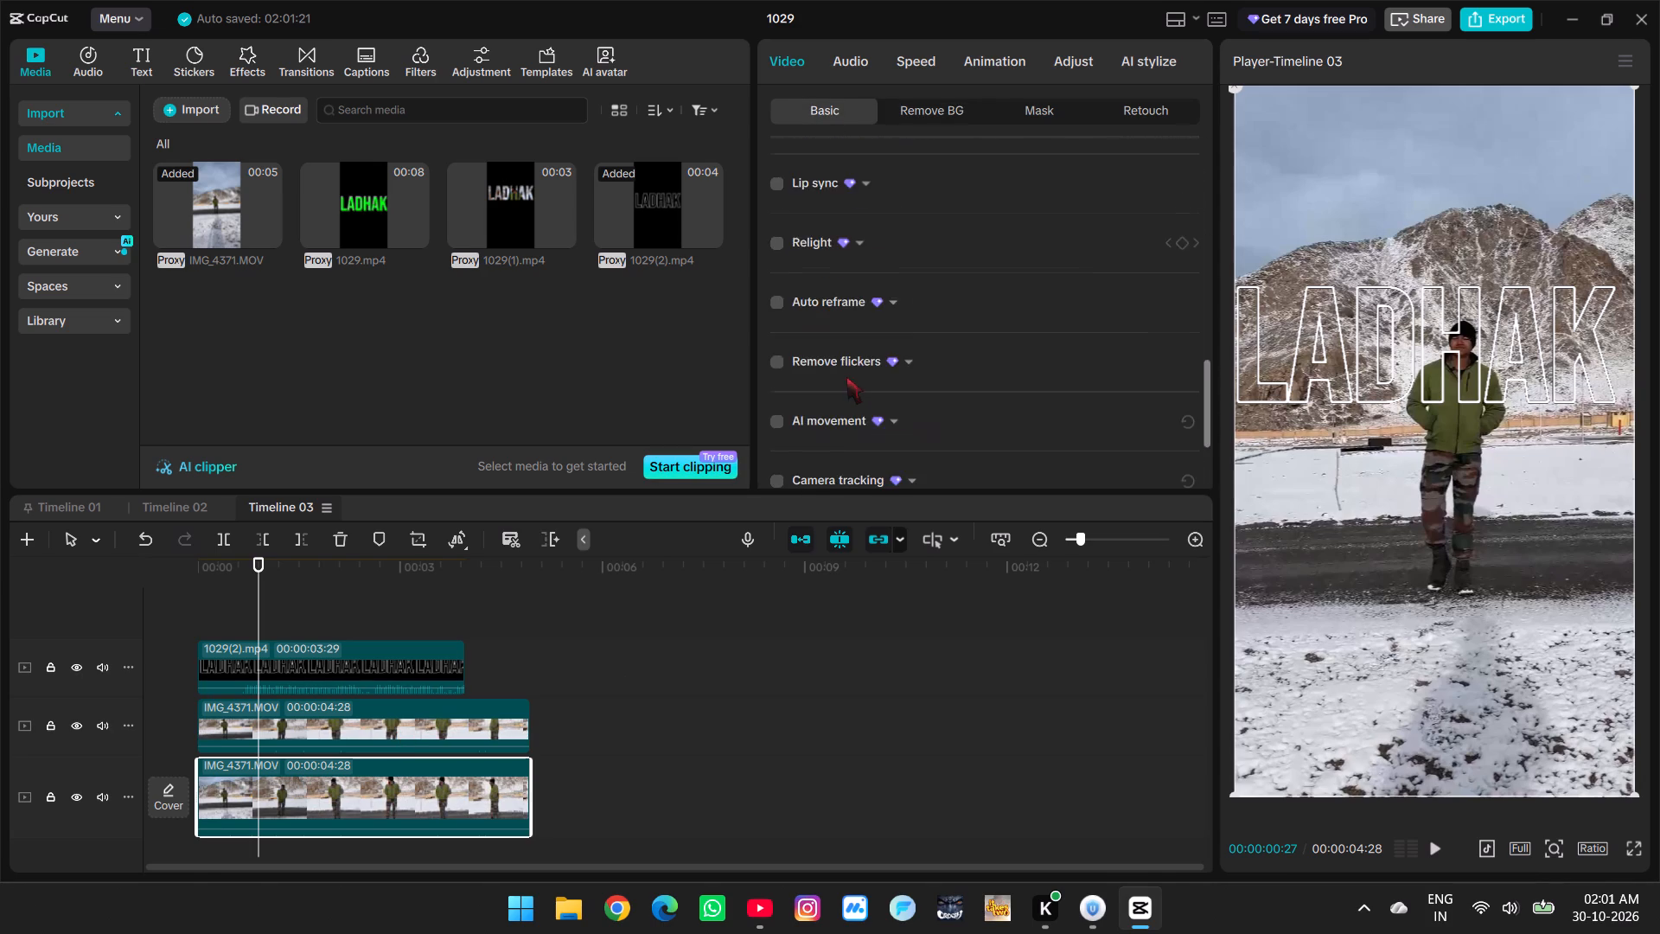
pyautogui.scroll(-4, 846, 377)
pyautogui.scroll(7, 814, 429)
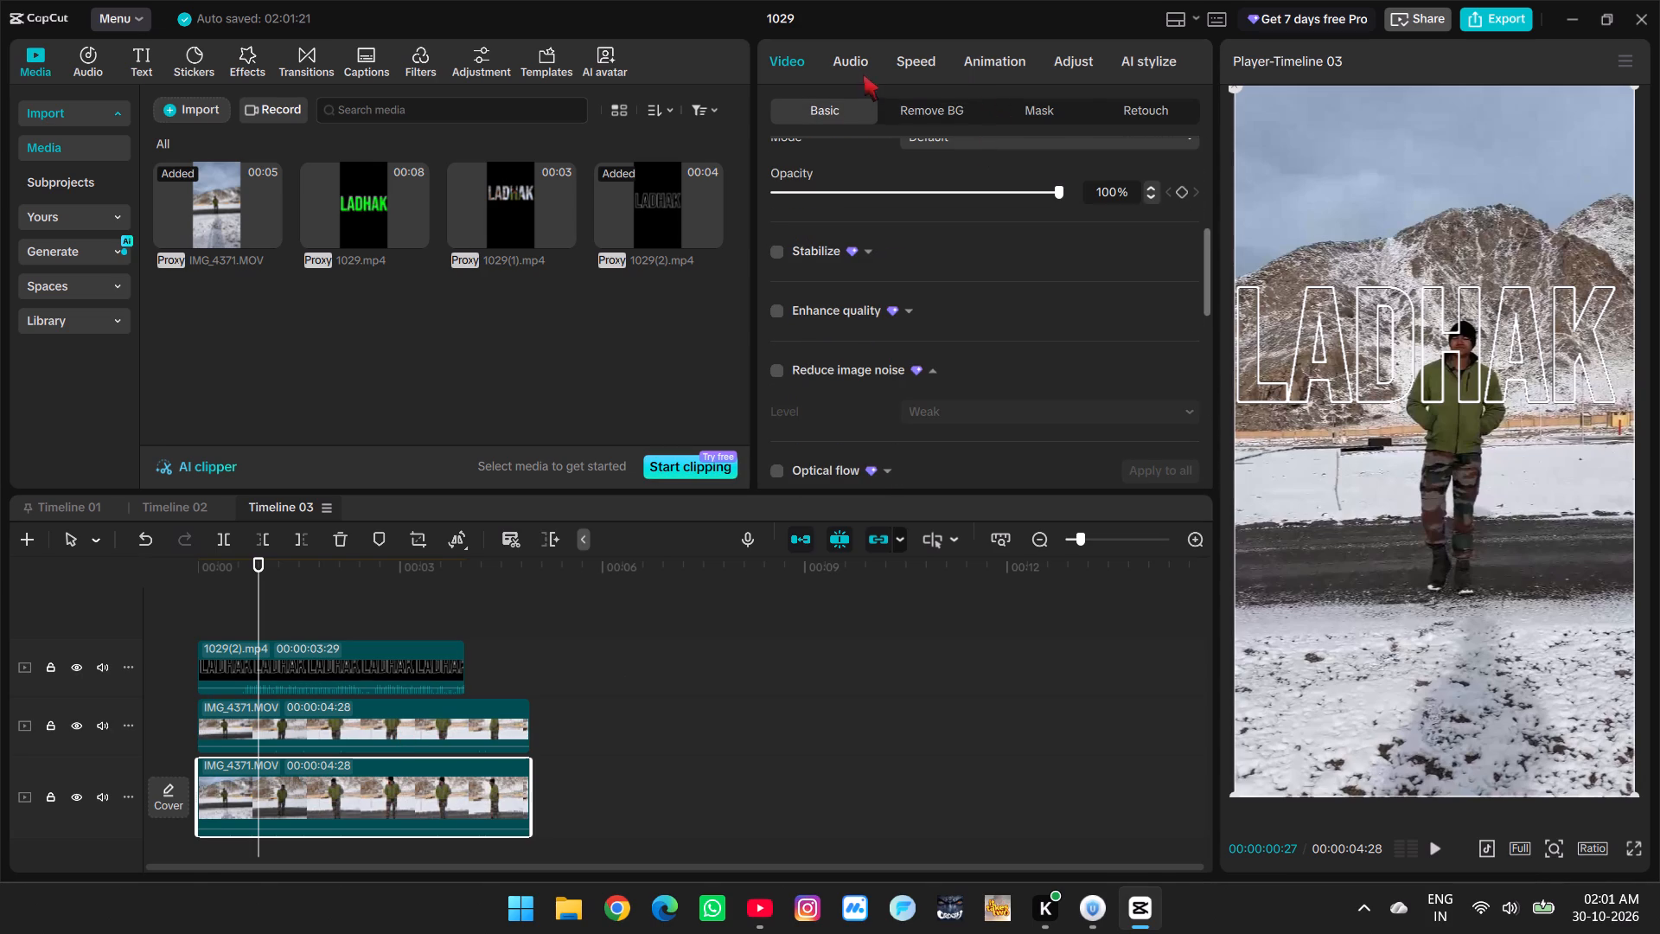
pyautogui.click(1078, 50)
pyautogui.scroll(-8, 942, 314)
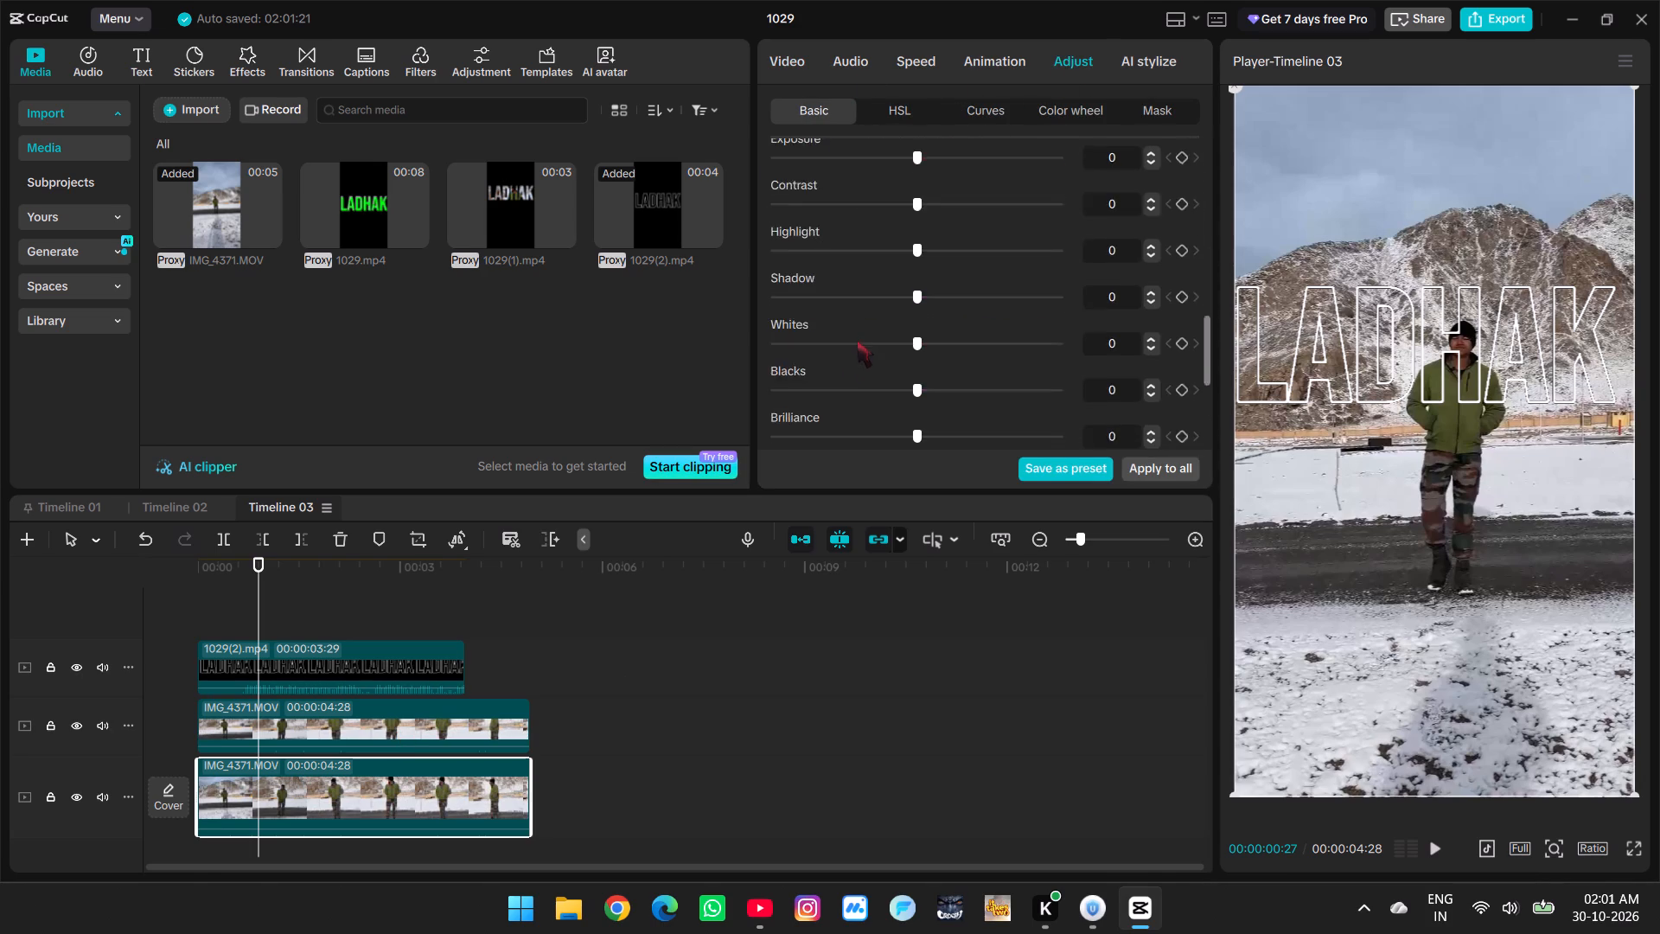
pyautogui.scroll(-5, 857, 341)
pyautogui.moveTo(783, 386); pyautogui.dragTo(1096, 391)
pyautogui.click(1542, 334)
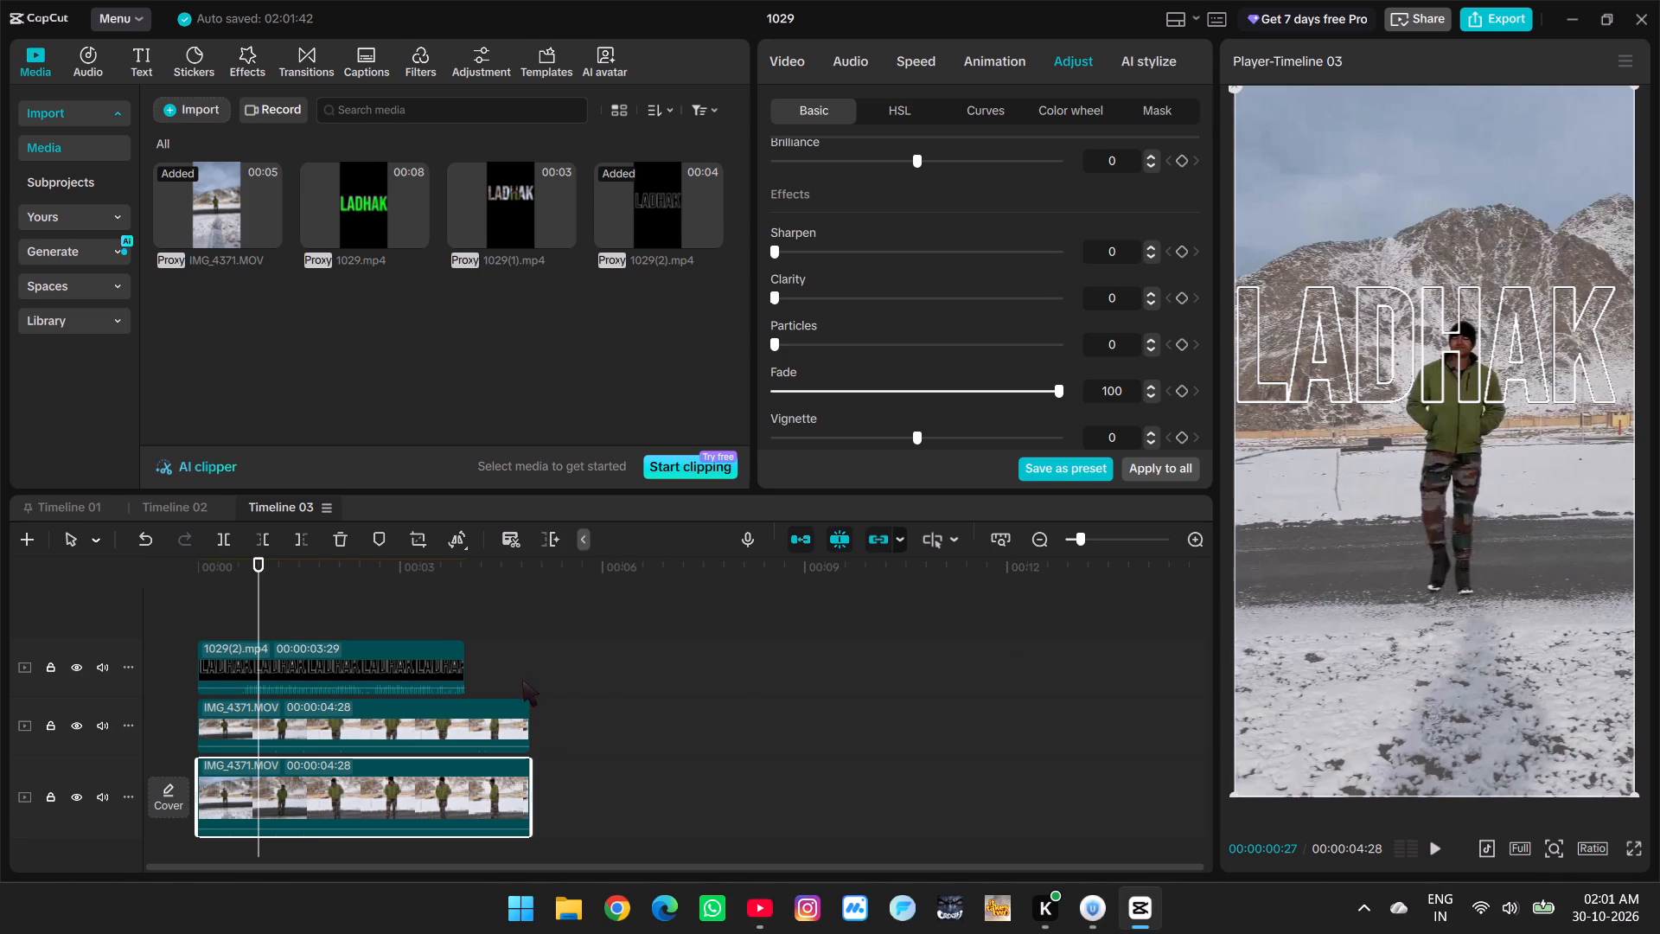
# Reposition the outlined LADHAK title of 1029(2).mp4 slightly lower, centred across the frame at the person's head and chest height.
pyautogui.click(408, 673)
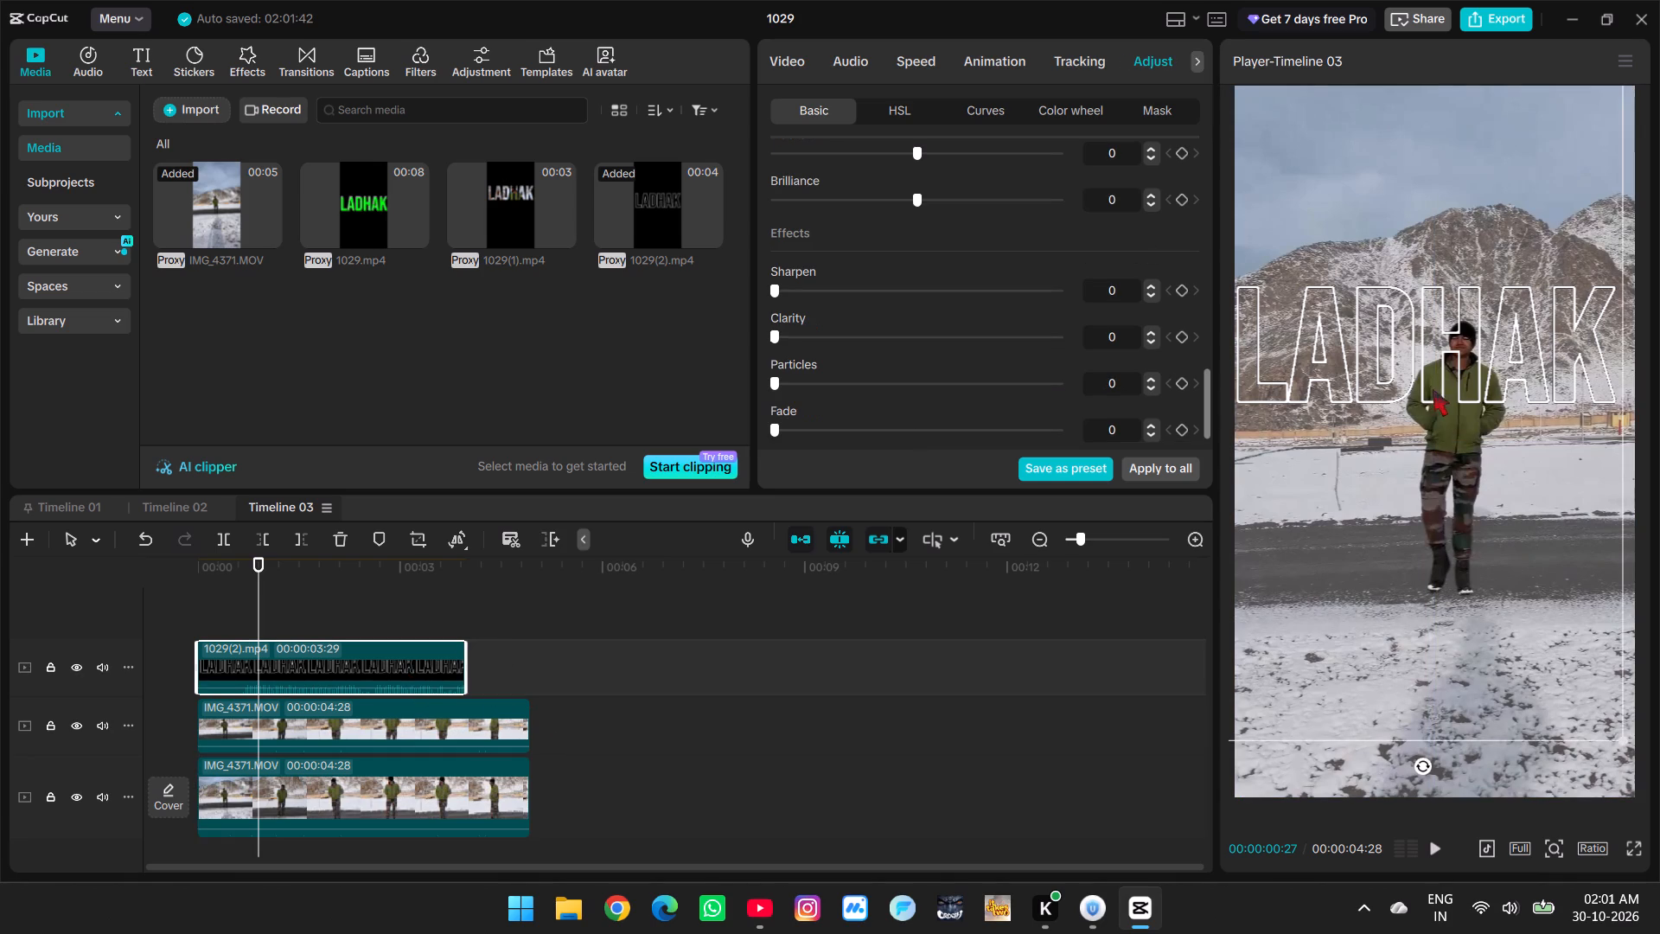
pyautogui.moveTo(1422, 368); pyautogui.dragTo(1452, 381)
pyautogui.keyDown('ctrl'); pyautogui.scroll(6, 1507, 305); pyautogui.keyUp('ctrl')
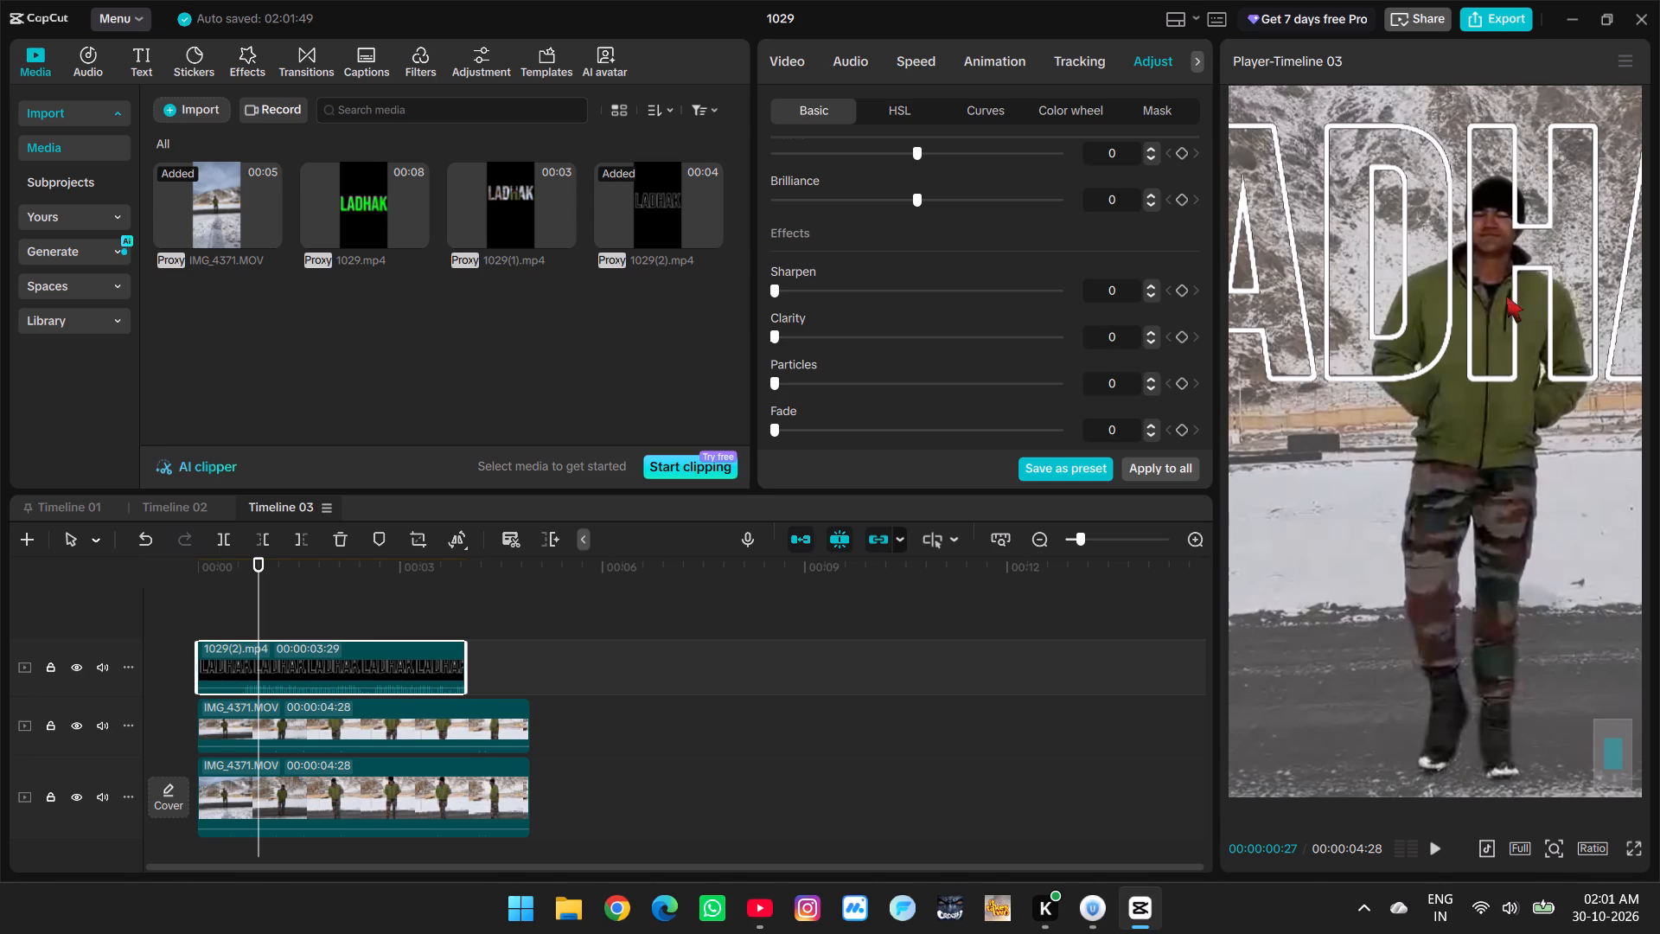
pyautogui.keyDown('ctrl'); pyautogui.scroll(-6, 1506, 296); pyautogui.keyUp('ctrl')
pyautogui.keyDown('ctrl'); pyautogui.moveTo(1493, 373); pyautogui.dragTo(1476, 376); pyautogui.keyUp('ctrl')
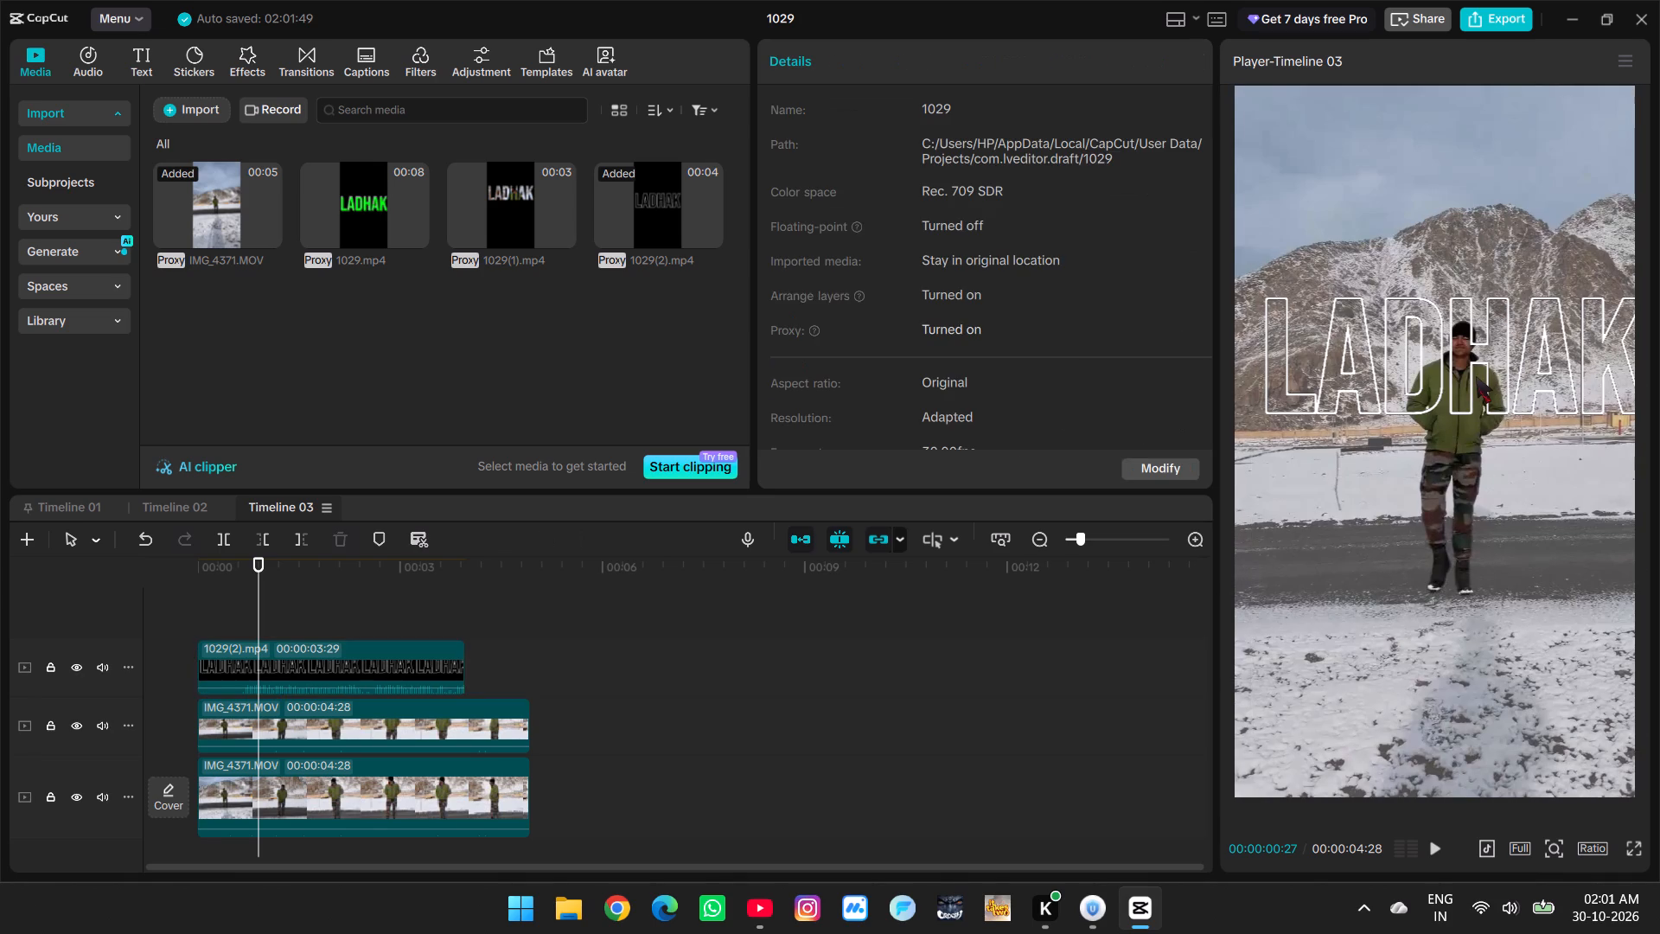
pyautogui.click(1476, 376)
pyautogui.moveTo(1439, 611); pyautogui.dragTo(1414, 617)
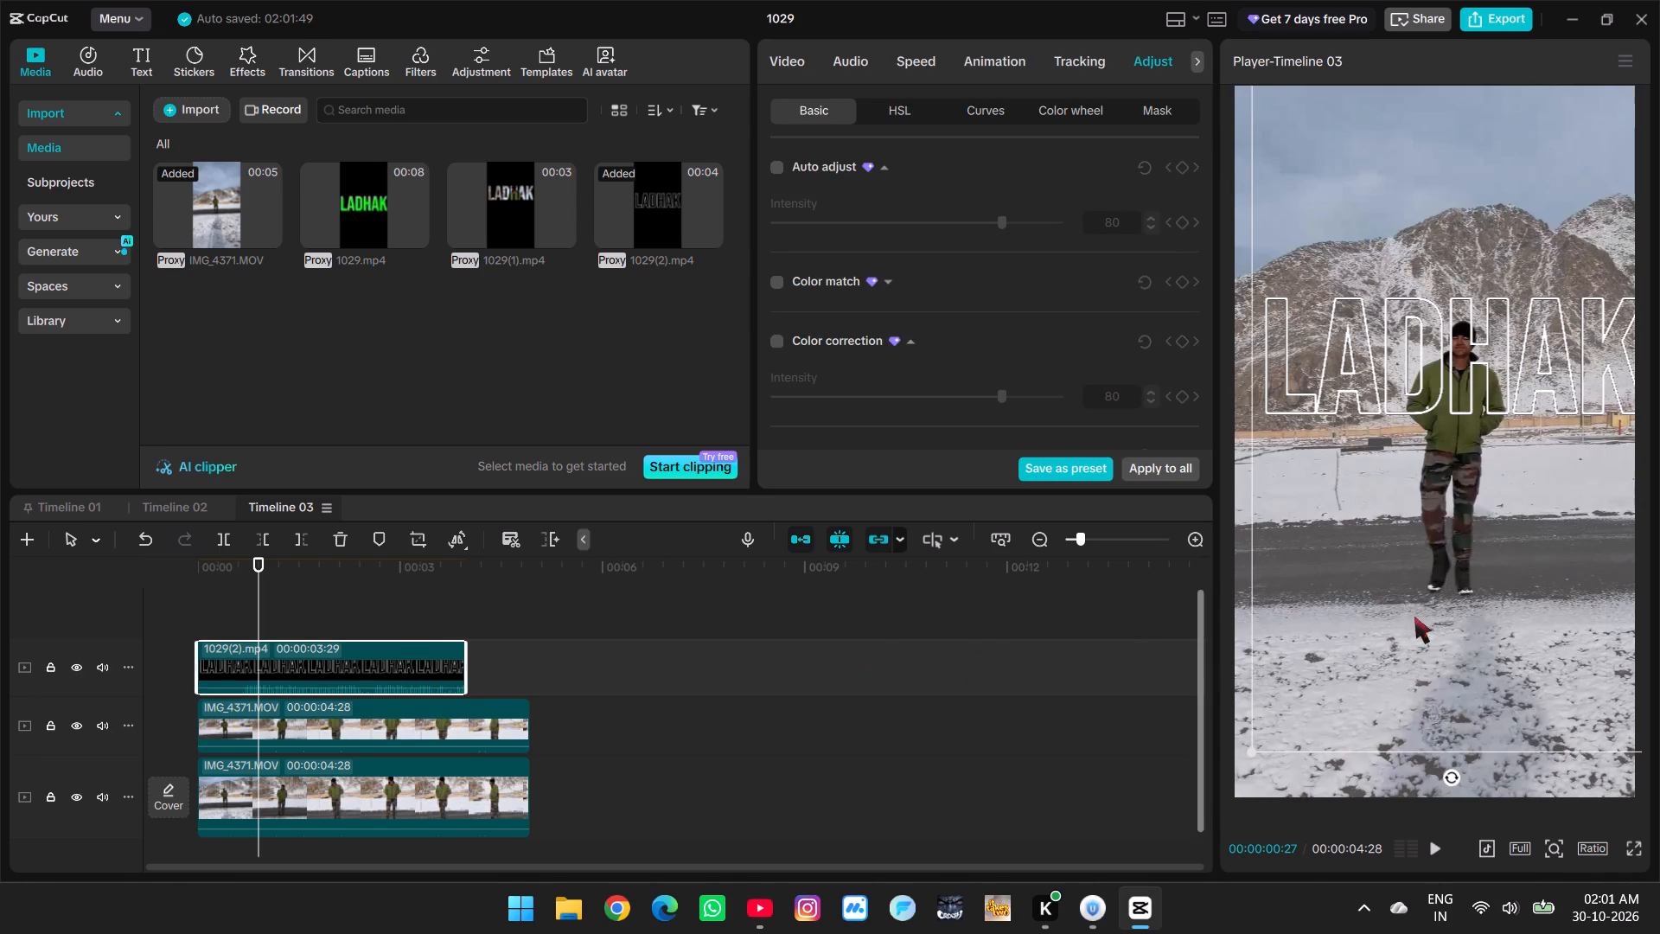
pyautogui.moveTo(1414, 617); pyautogui.dragTo(1421, 631)
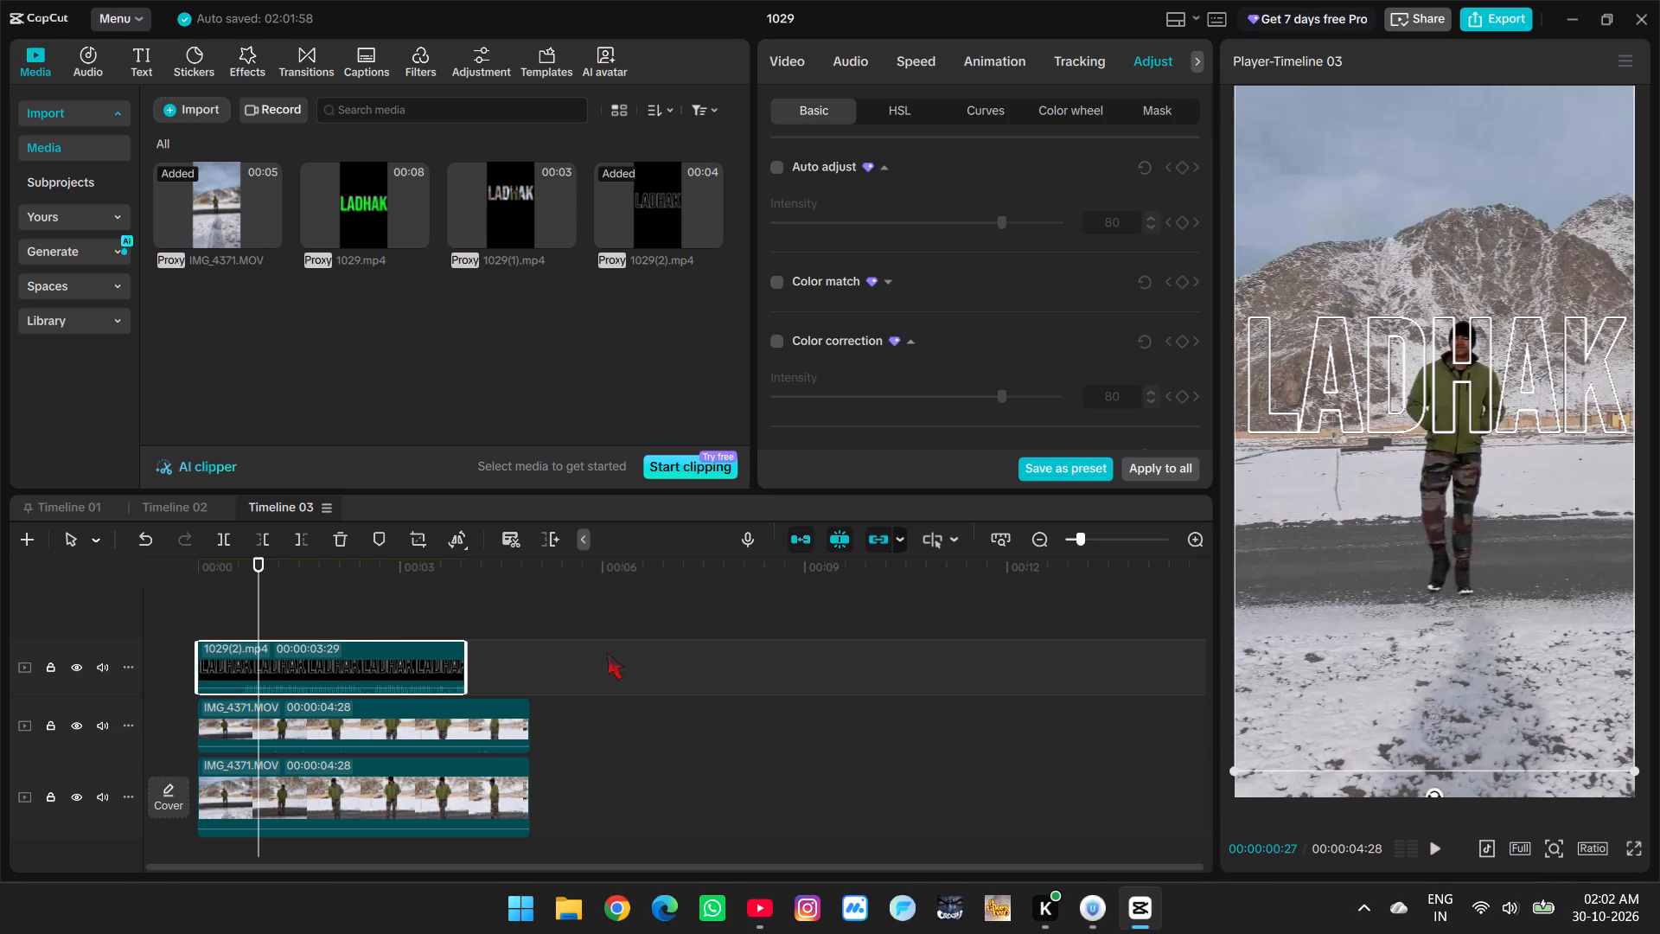
# Turn off Auto removal on the IMG_4371.MOV copy directly above the original.
pyautogui.click(430, 727)
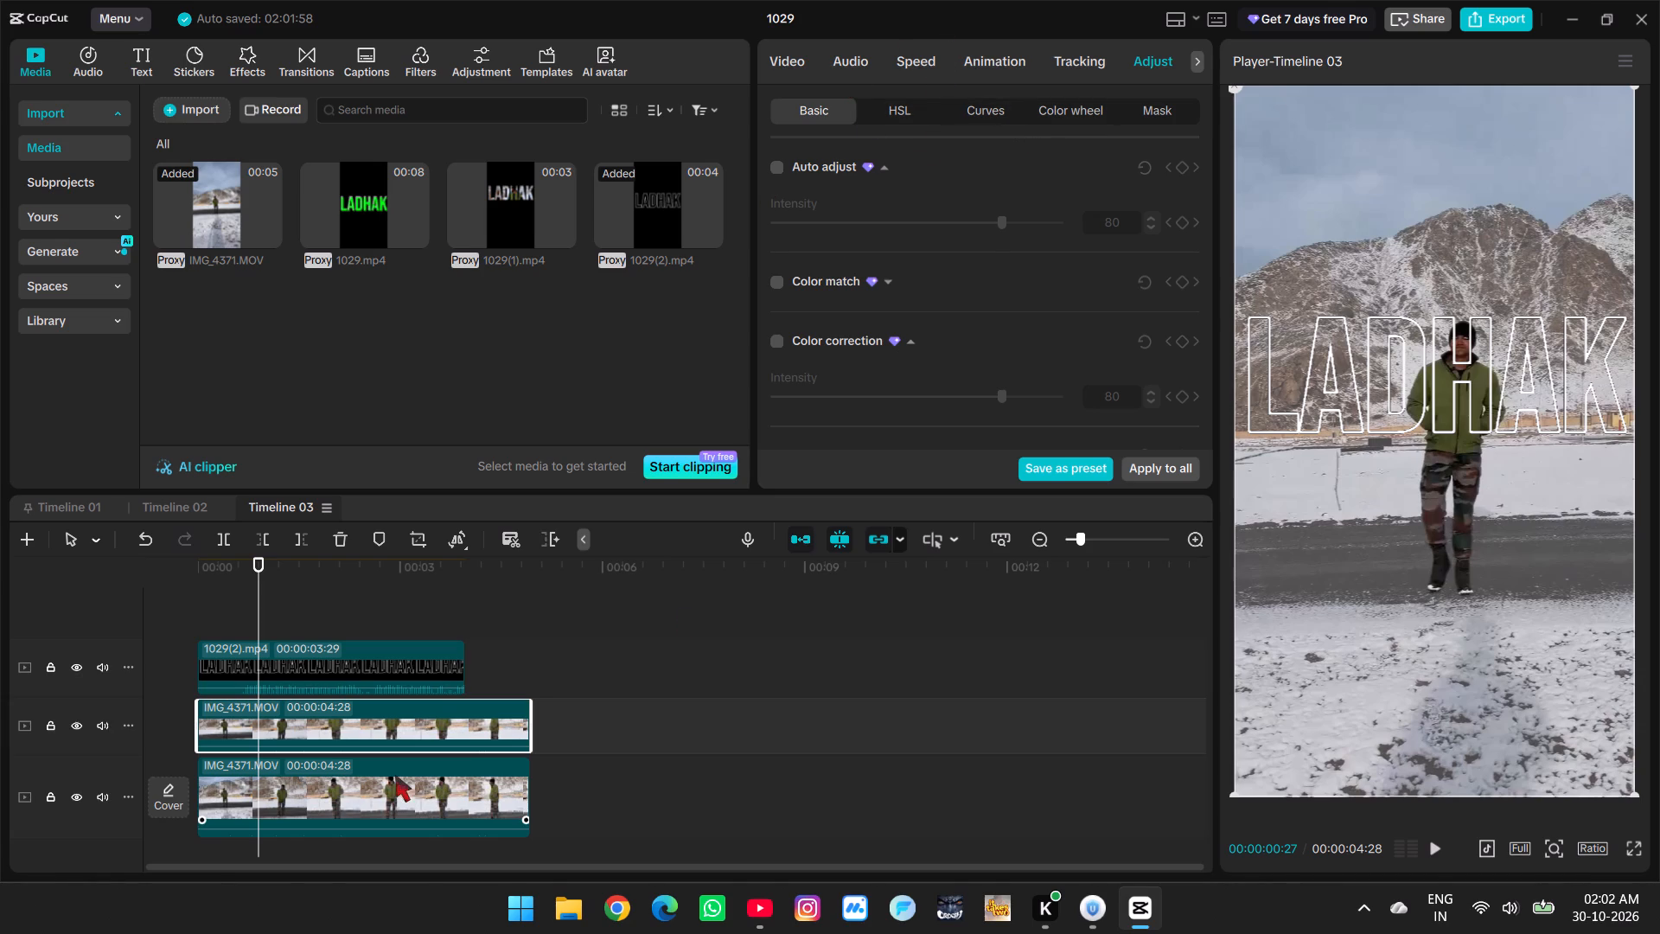
pyautogui.click(353, 792)
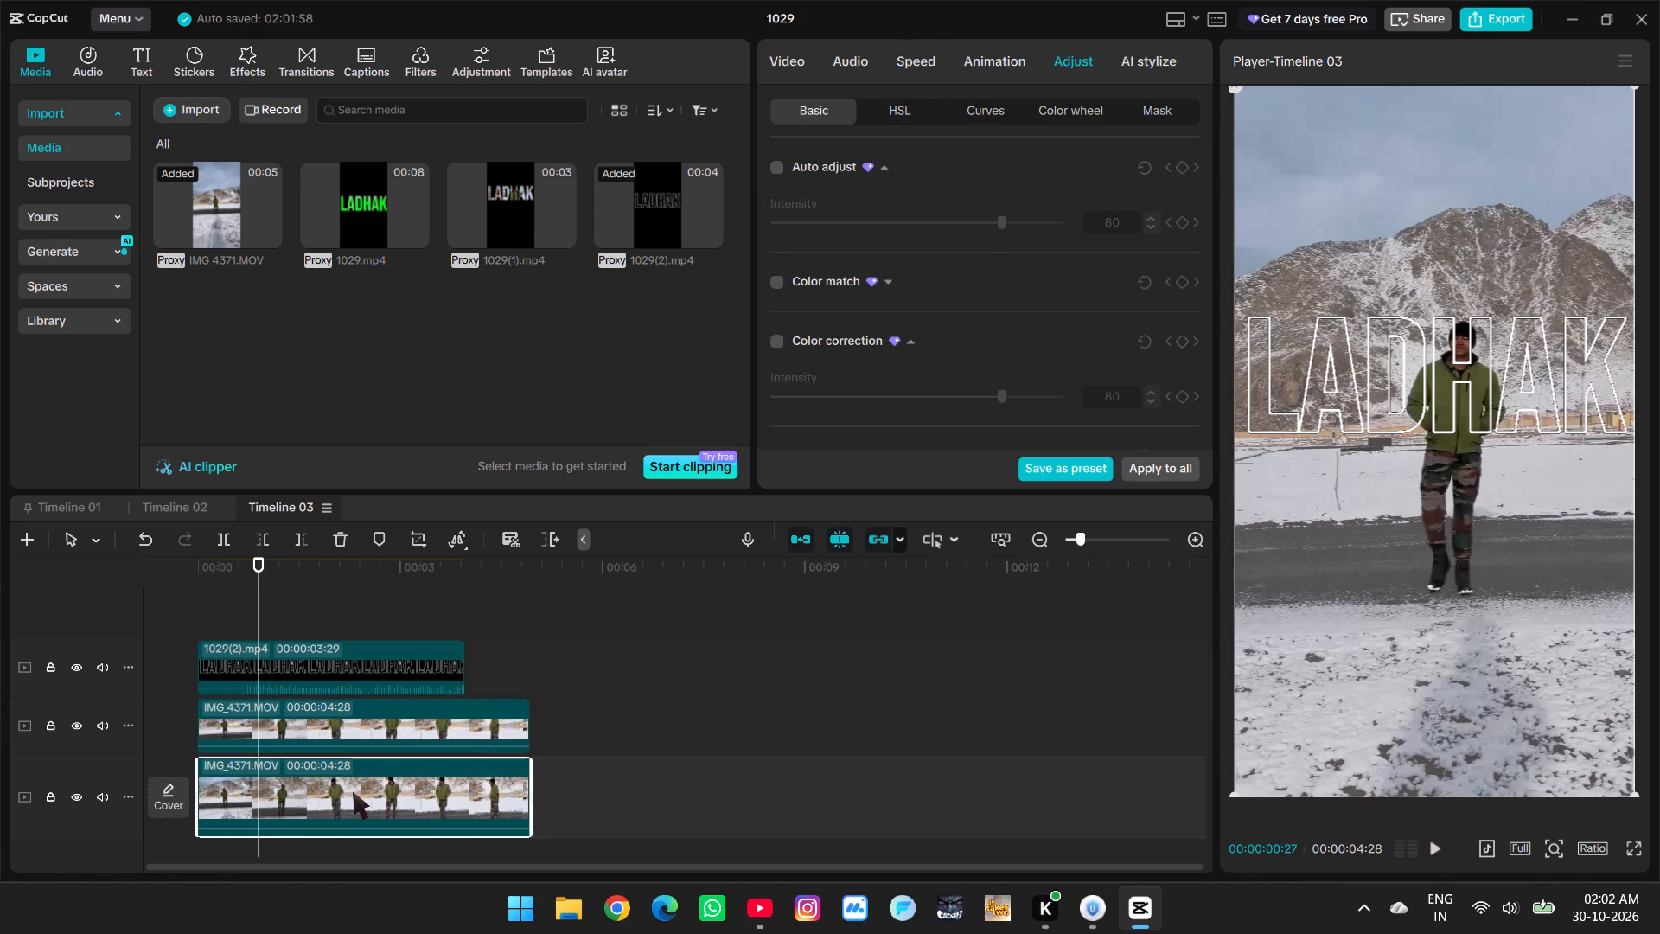
pyautogui.click(412, 727)
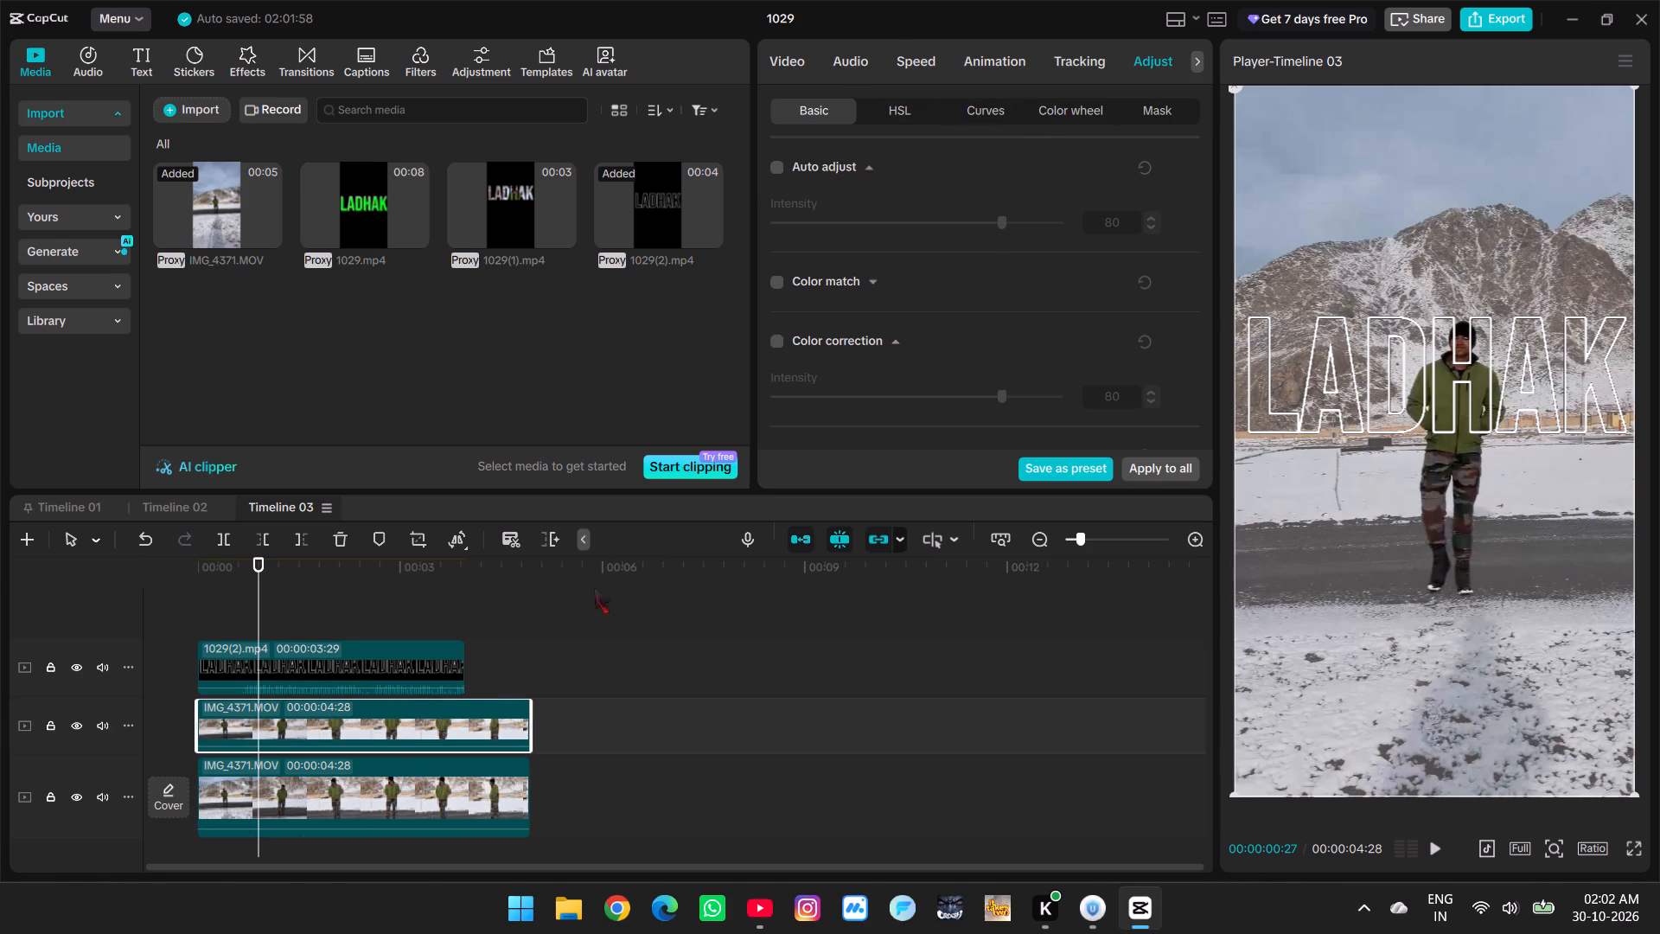
pyautogui.scroll(2, 806, 176)
pyautogui.scroll(-4, 805, 185)
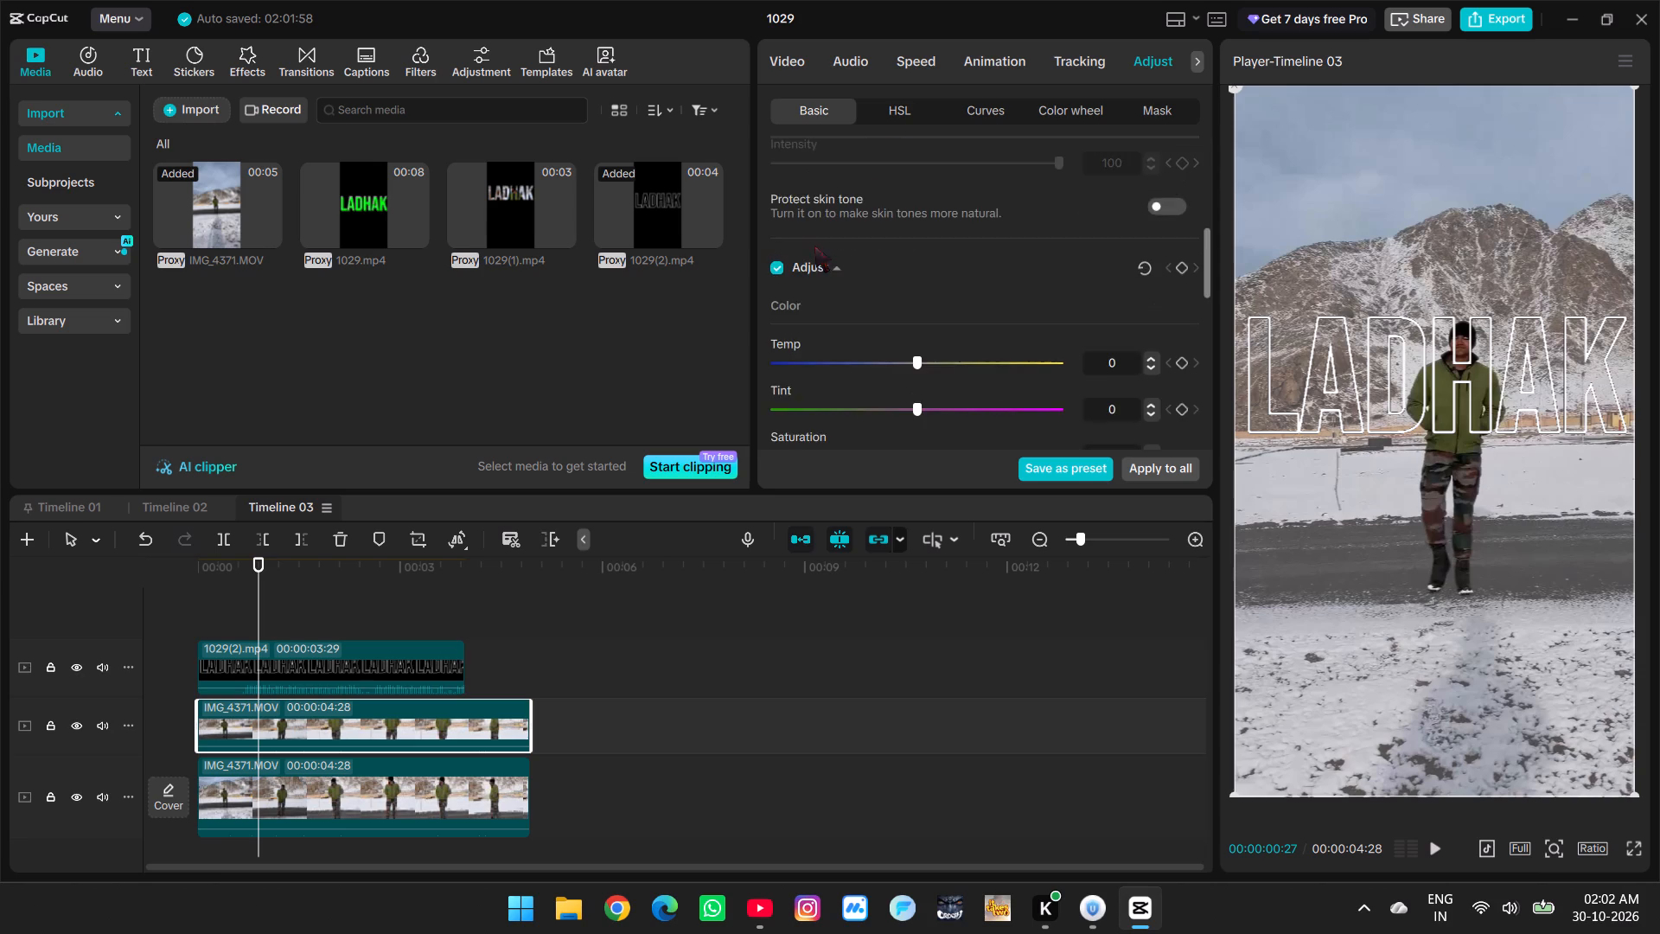
pyautogui.scroll(-2, 814, 246)
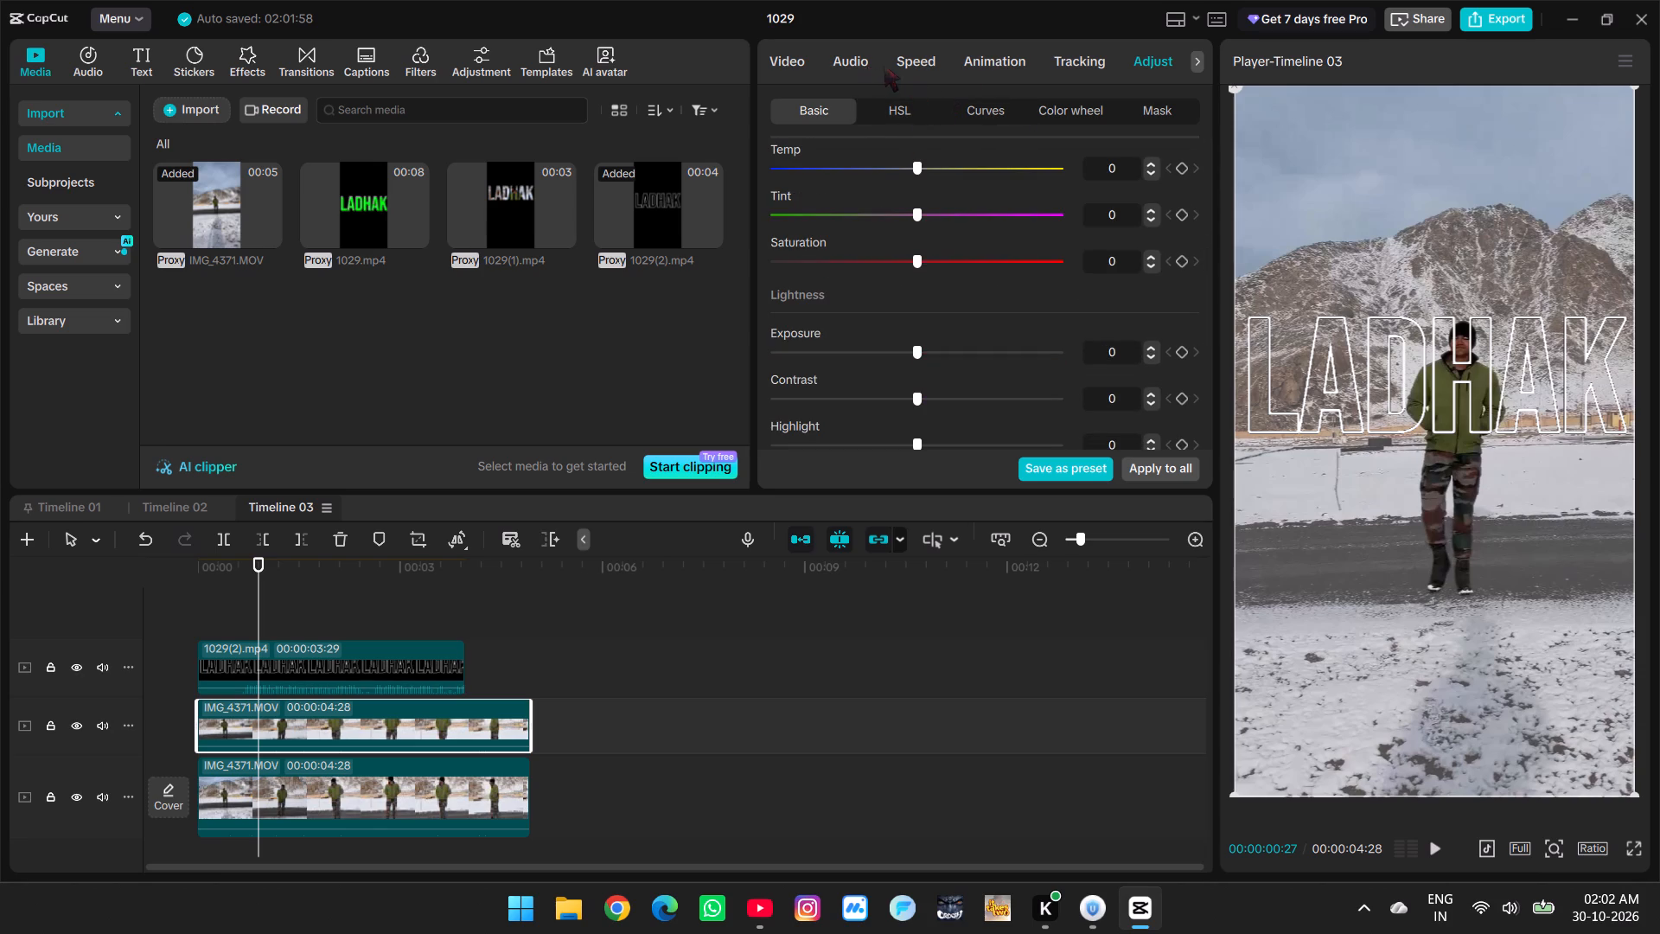
pyautogui.scroll(6, 1005, 134)
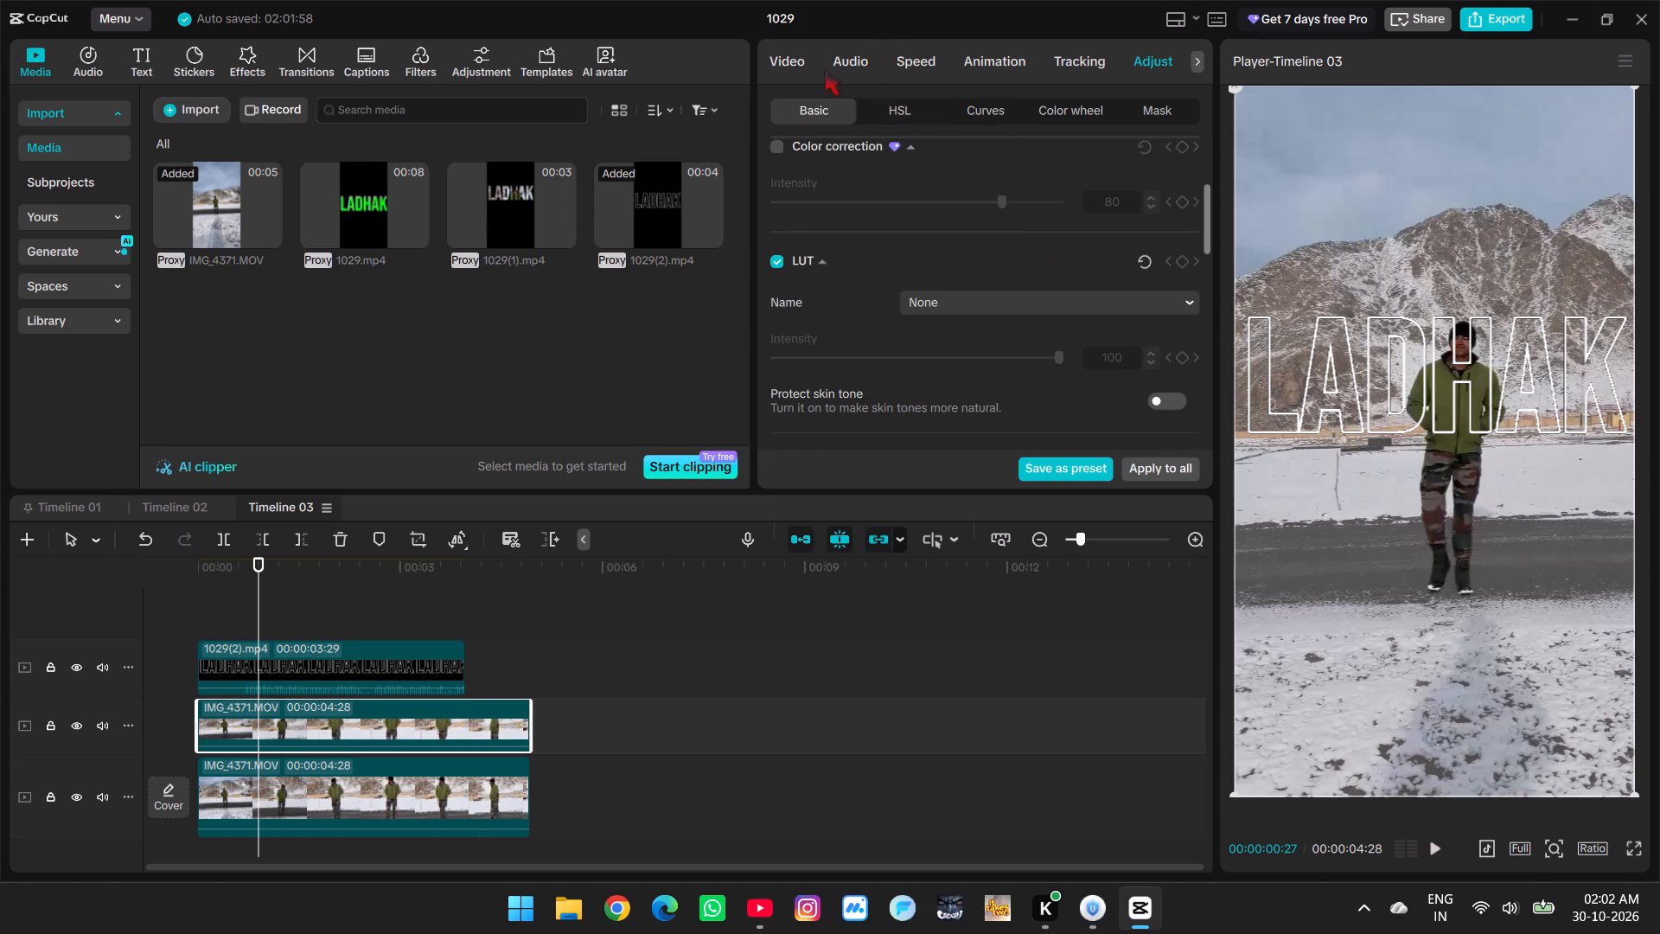
pyautogui.click(785, 61)
pyautogui.click(913, 110)
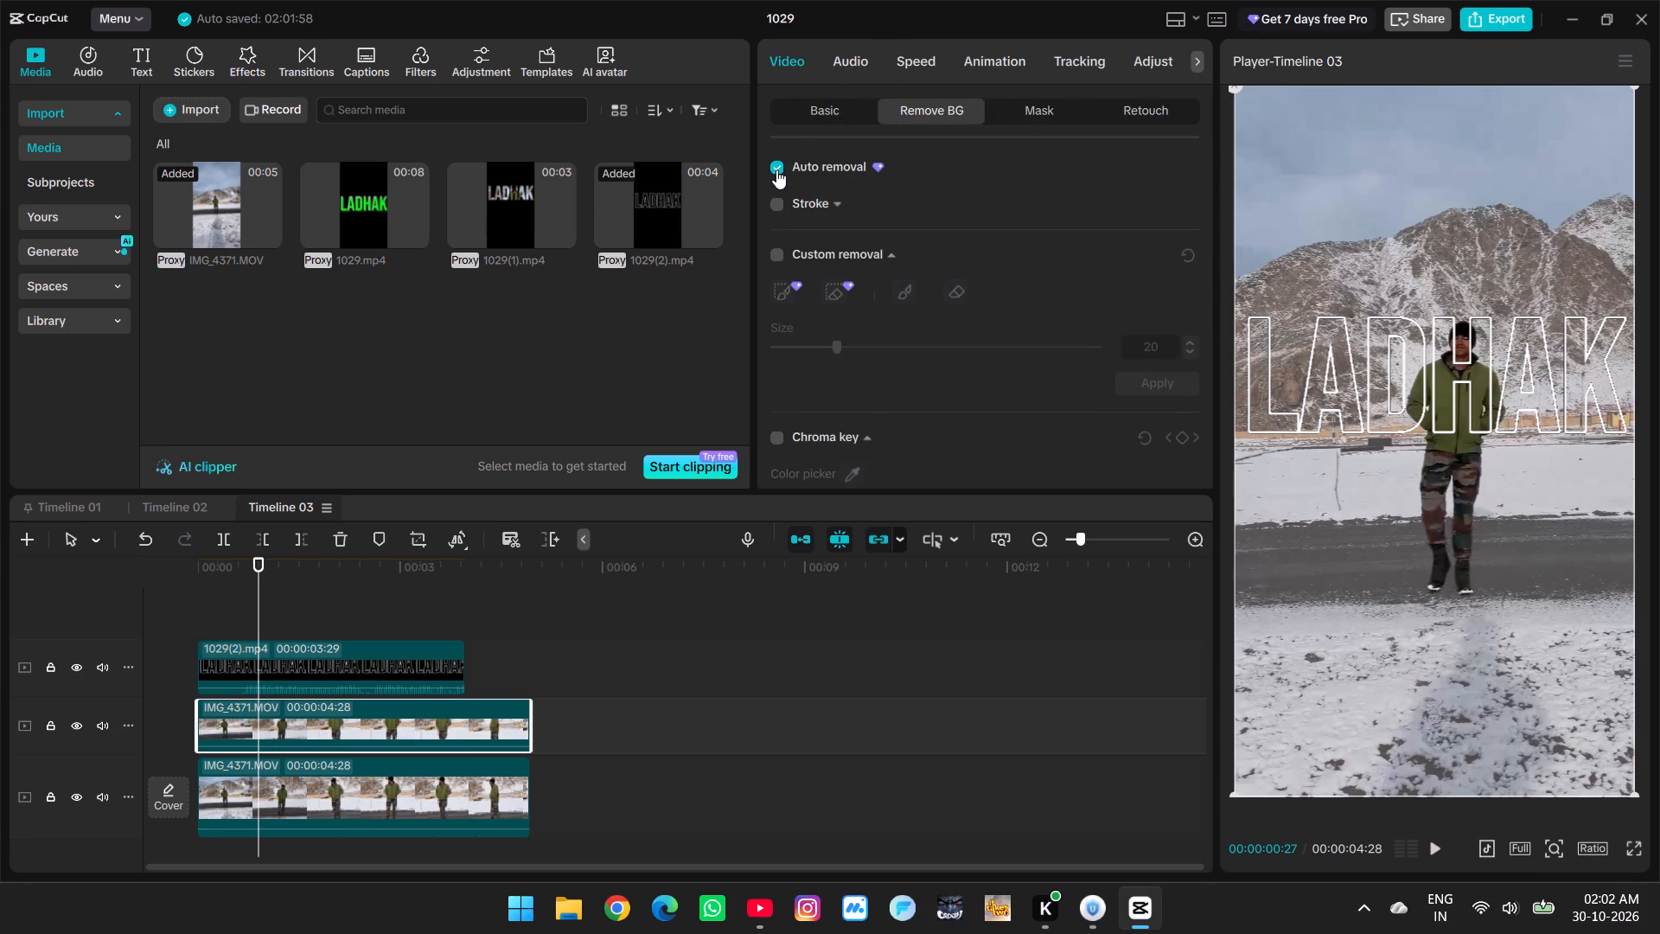
pyautogui.click(776, 170)
pyautogui.click(776, 170)
pyautogui.click(776, 170)
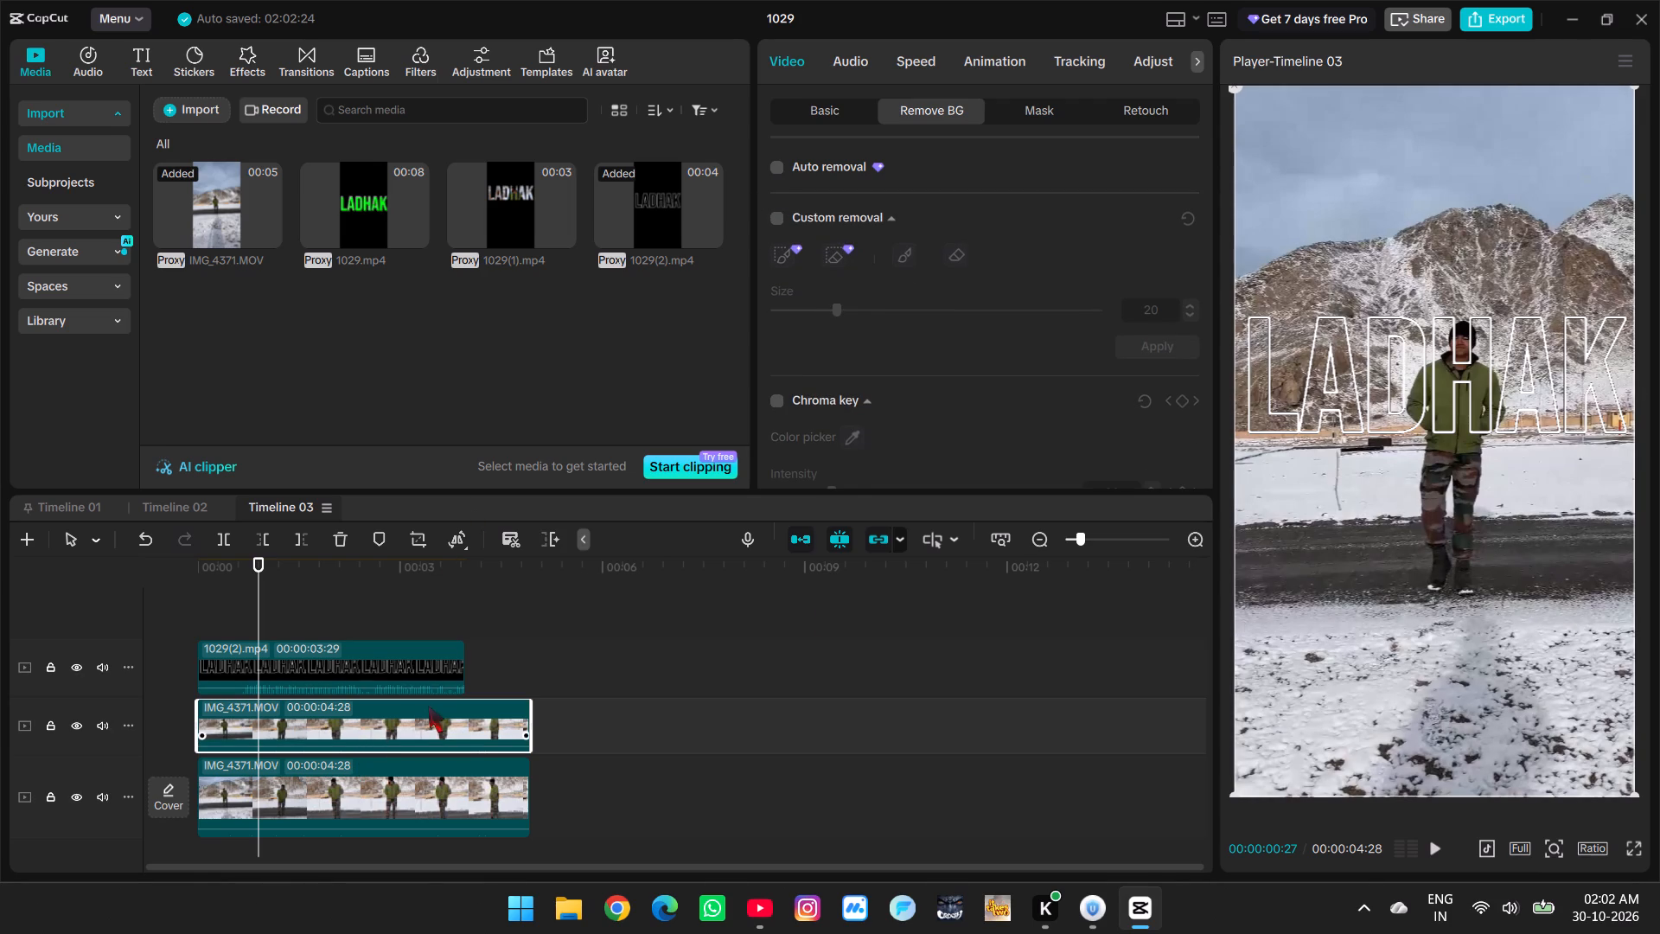
# Set the Fade adjustment of the upper IMG_4371.MOV copy to 100.
pyautogui.scroll(-6, 926, 388)
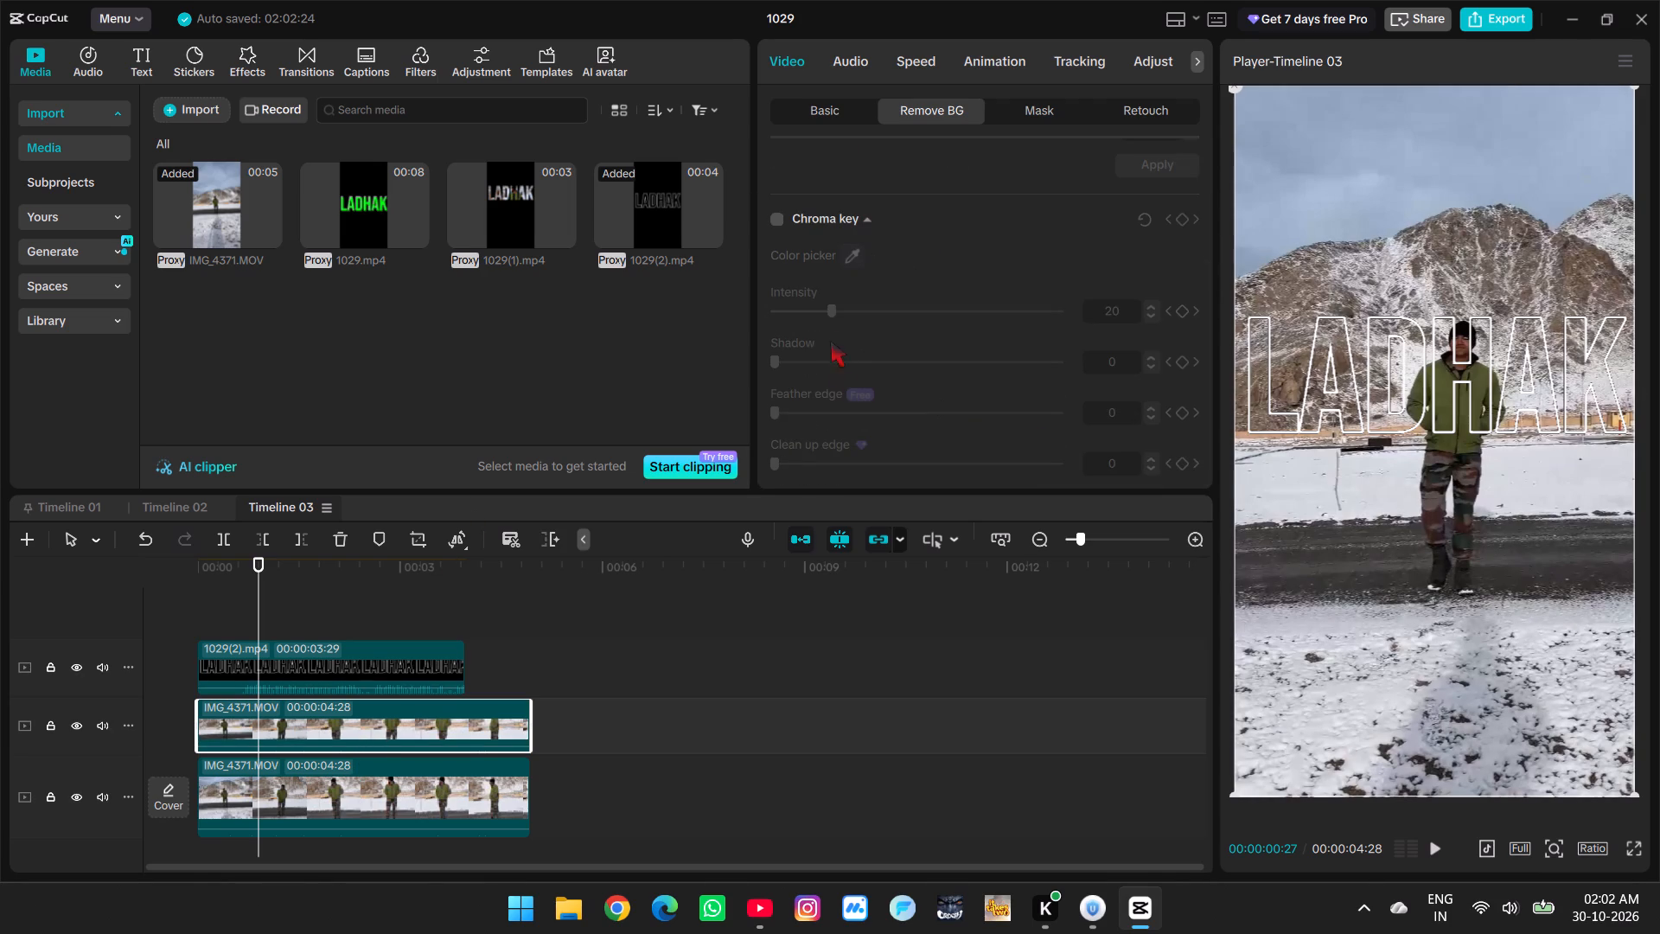
pyautogui.click(1147, 68)
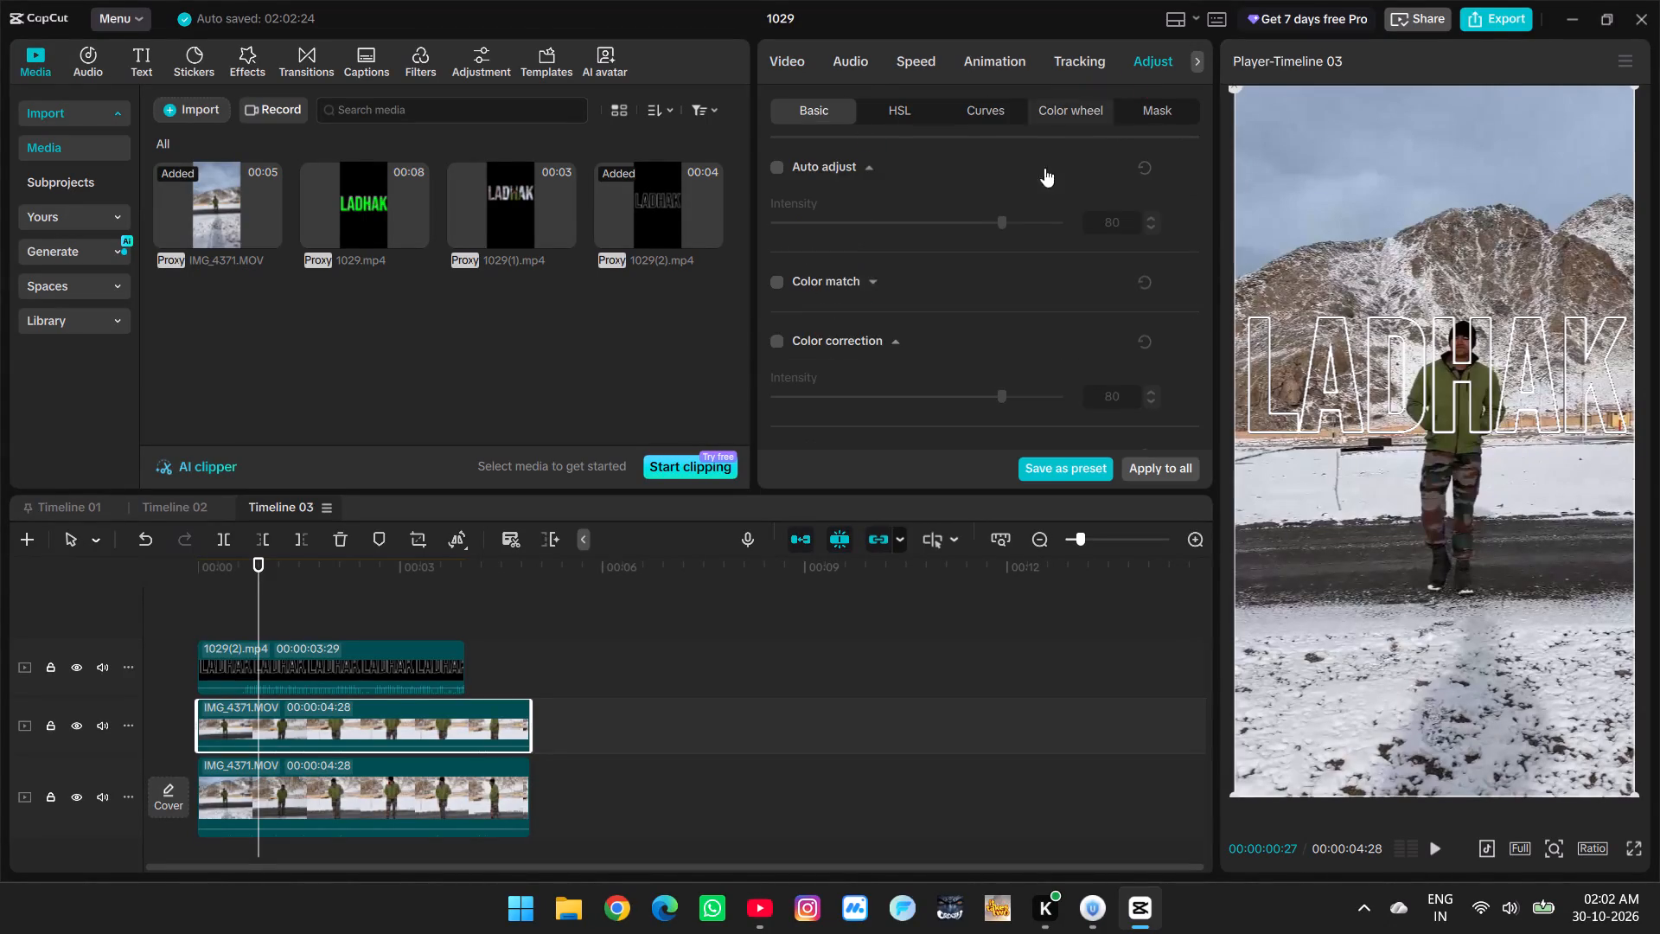
pyautogui.scroll(-10, 947, 263)
pyautogui.scroll(-4, 868, 433)
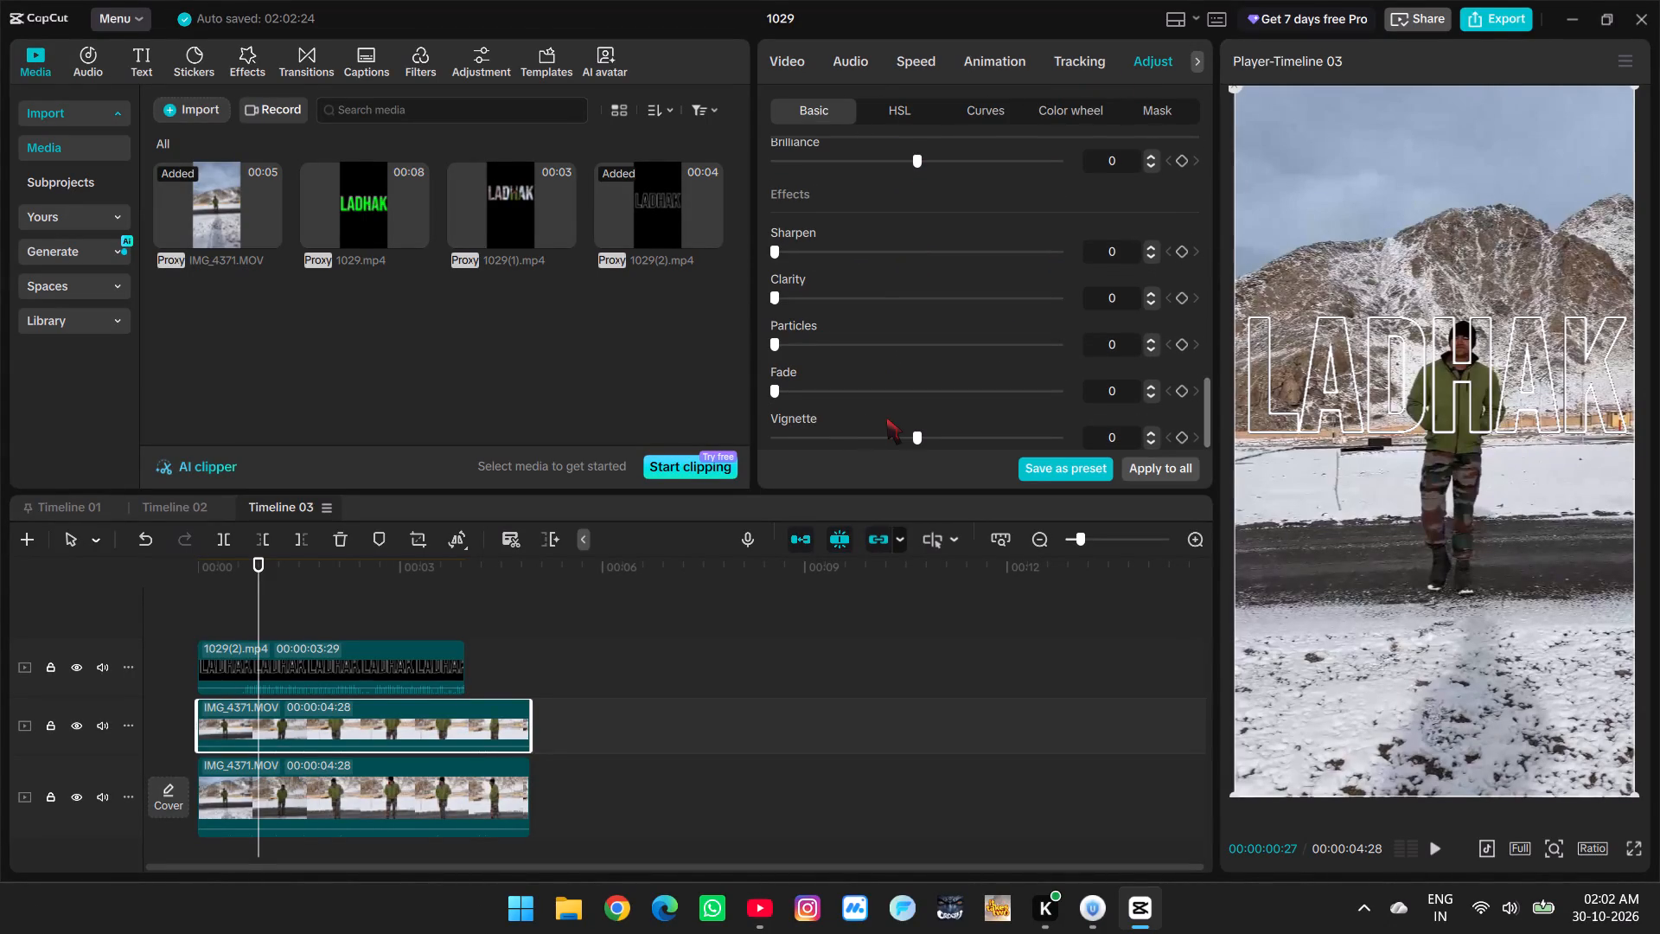
pyautogui.scroll(-4, 886, 418)
pyautogui.scroll(3, 881, 399)
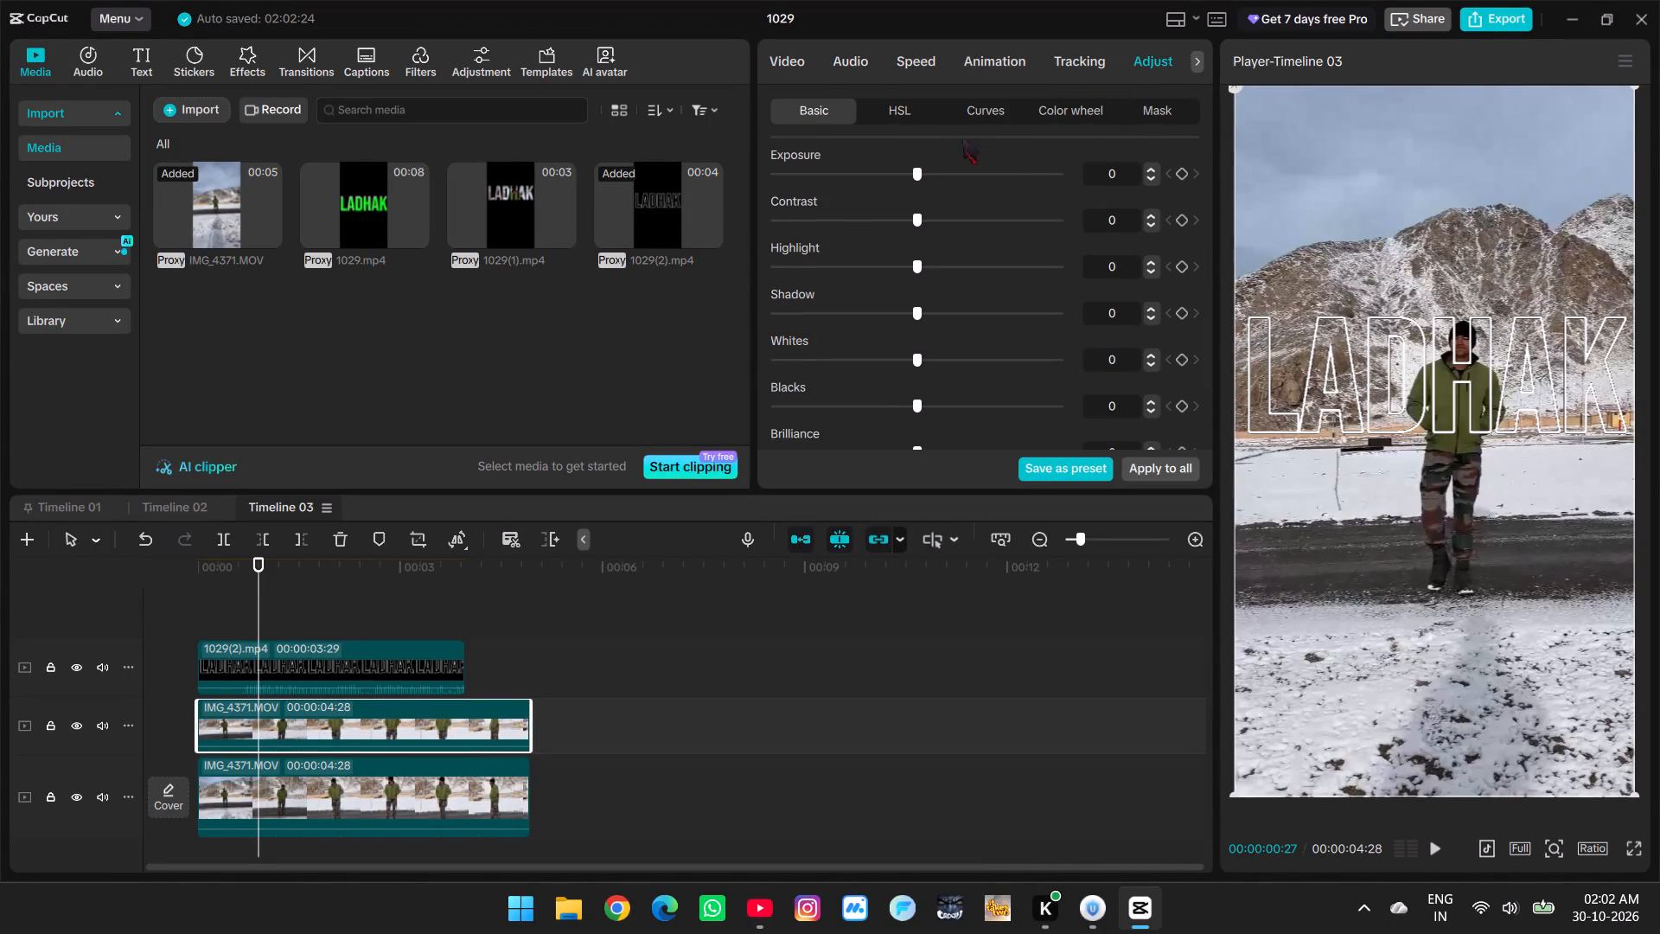
pyautogui.click(787, 67)
pyautogui.click(1149, 62)
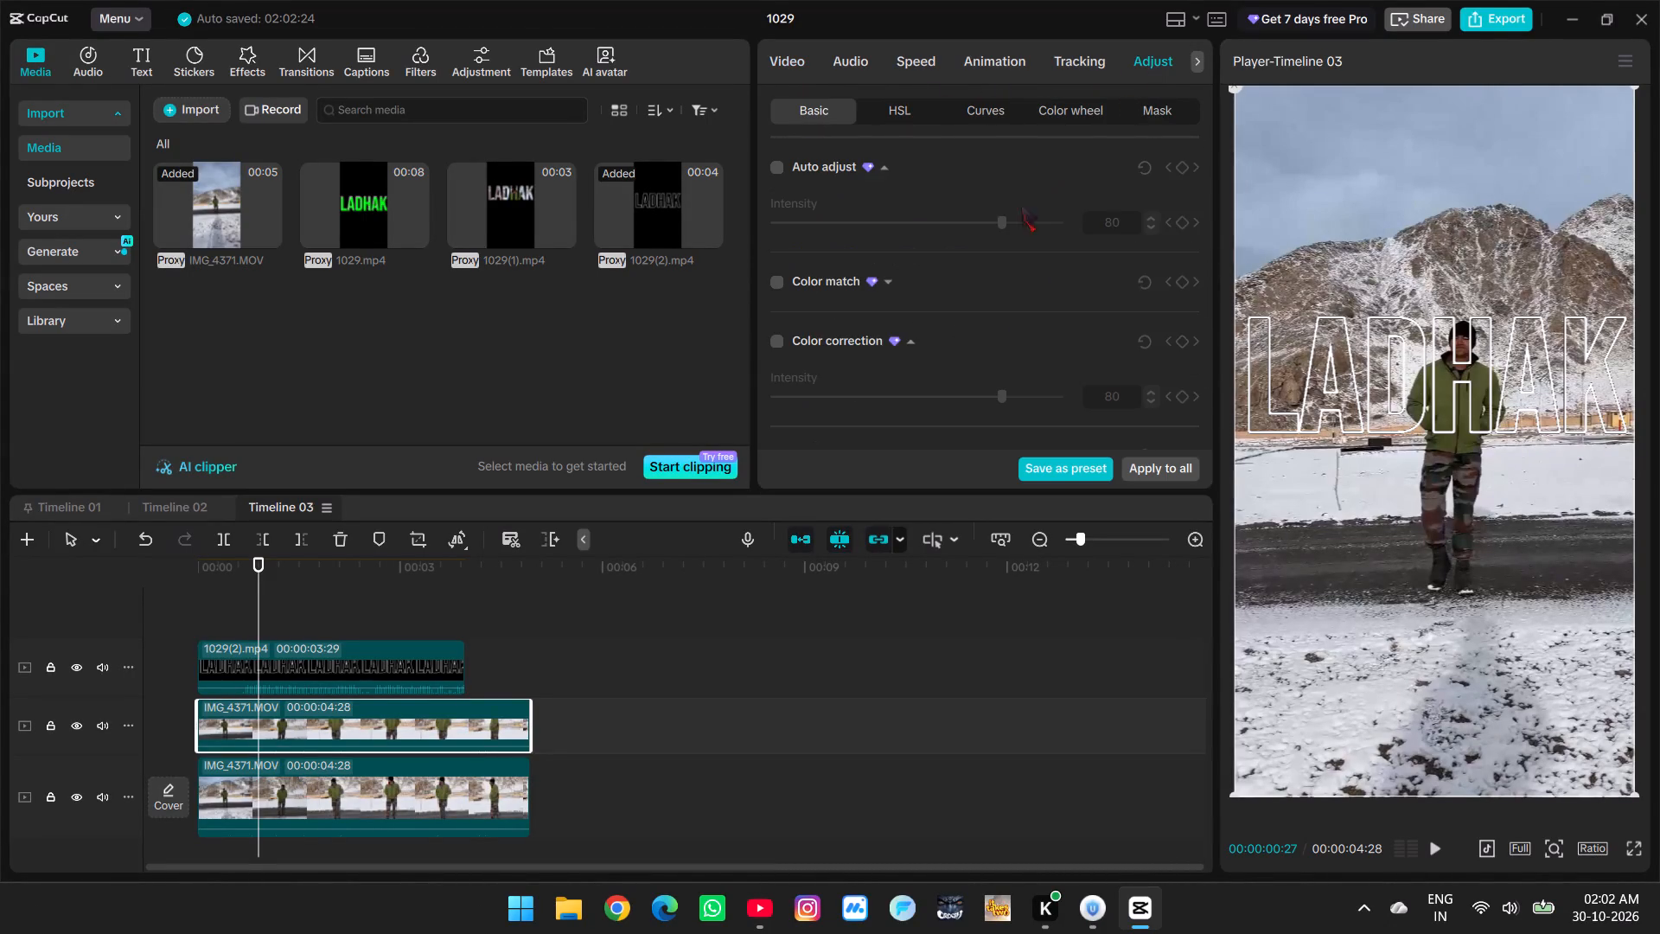
pyautogui.scroll(-10, 926, 285)
pyautogui.scroll(-3, 842, 332)
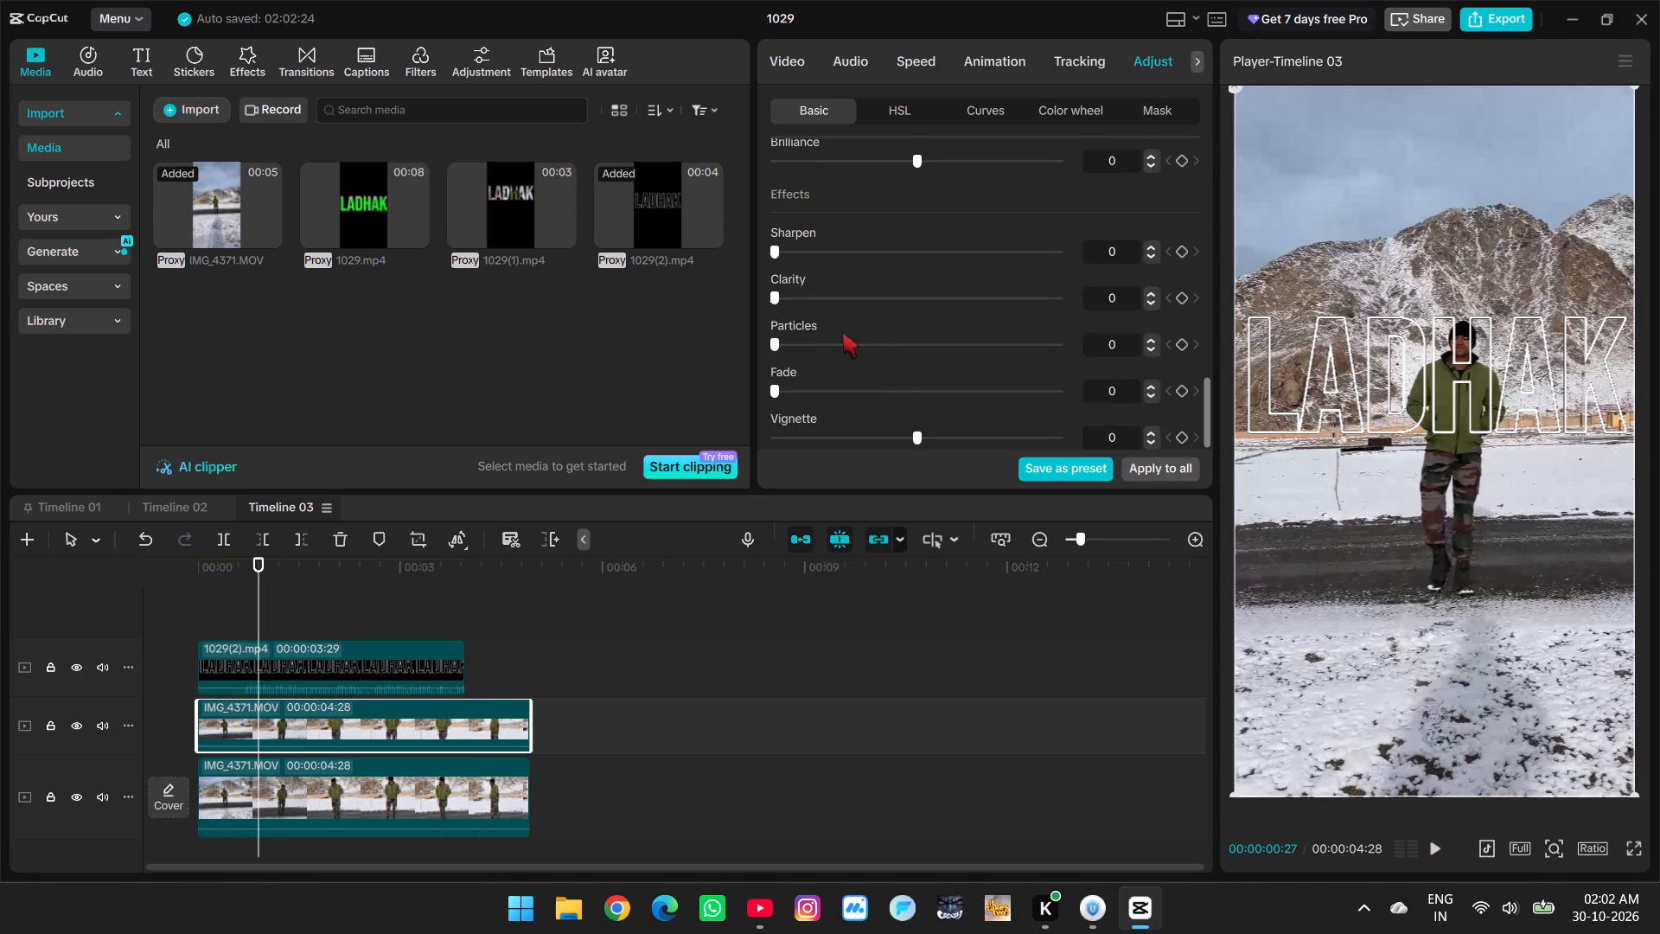
pyautogui.moveTo(778, 387); pyautogui.dragTo(1154, 406)
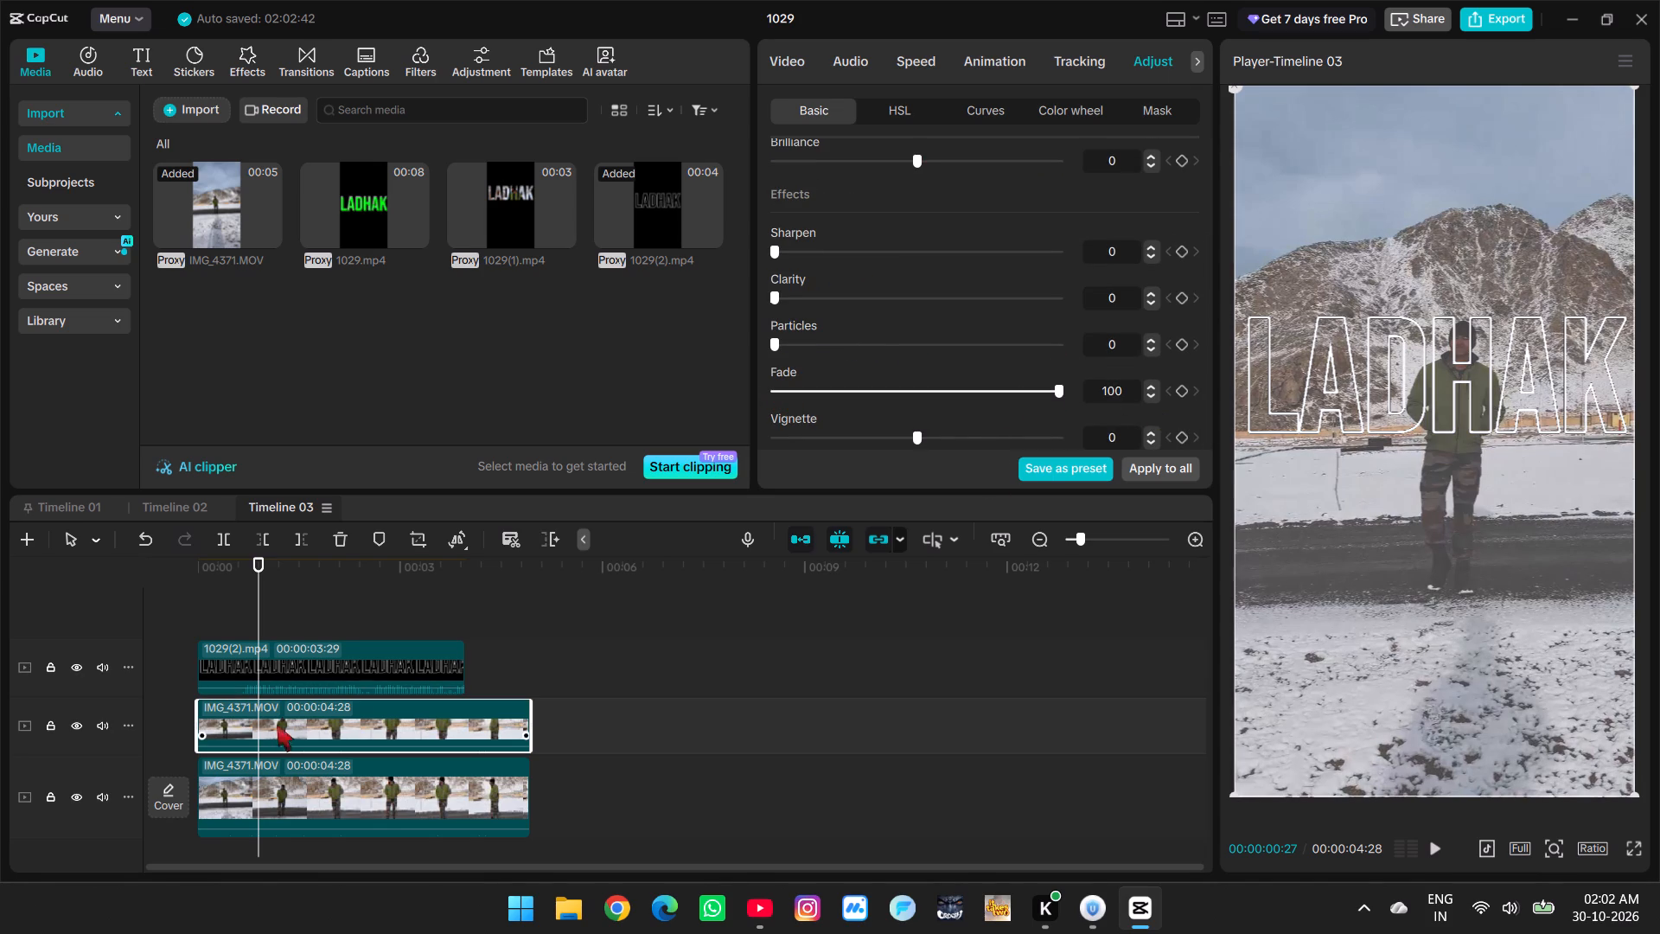
# Move 1029(2).mp4 back between the two IMG_4371.MOV layers, keeping it at the timeline start.
pyautogui.click(311, 681)
pyautogui.moveTo(342, 652); pyautogui.dragTo(335, 758)
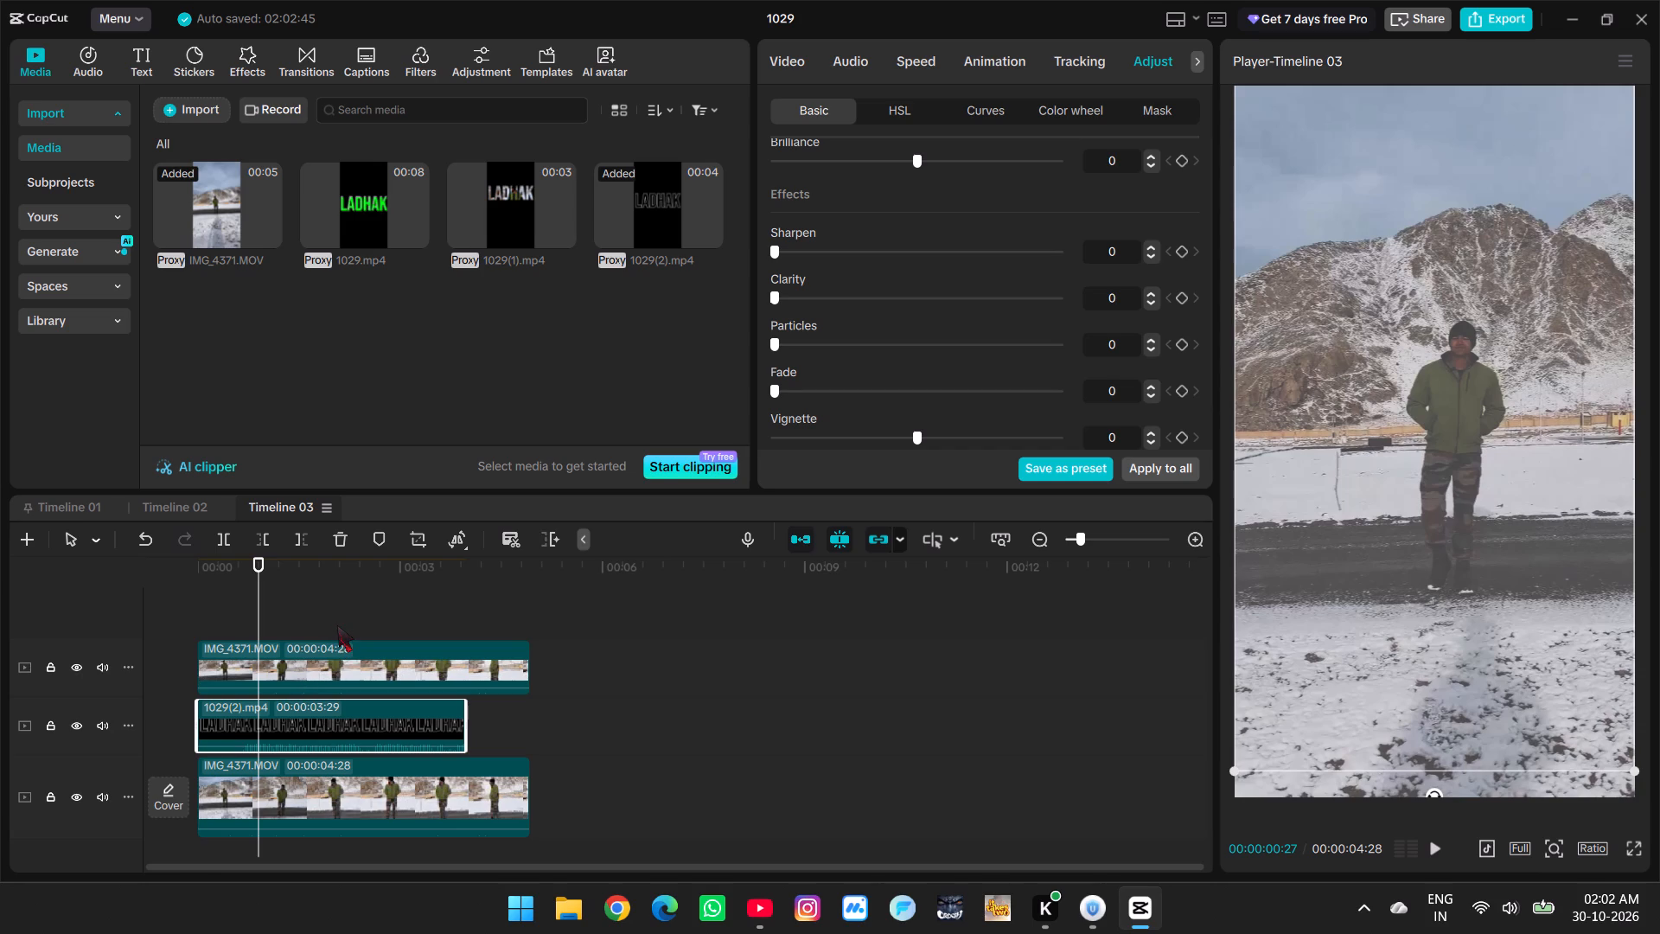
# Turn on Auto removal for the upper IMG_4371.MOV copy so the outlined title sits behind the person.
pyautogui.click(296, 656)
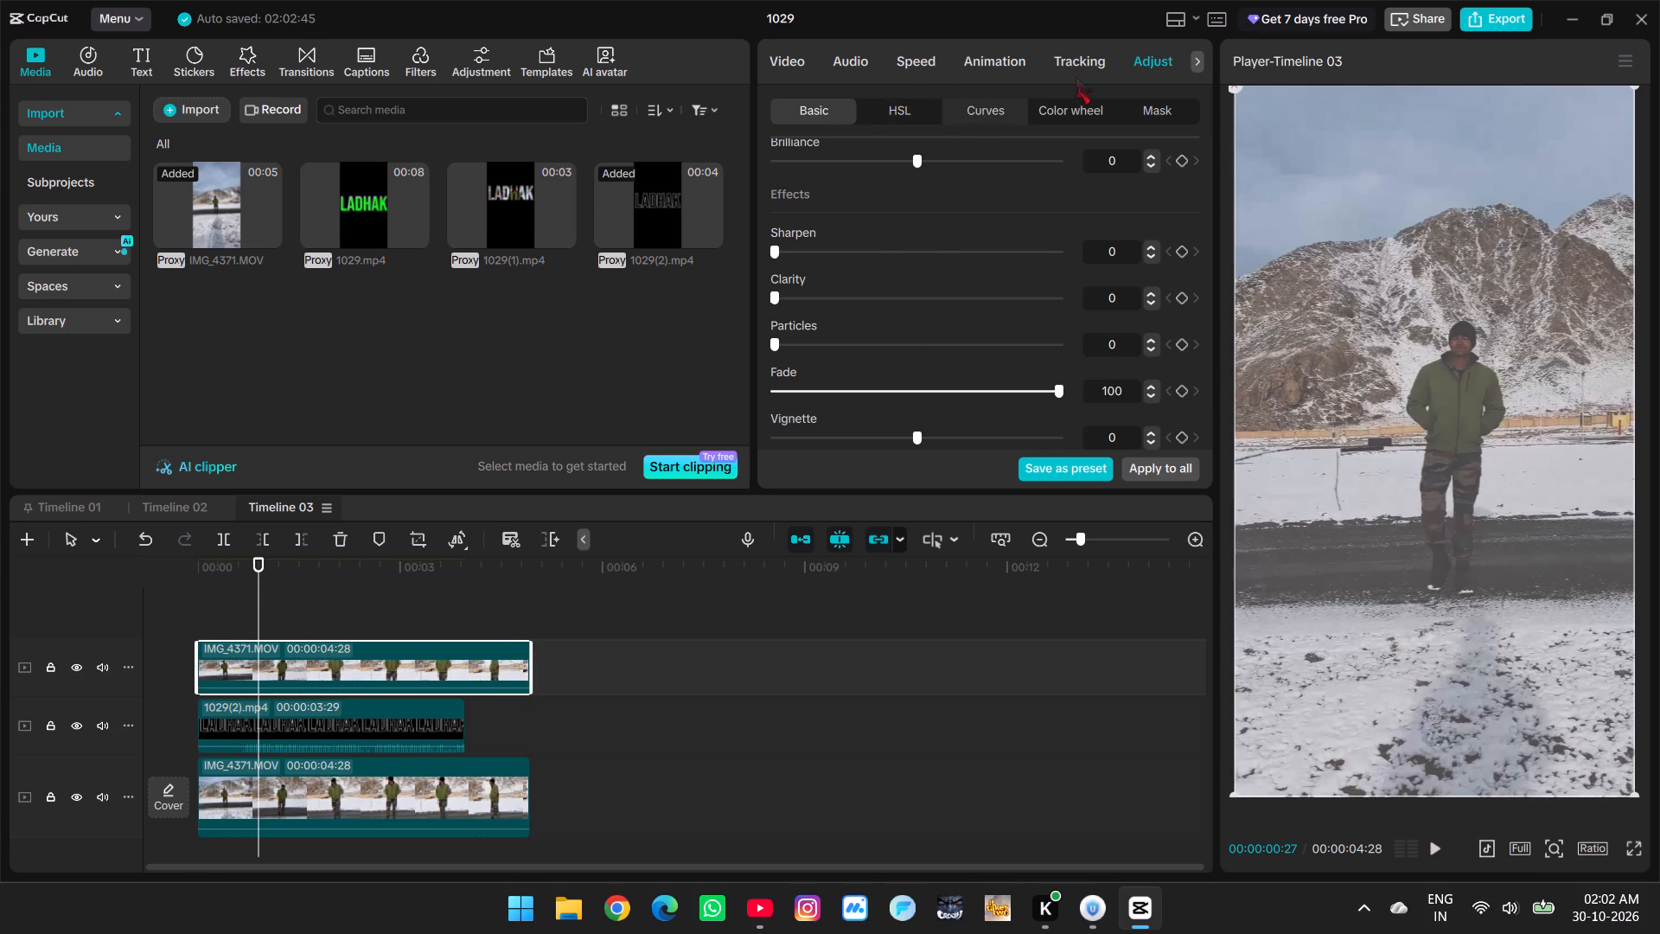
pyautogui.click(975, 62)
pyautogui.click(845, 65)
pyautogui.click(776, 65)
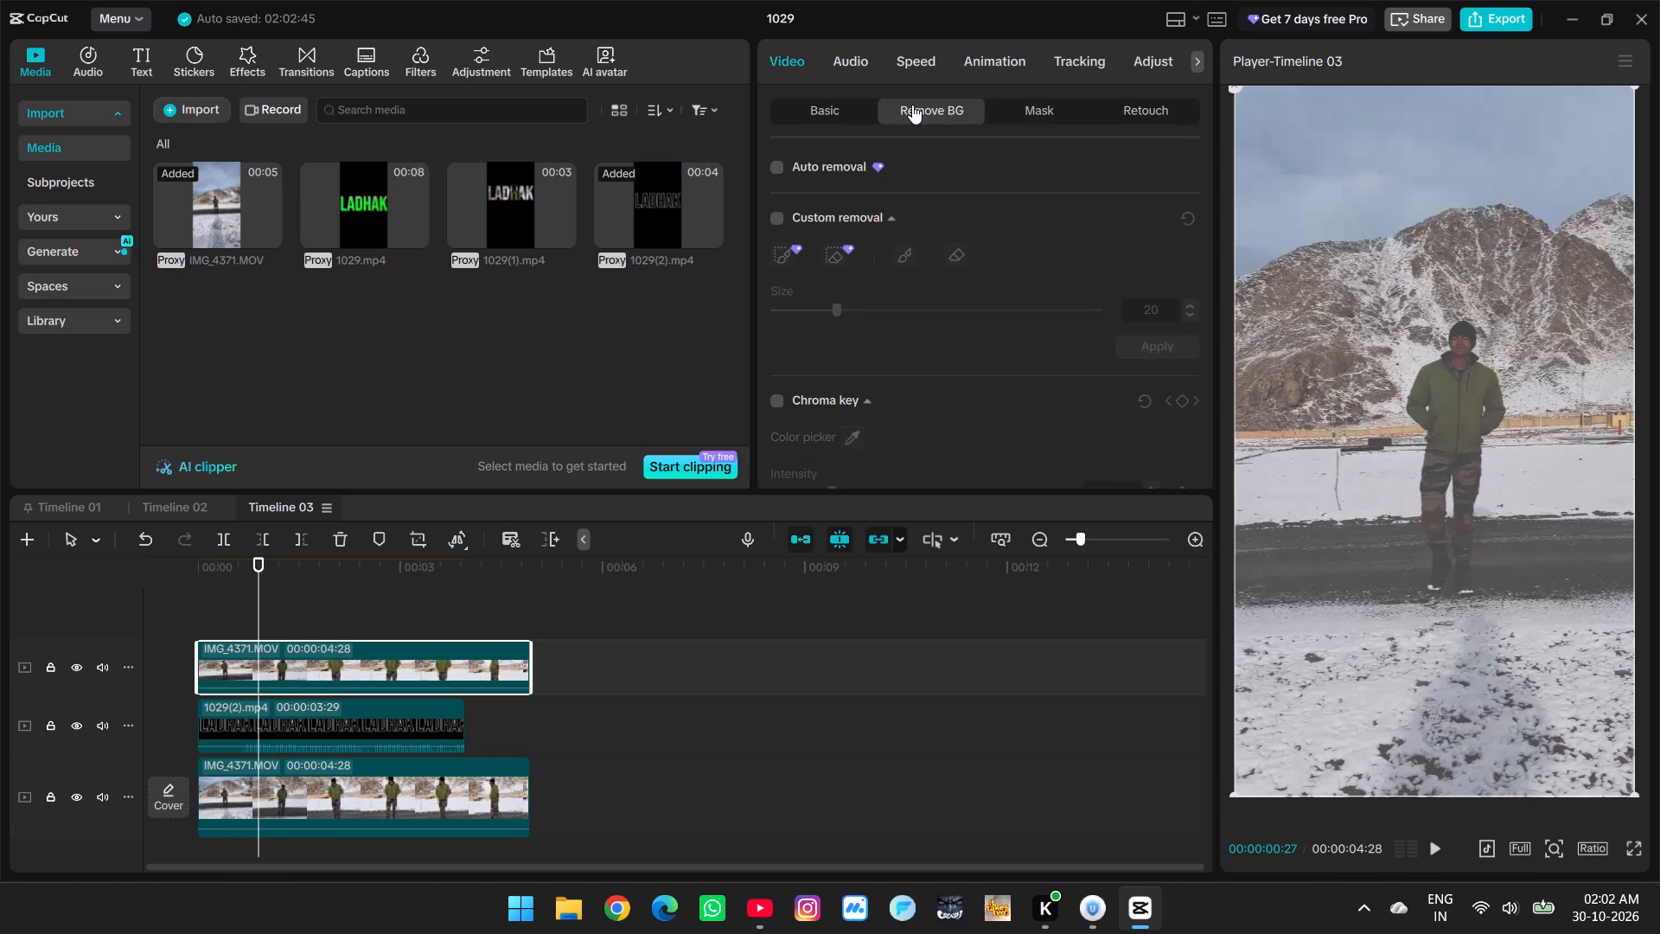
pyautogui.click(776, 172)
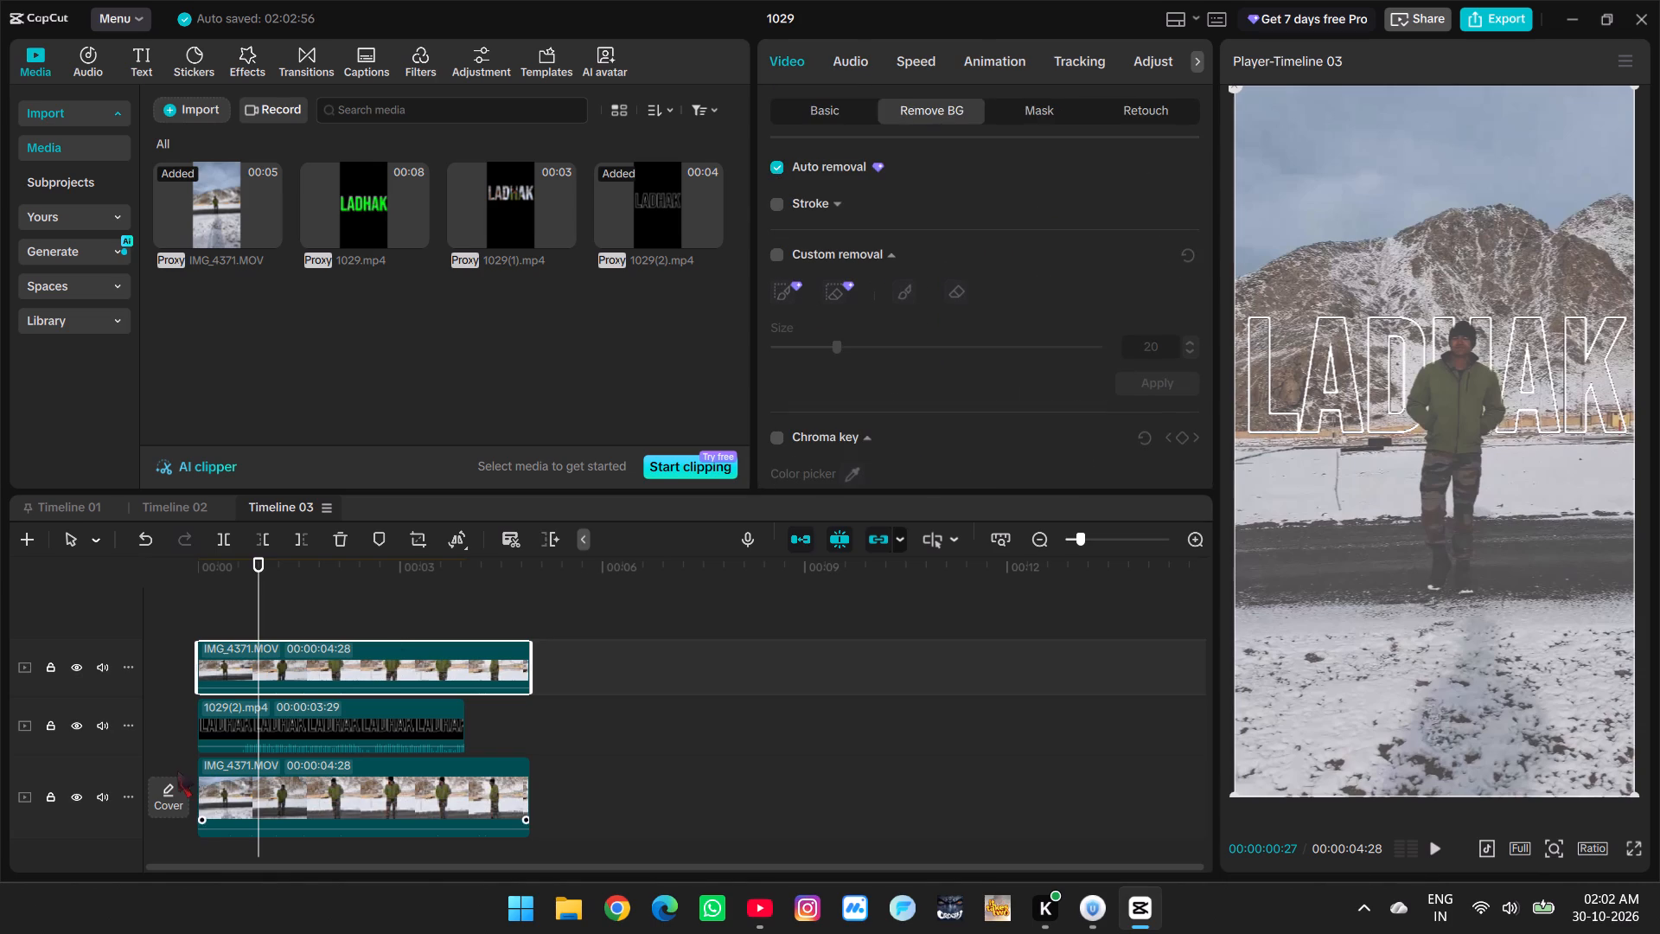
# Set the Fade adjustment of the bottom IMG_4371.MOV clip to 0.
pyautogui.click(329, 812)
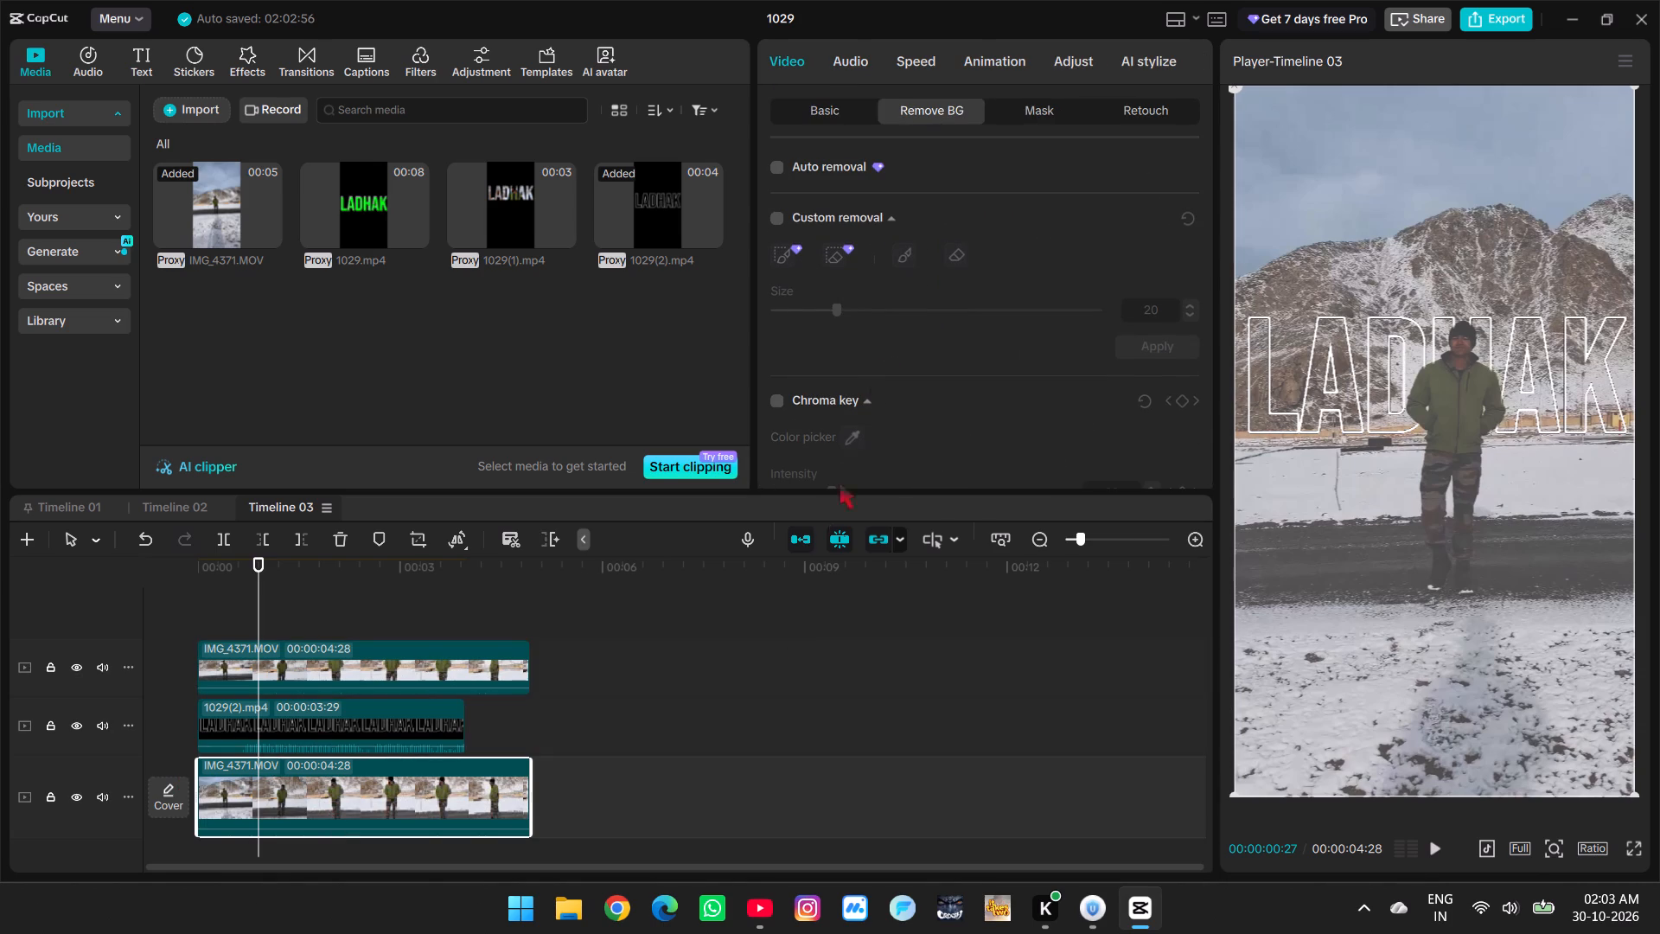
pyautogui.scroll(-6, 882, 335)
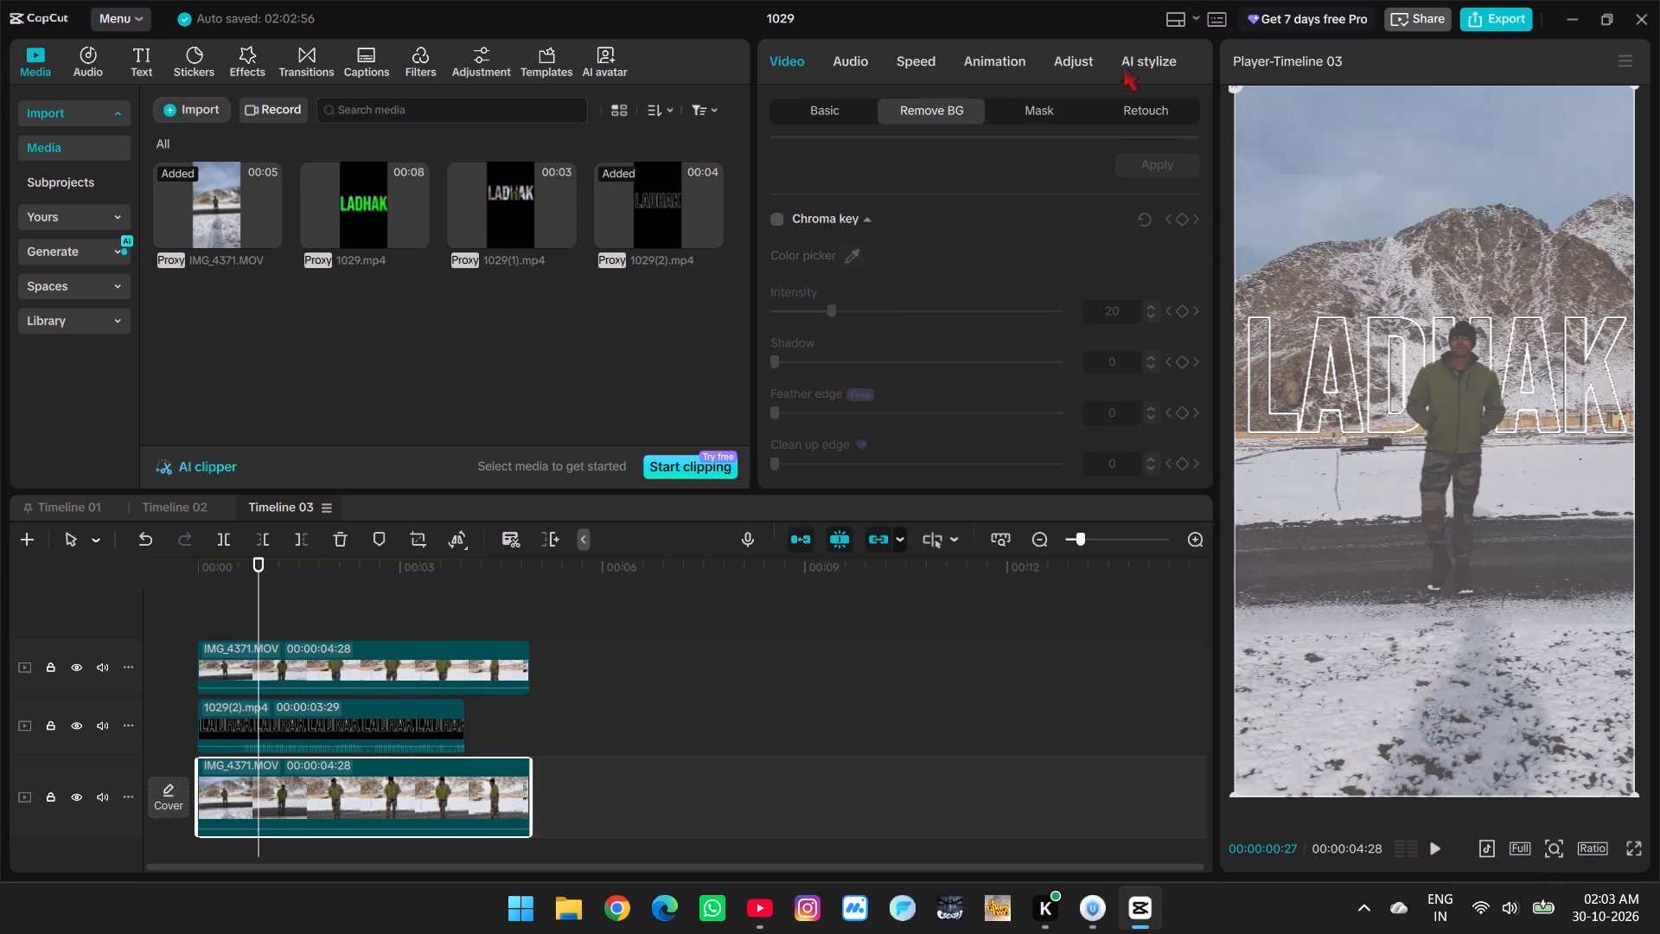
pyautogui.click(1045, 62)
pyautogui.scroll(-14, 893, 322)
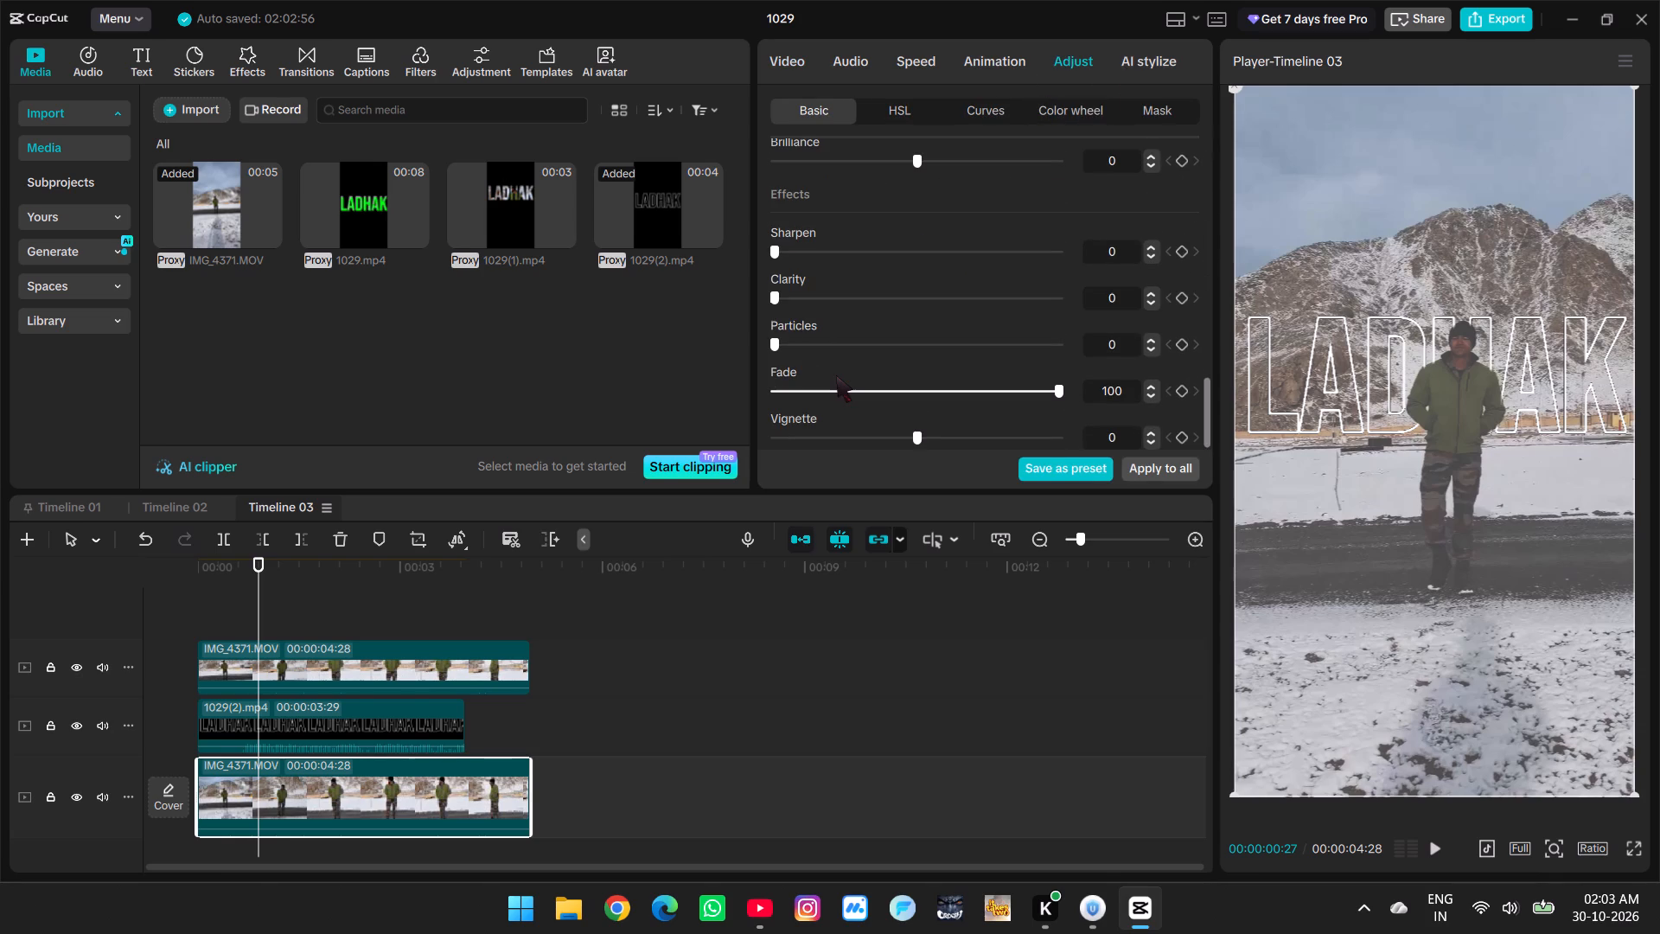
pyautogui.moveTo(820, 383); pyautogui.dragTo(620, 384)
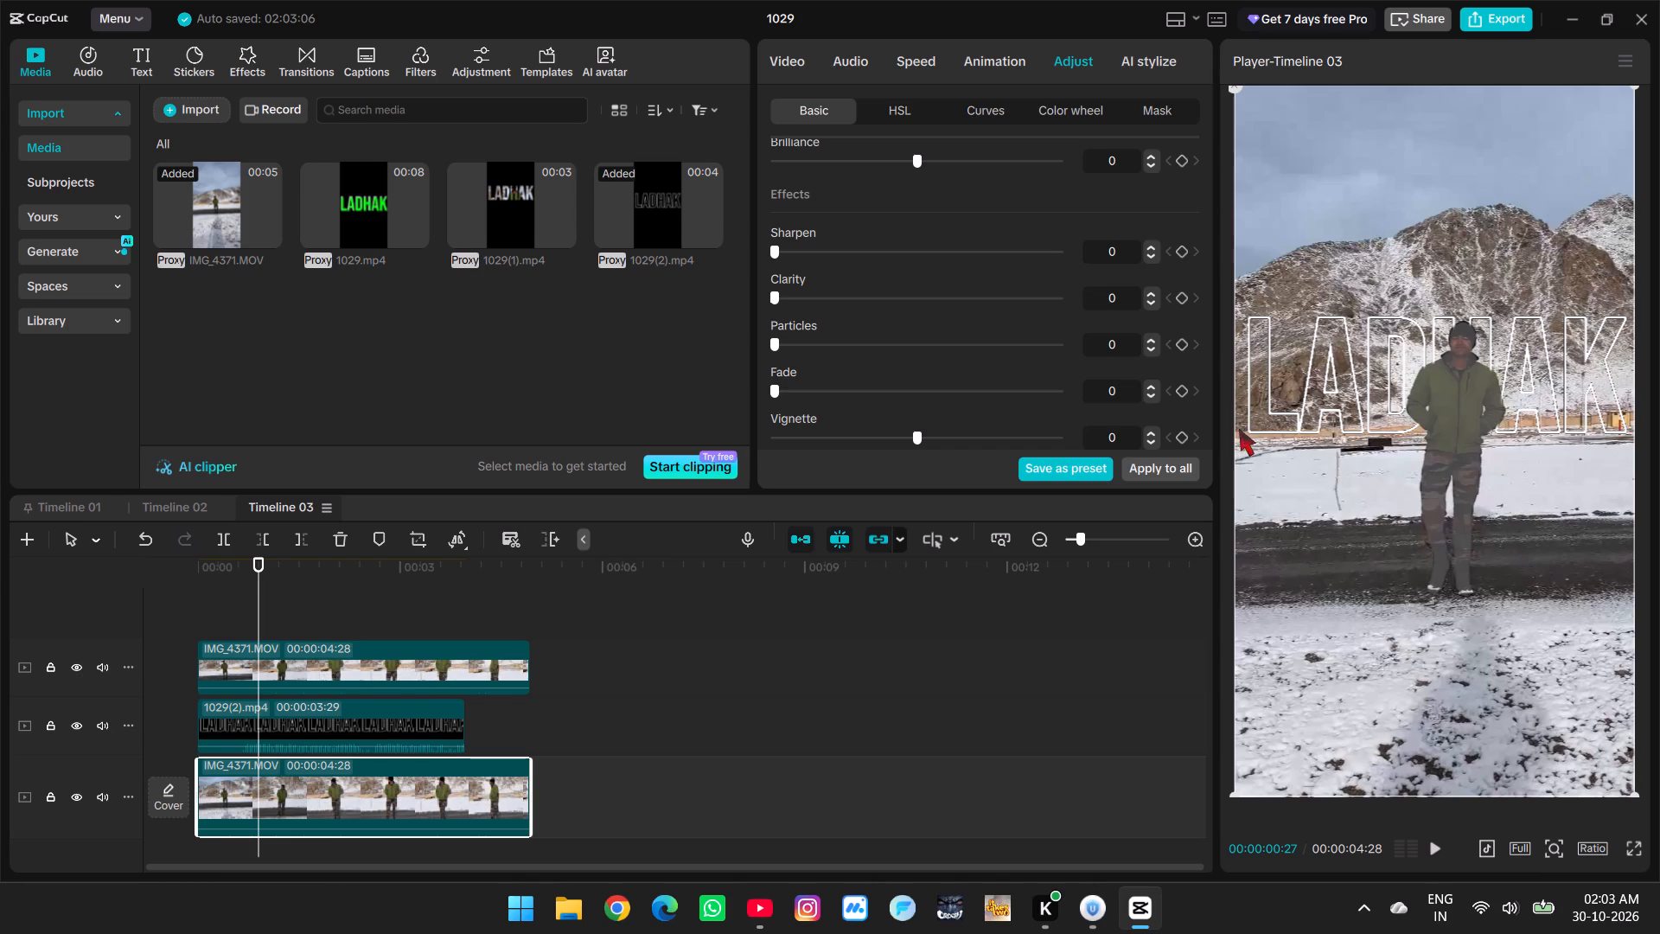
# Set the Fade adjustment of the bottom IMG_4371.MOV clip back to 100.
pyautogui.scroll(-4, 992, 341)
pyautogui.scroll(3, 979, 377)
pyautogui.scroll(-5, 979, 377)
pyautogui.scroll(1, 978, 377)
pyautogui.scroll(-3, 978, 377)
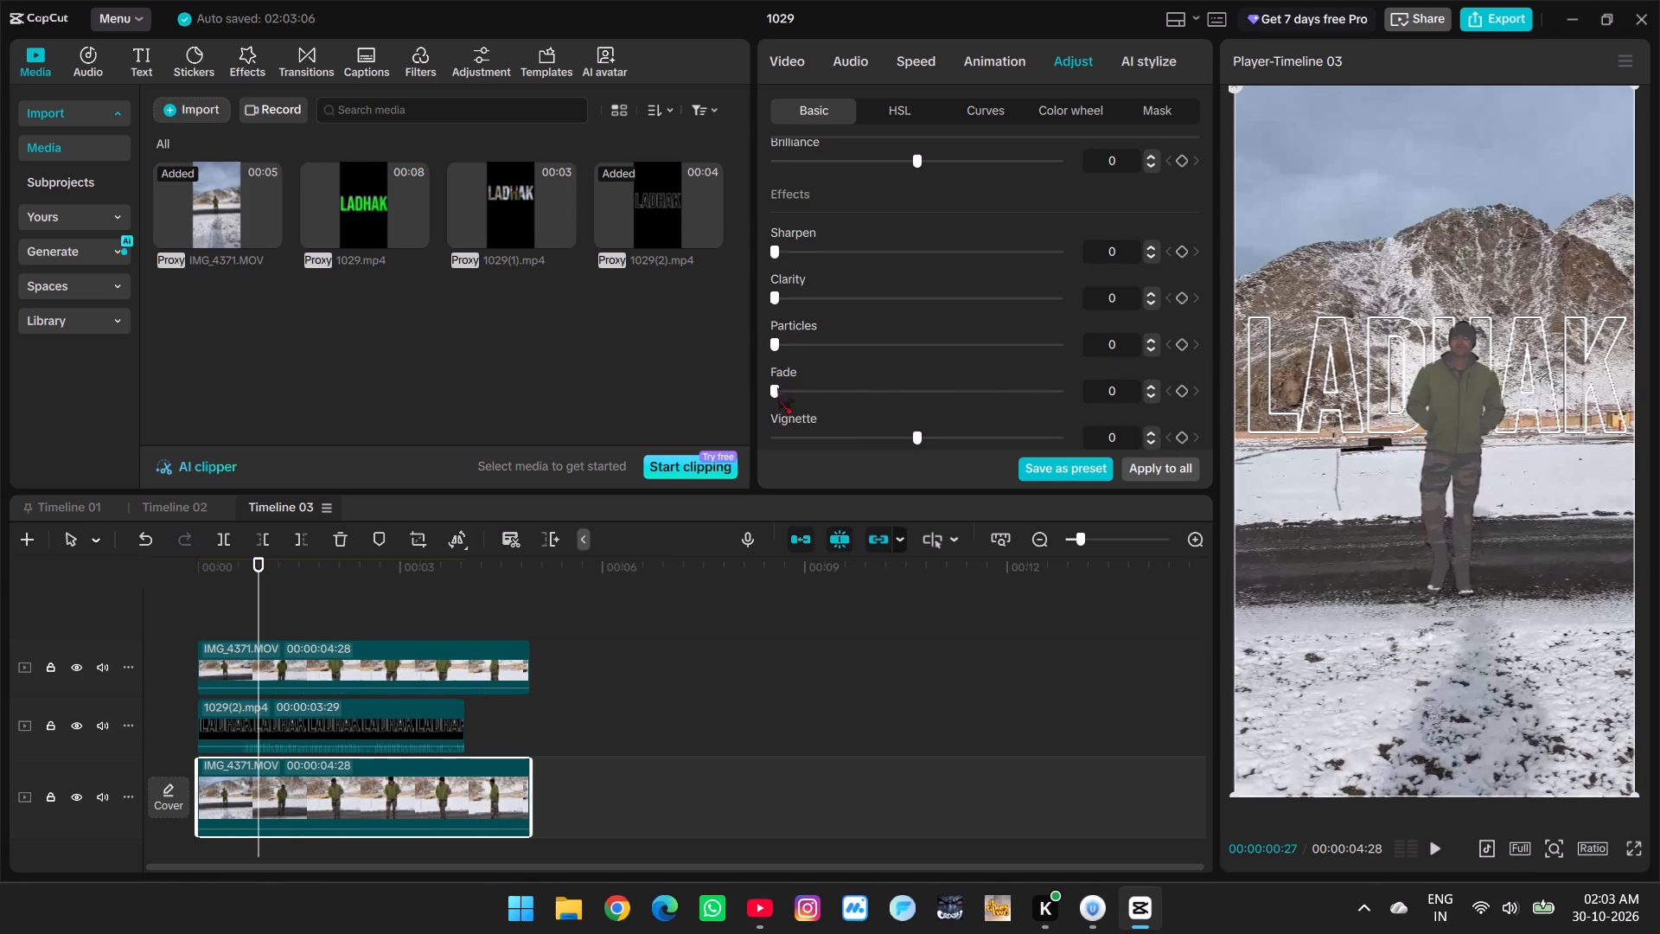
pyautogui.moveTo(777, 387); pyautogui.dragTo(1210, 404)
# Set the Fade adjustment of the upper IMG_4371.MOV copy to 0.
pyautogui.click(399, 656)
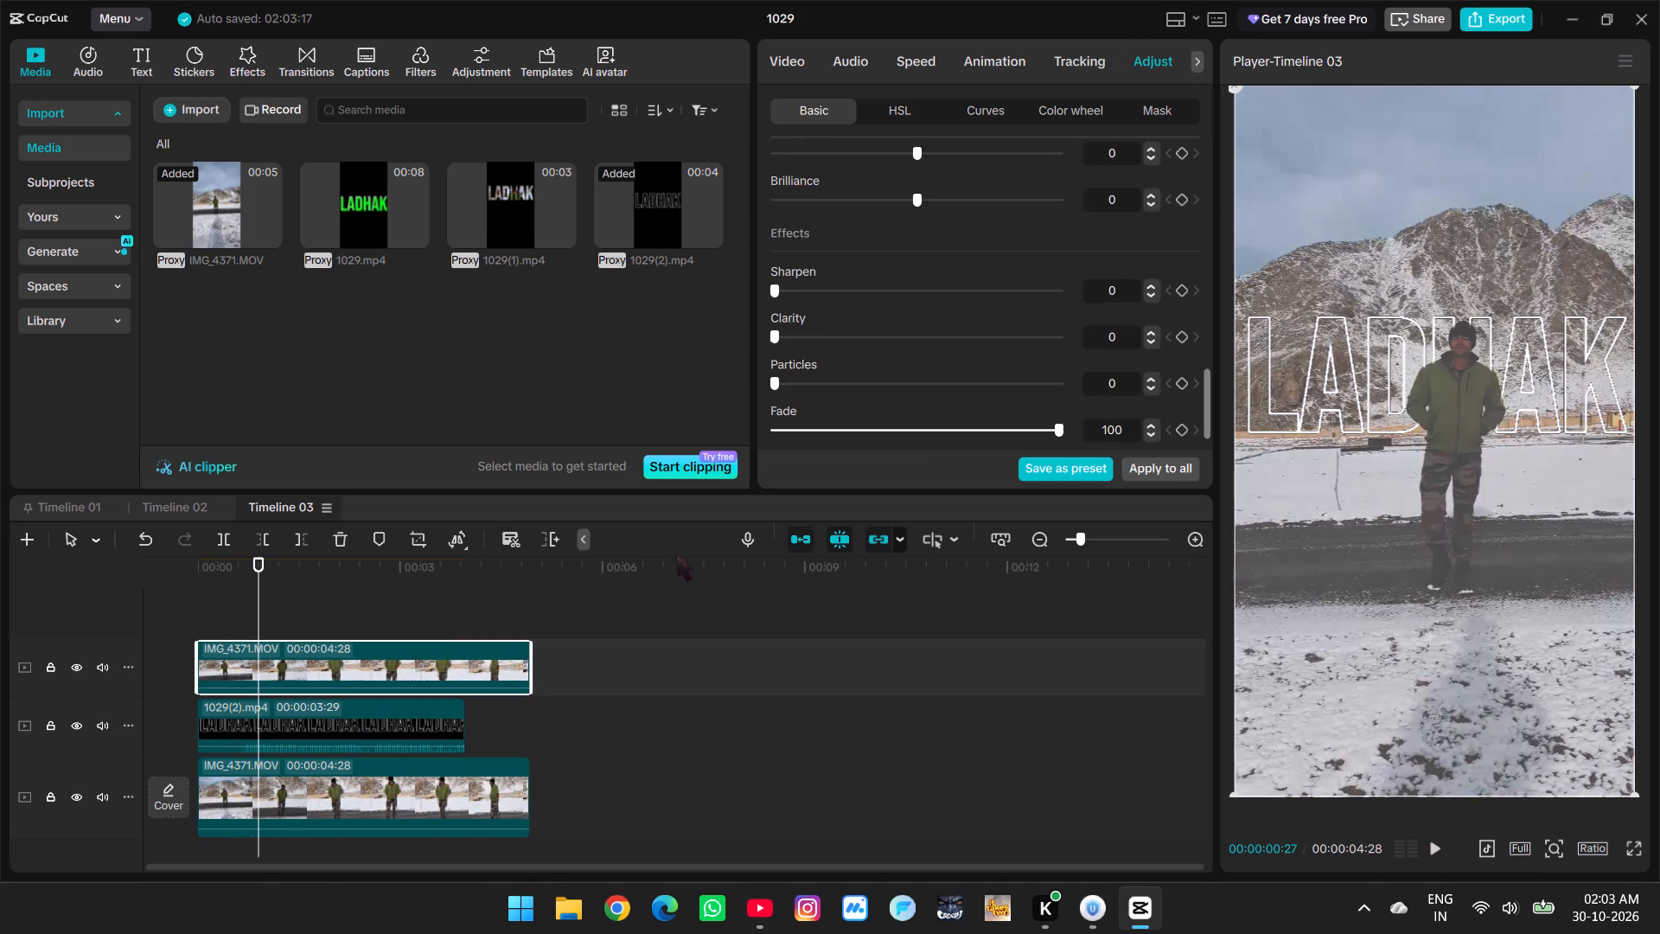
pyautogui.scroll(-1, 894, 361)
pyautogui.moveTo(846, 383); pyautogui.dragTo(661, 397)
# Delete 1029(2).mp4 and the upper IMG_4371.MOV copy, keeping only the original IMG_4371.MOV in Timeline 03.
pyautogui.moveTo(322, 722); pyautogui.dragTo(320, 611)
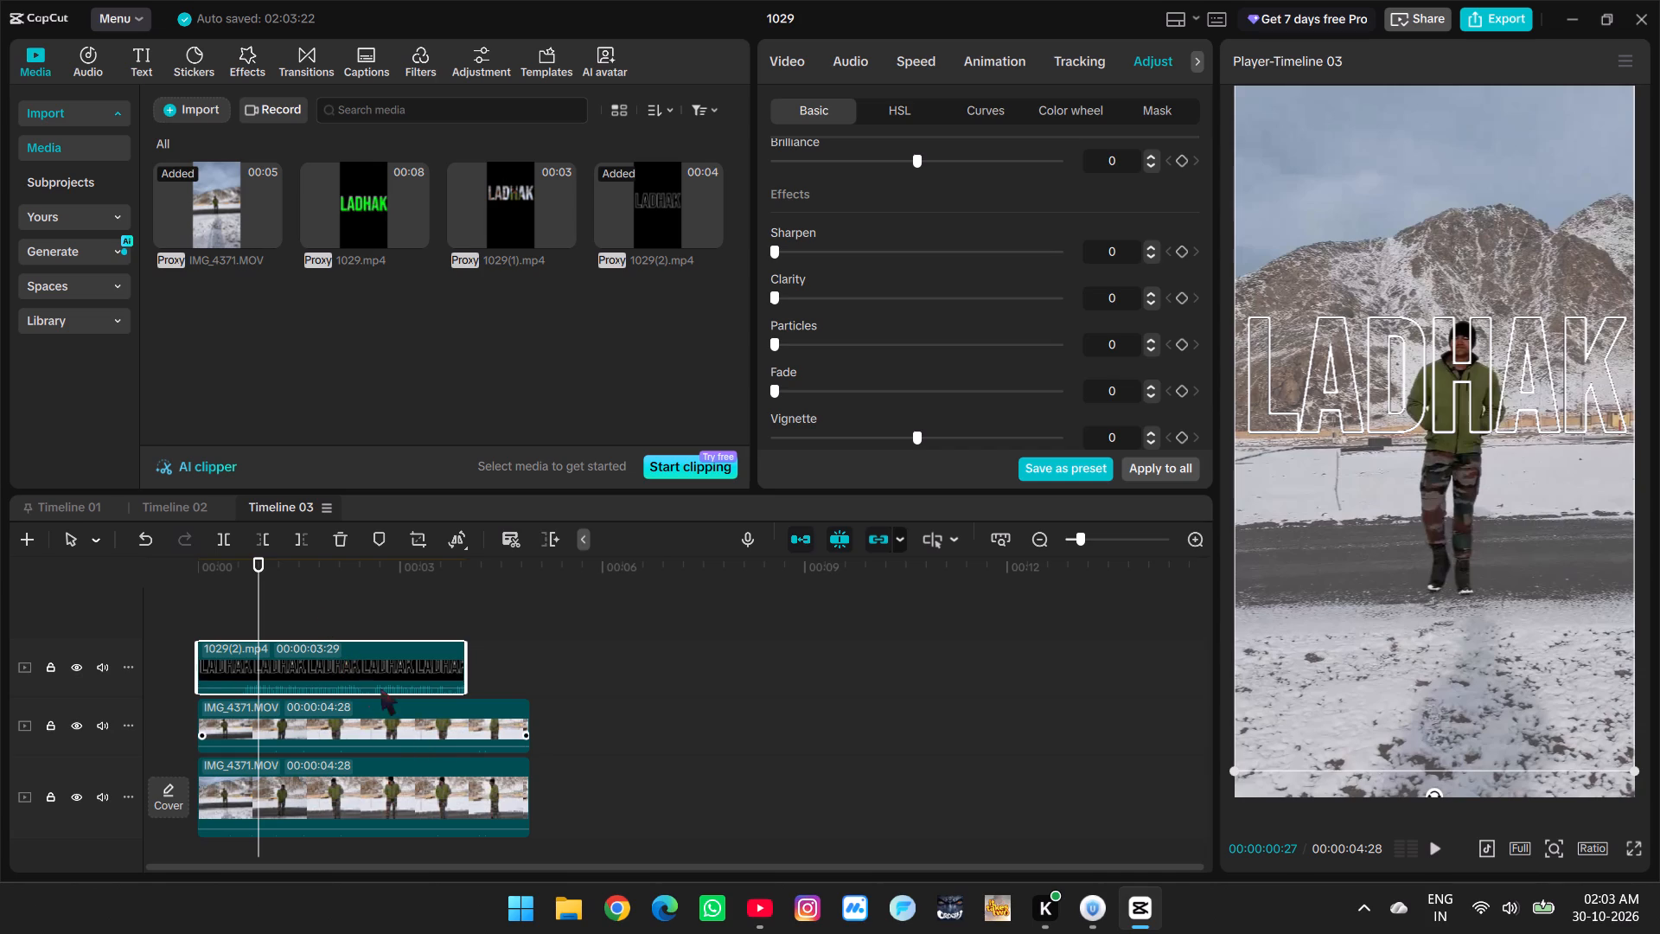
pyautogui.click(344, 542)
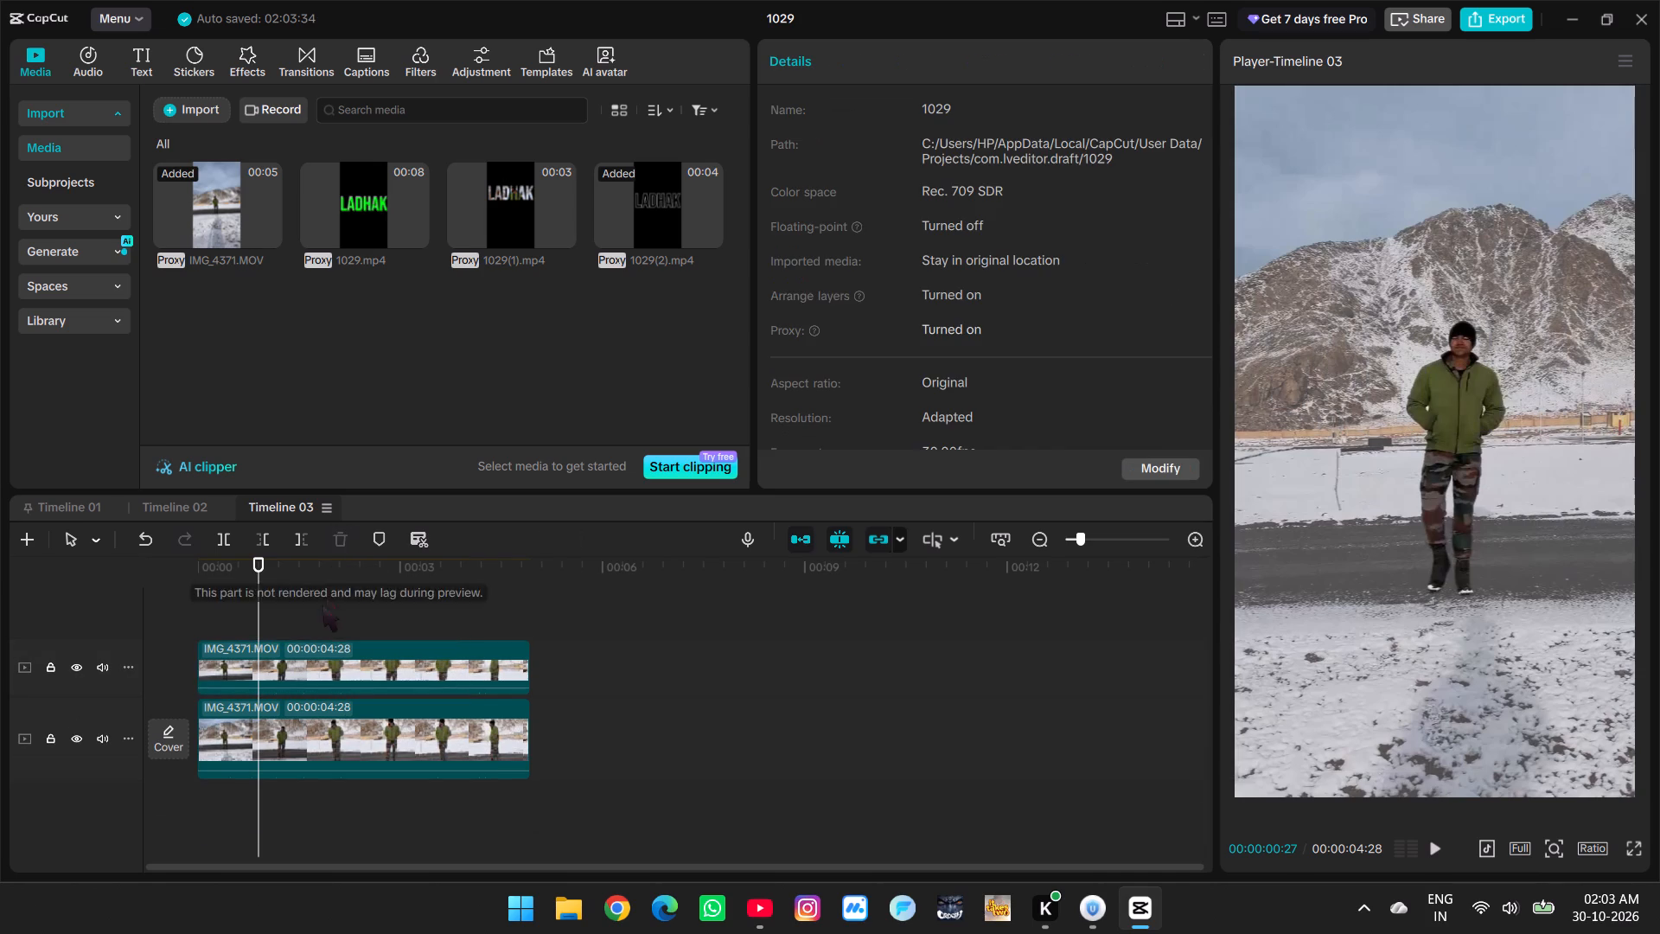
pyautogui.click(322, 670)
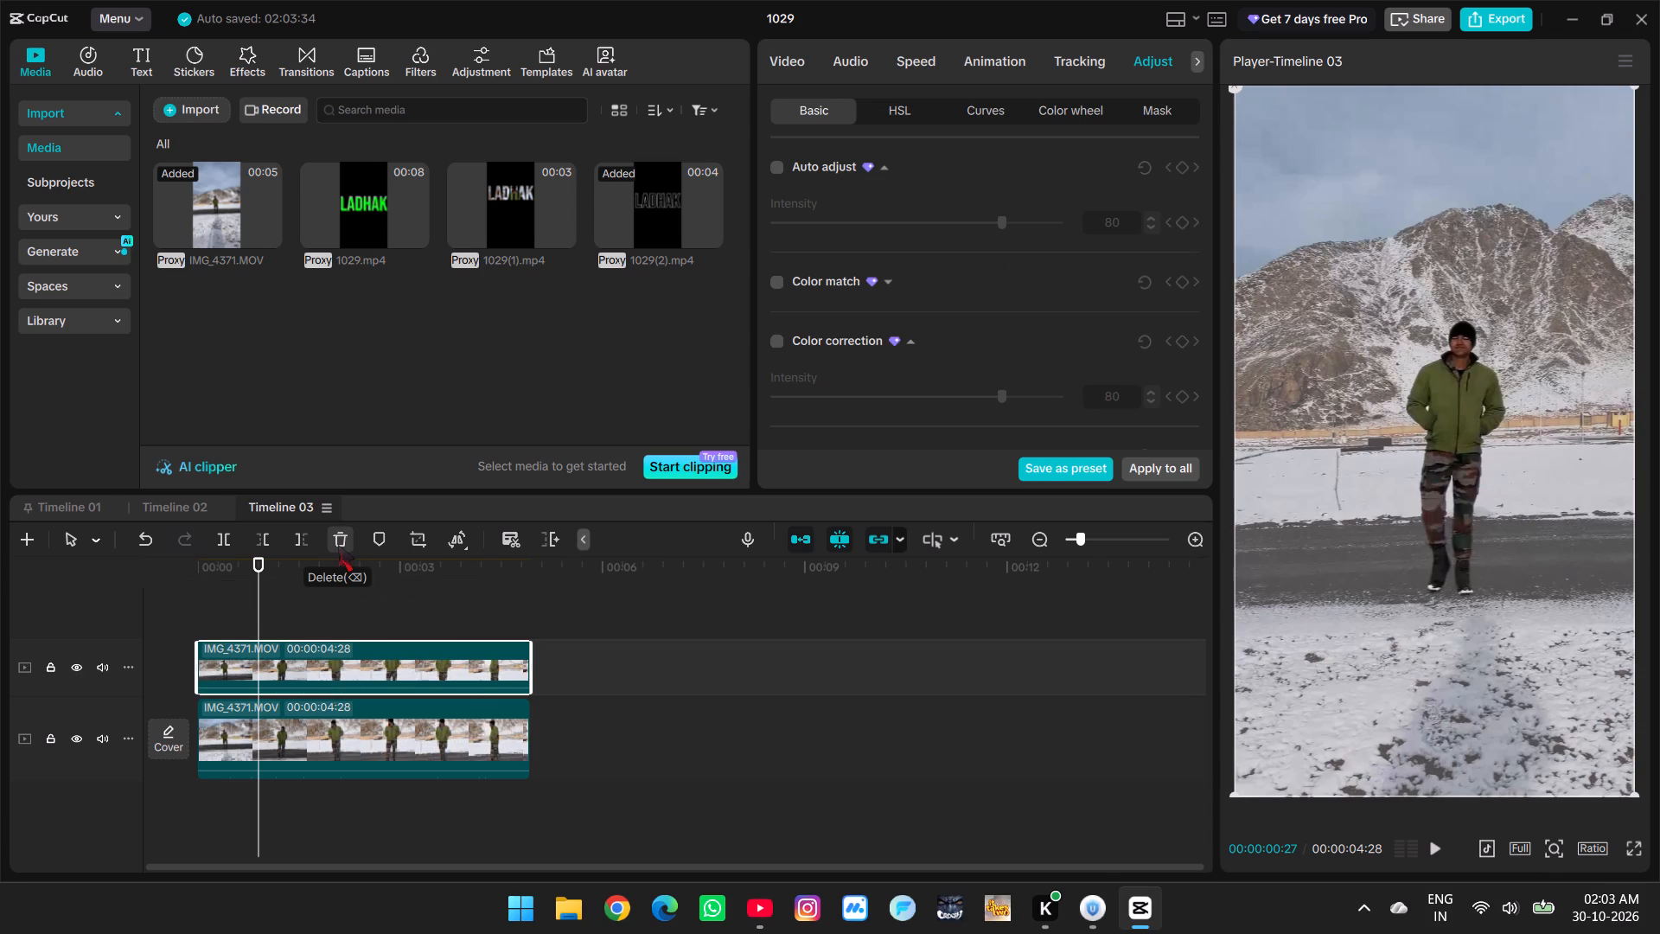
pyautogui.click(338, 545)
# Set the Fade adjustment of the remaining IMG_4371.MOV clip to 0.
pyautogui.click(346, 713)
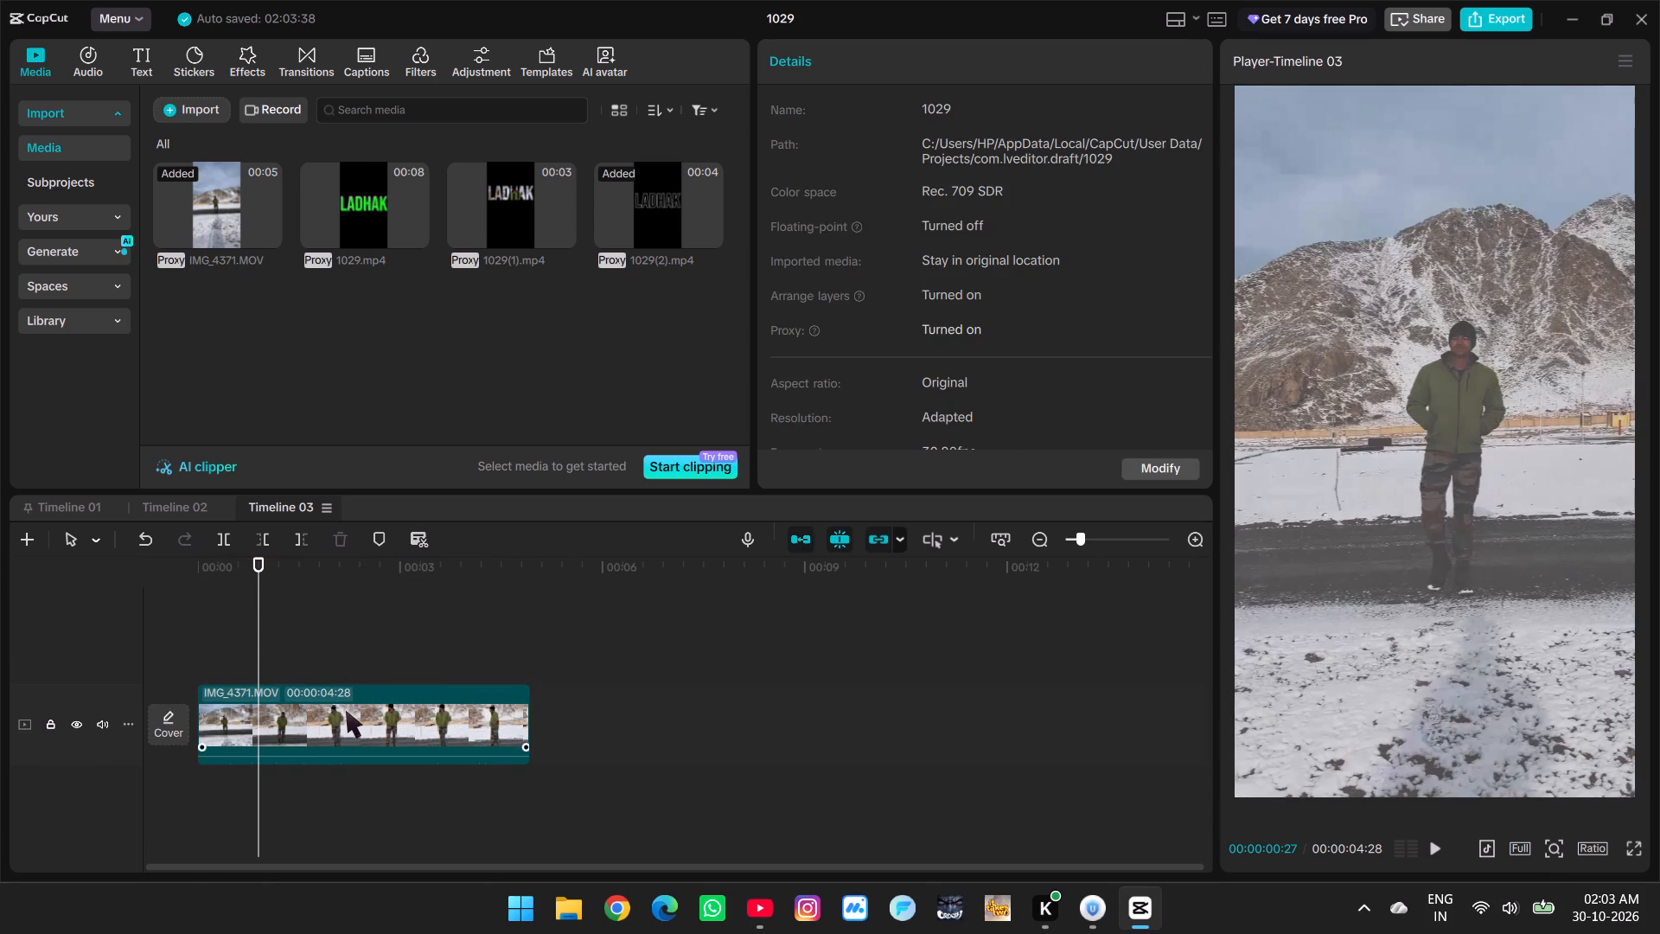
pyautogui.scroll(-17, 1055, 305)
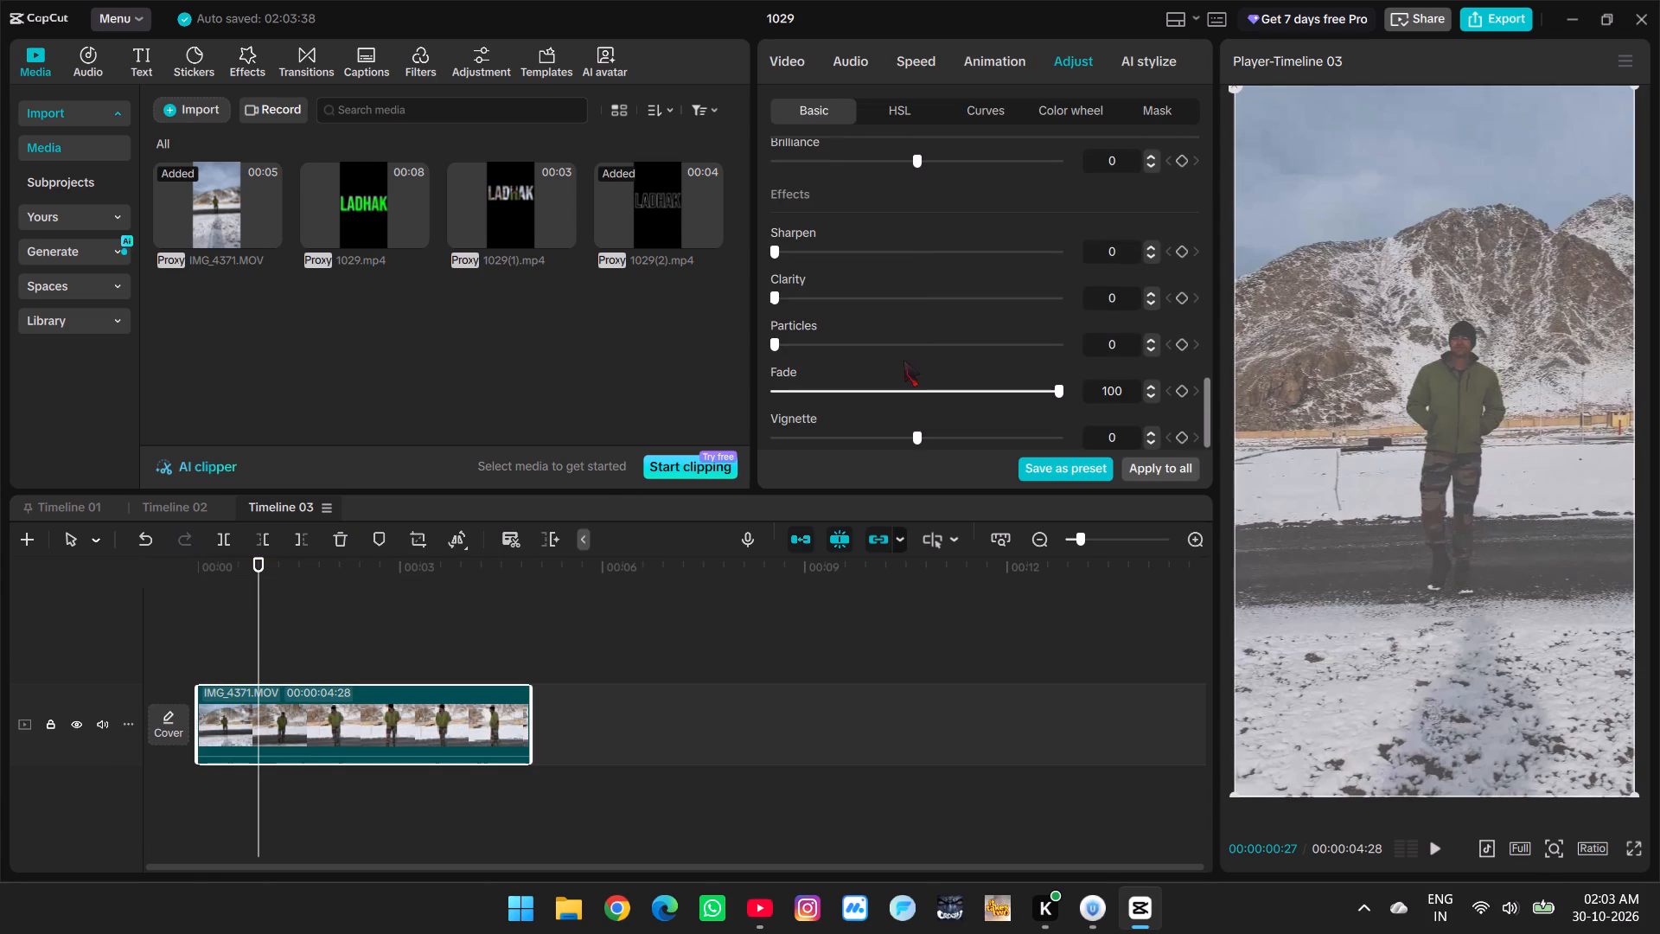
pyautogui.moveTo(852, 395); pyautogui.dragTo(650, 388)
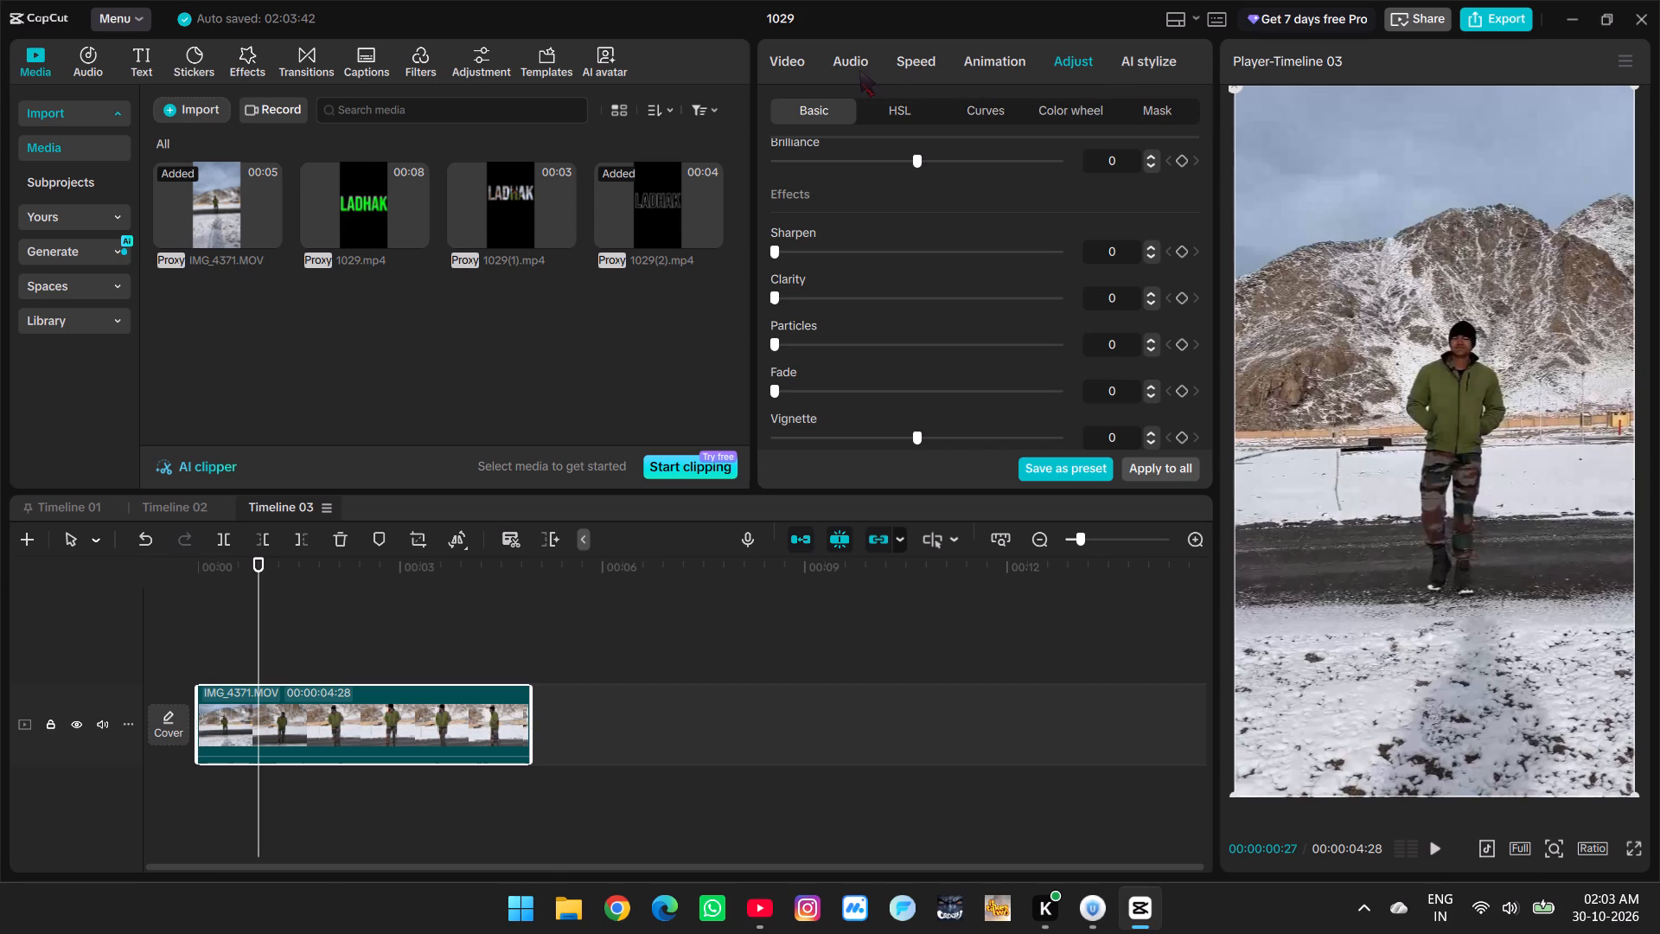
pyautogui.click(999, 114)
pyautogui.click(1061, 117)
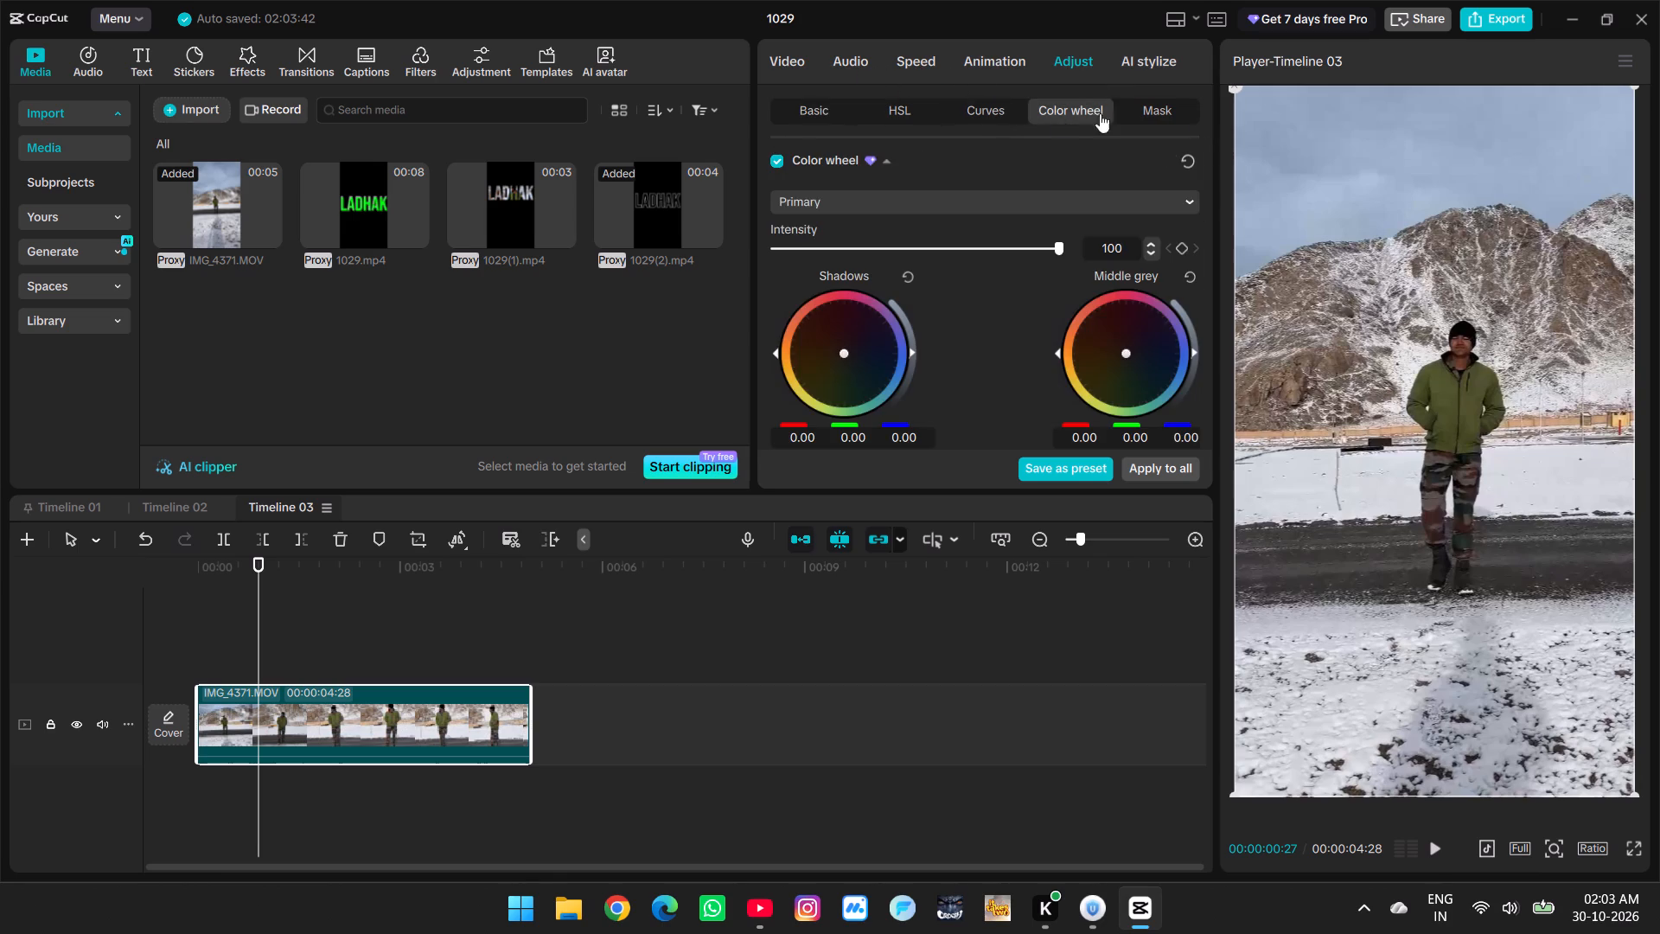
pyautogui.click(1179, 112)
# Add a Text mask reading "ladhak" in the BebasNeue font to the IMG_4371.MOV clip.
pyautogui.click(795, 64)
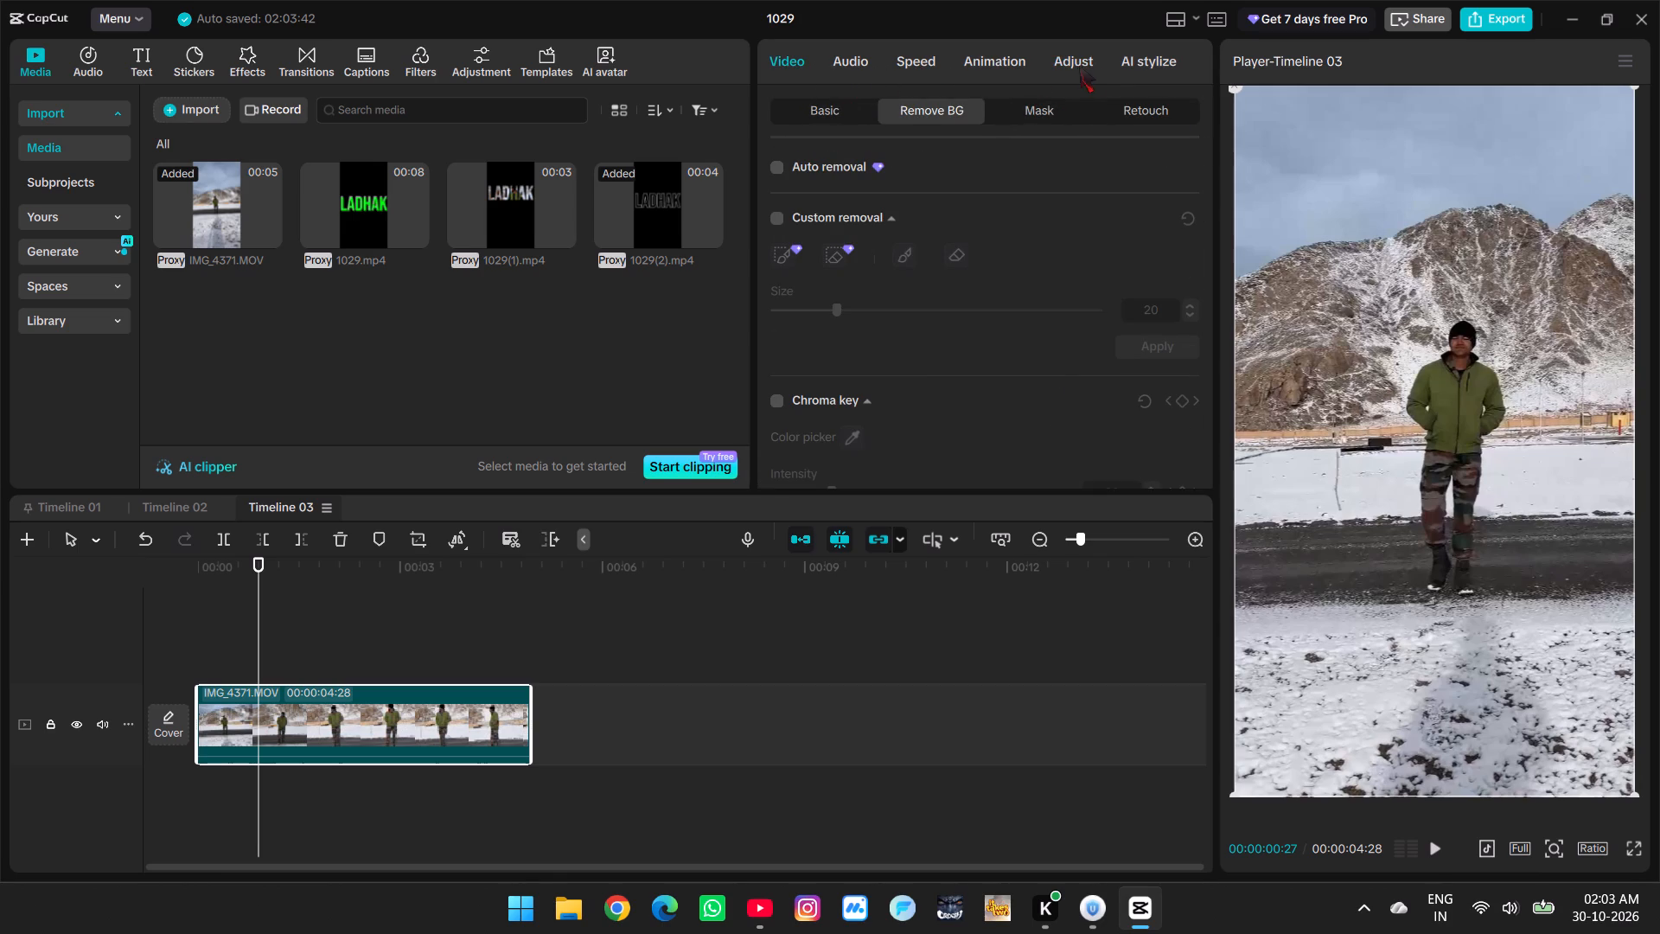
pyautogui.click(1031, 106)
pyautogui.click(843, 201)
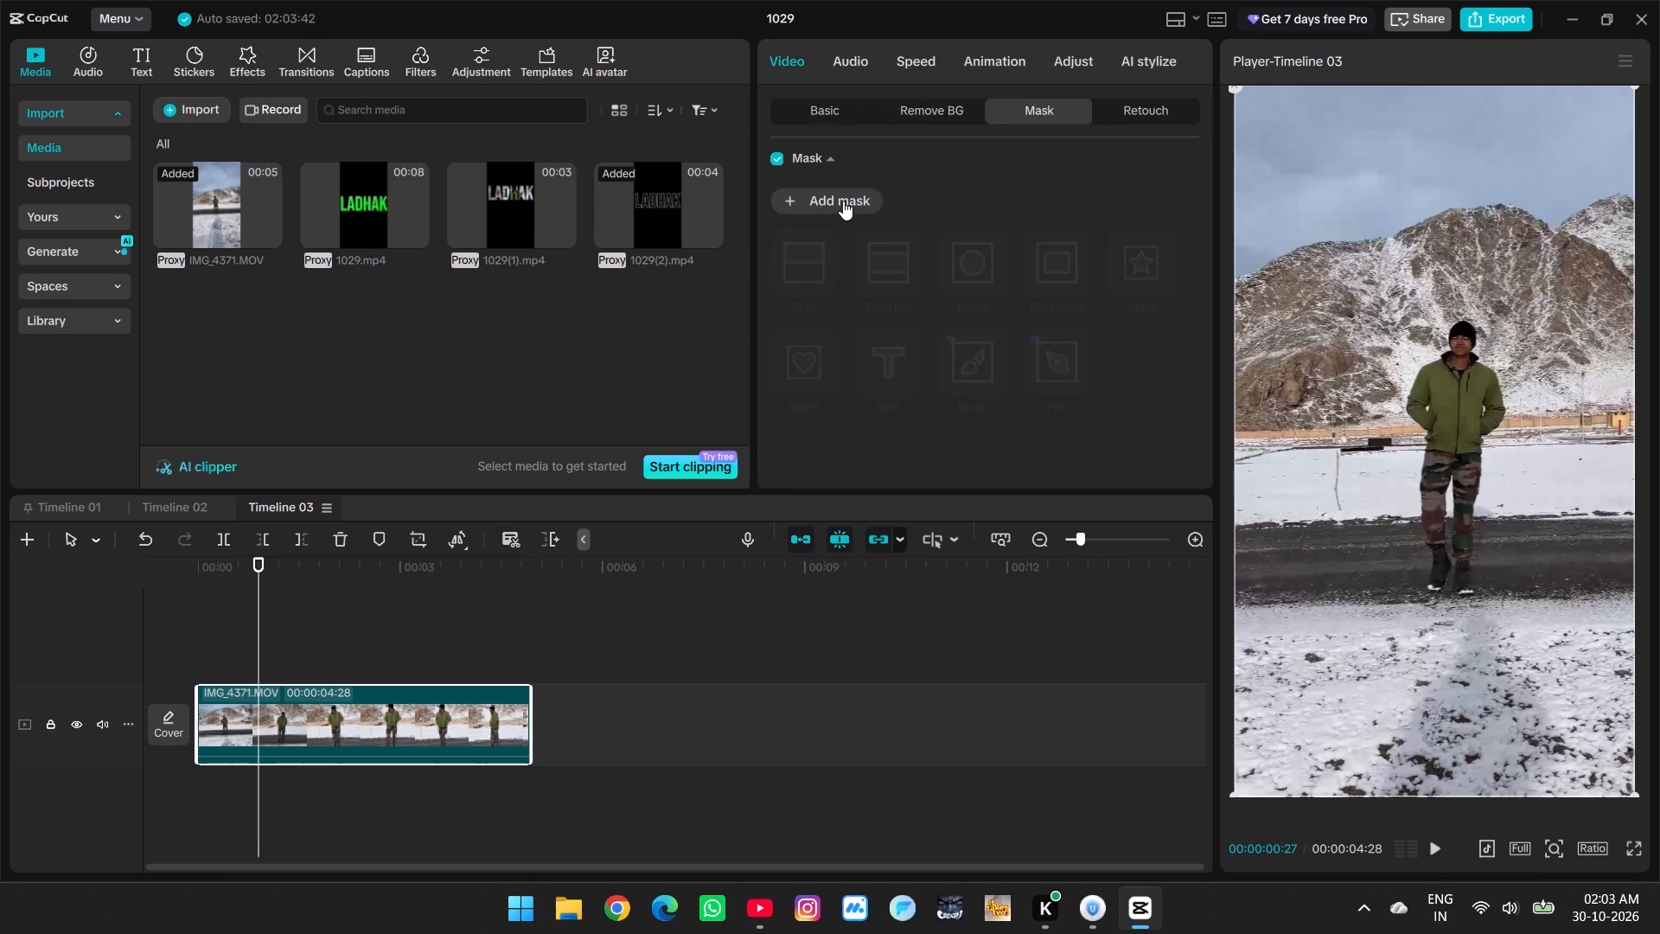
pyautogui.click(891, 365)
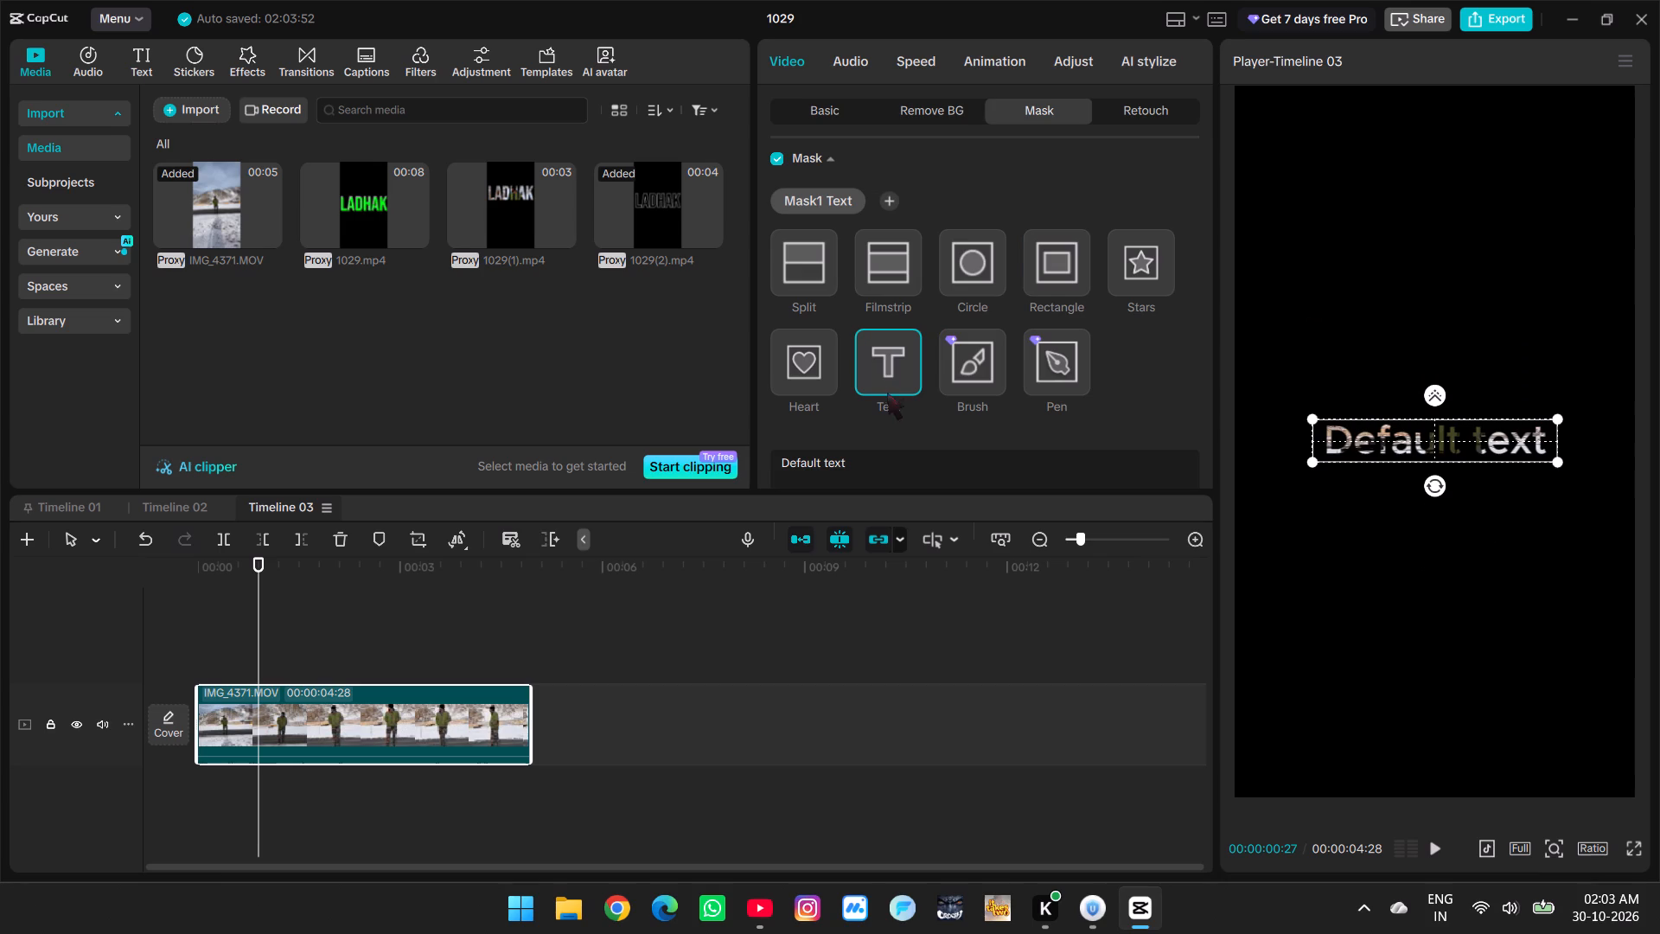
pyautogui.scroll(-2, 871, 390)
pyautogui.click(862, 272)
pyautogui.hotkey('ctrl', 'a')
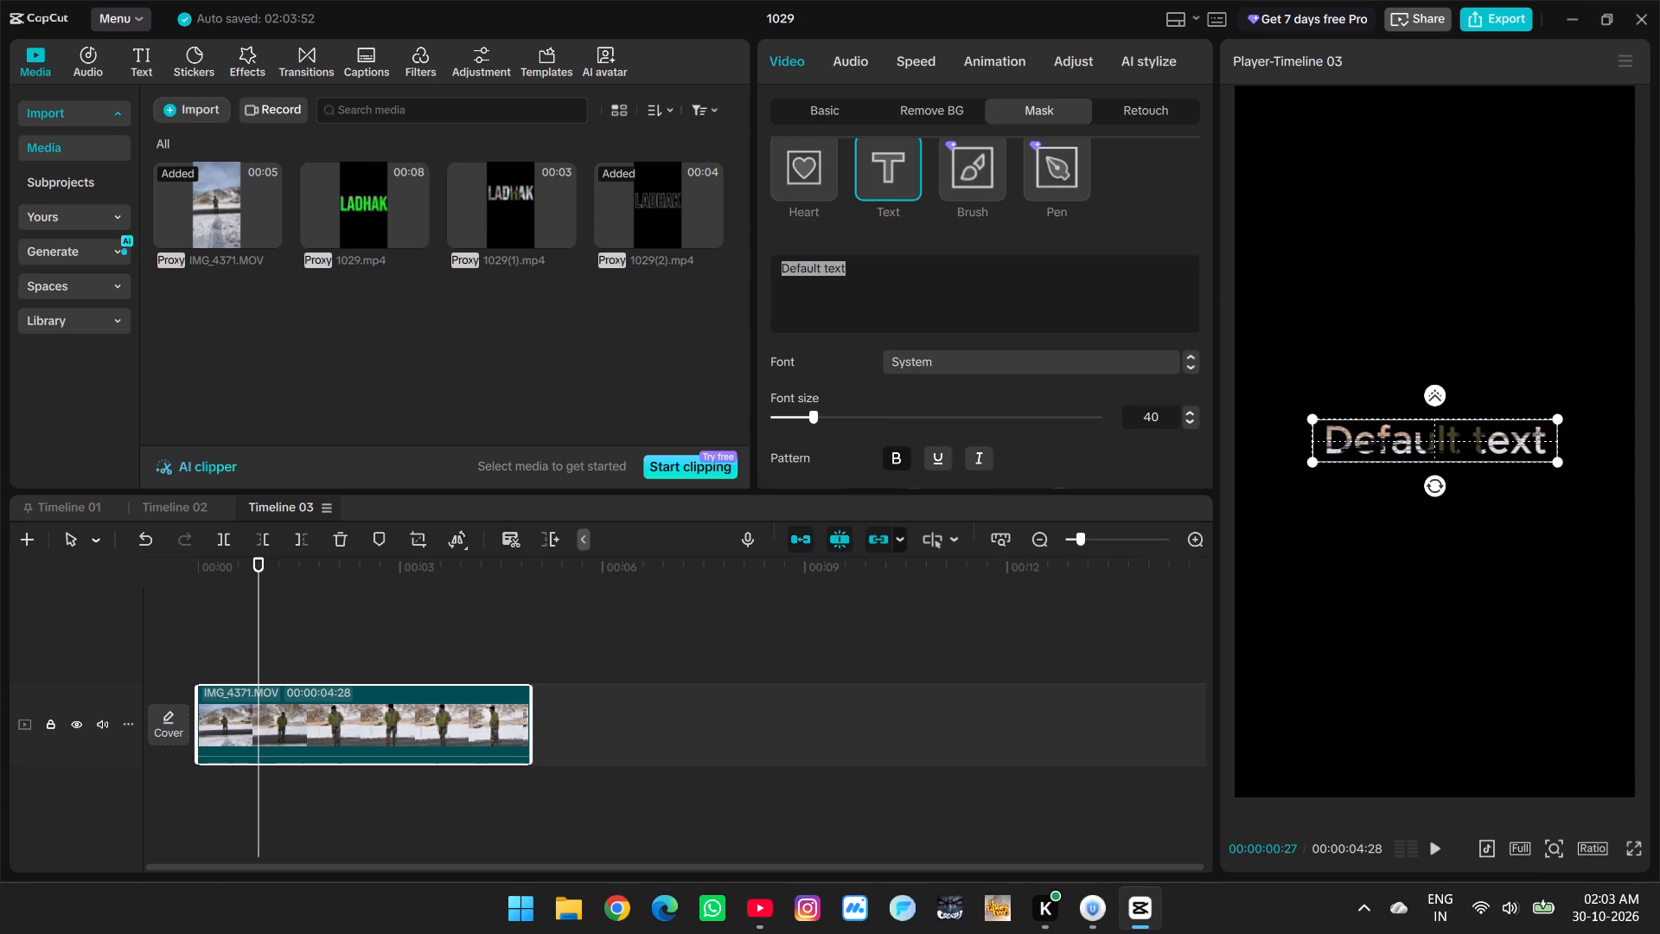
pyautogui.write('ladhak')
pyautogui.click(902, 366)
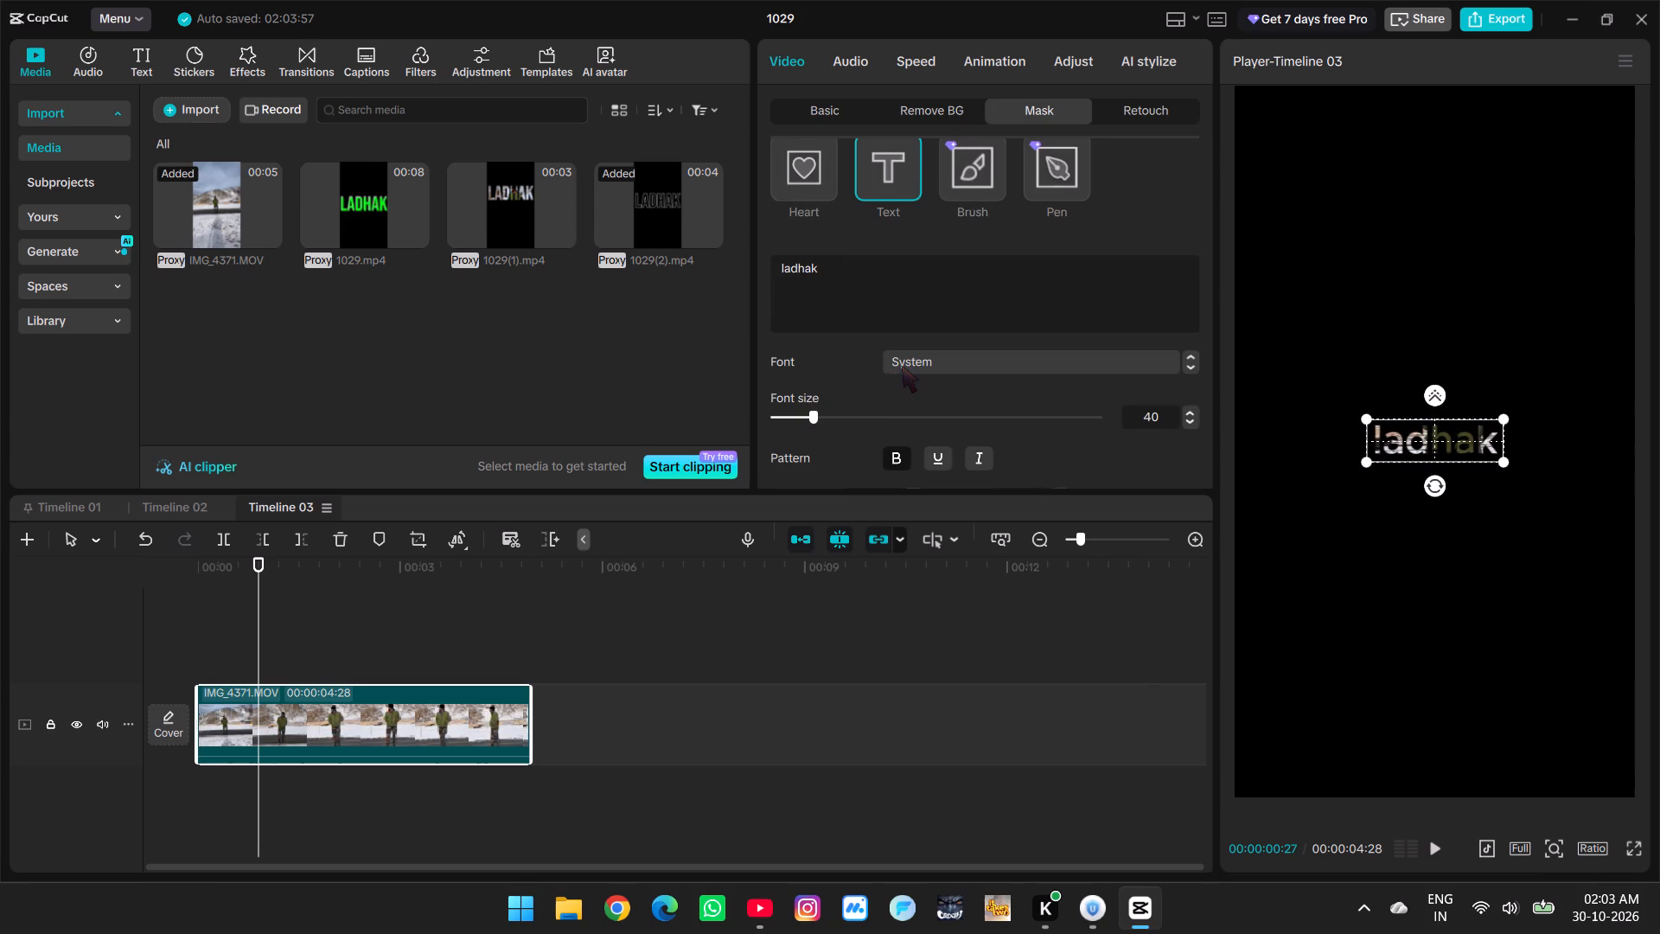
pyautogui.click(973, 377)
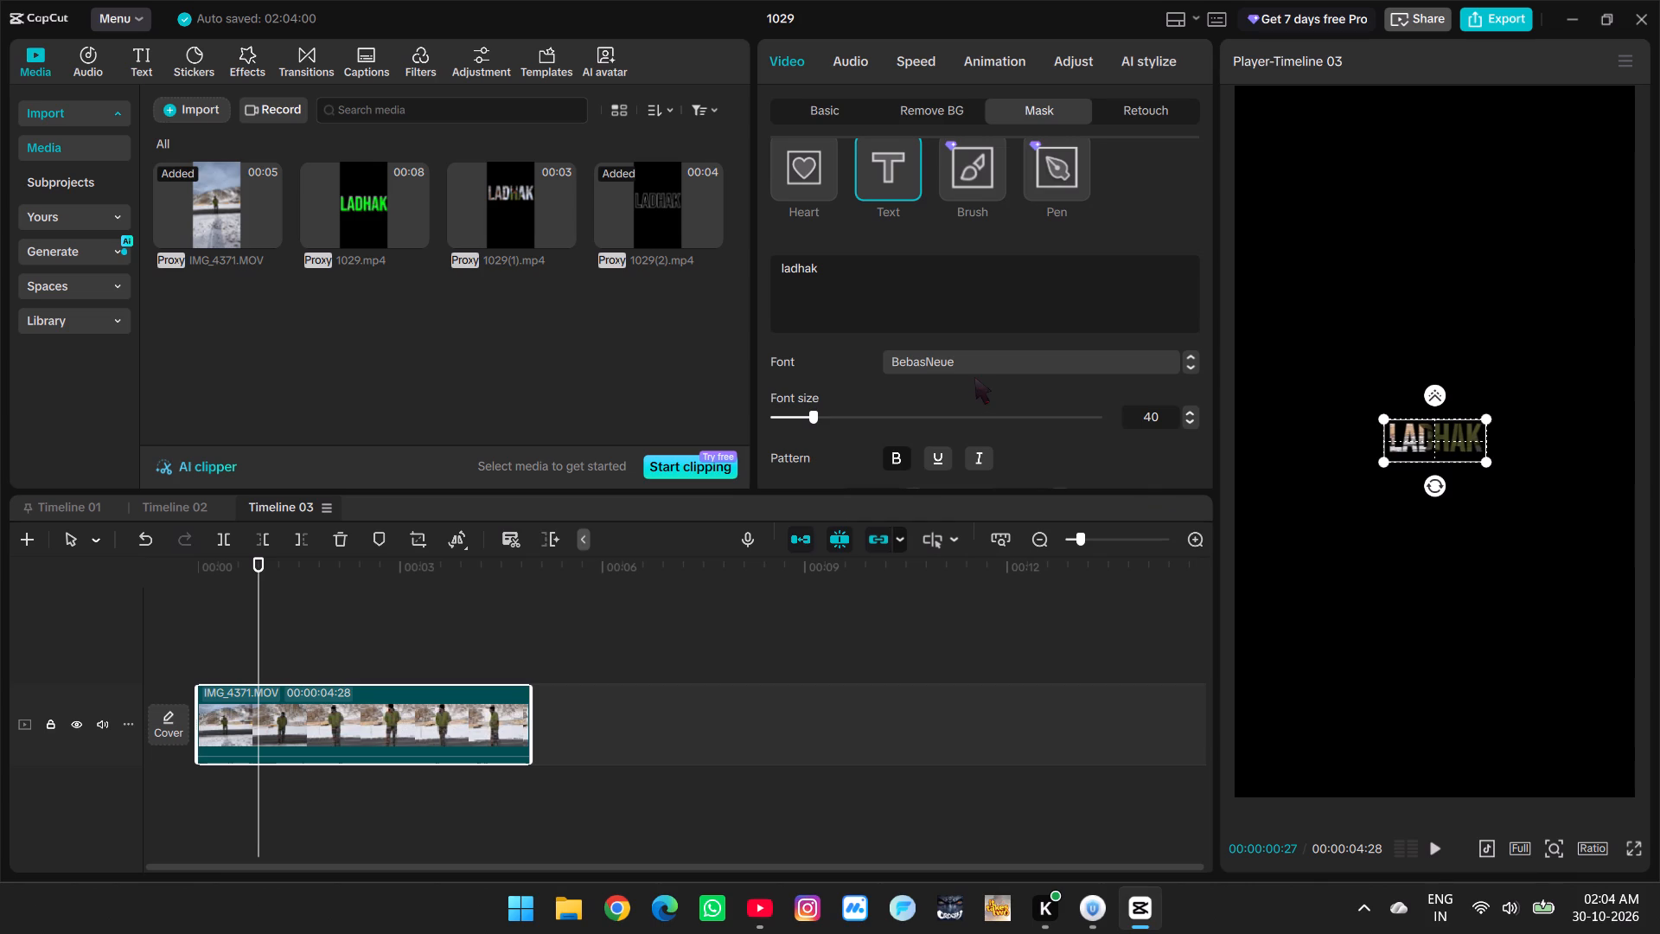
# Enlarge the ladhak text mask until the word spans the full width of the frame.
pyautogui.moveTo(1491, 464); pyautogui.dragTo(1655, 670)
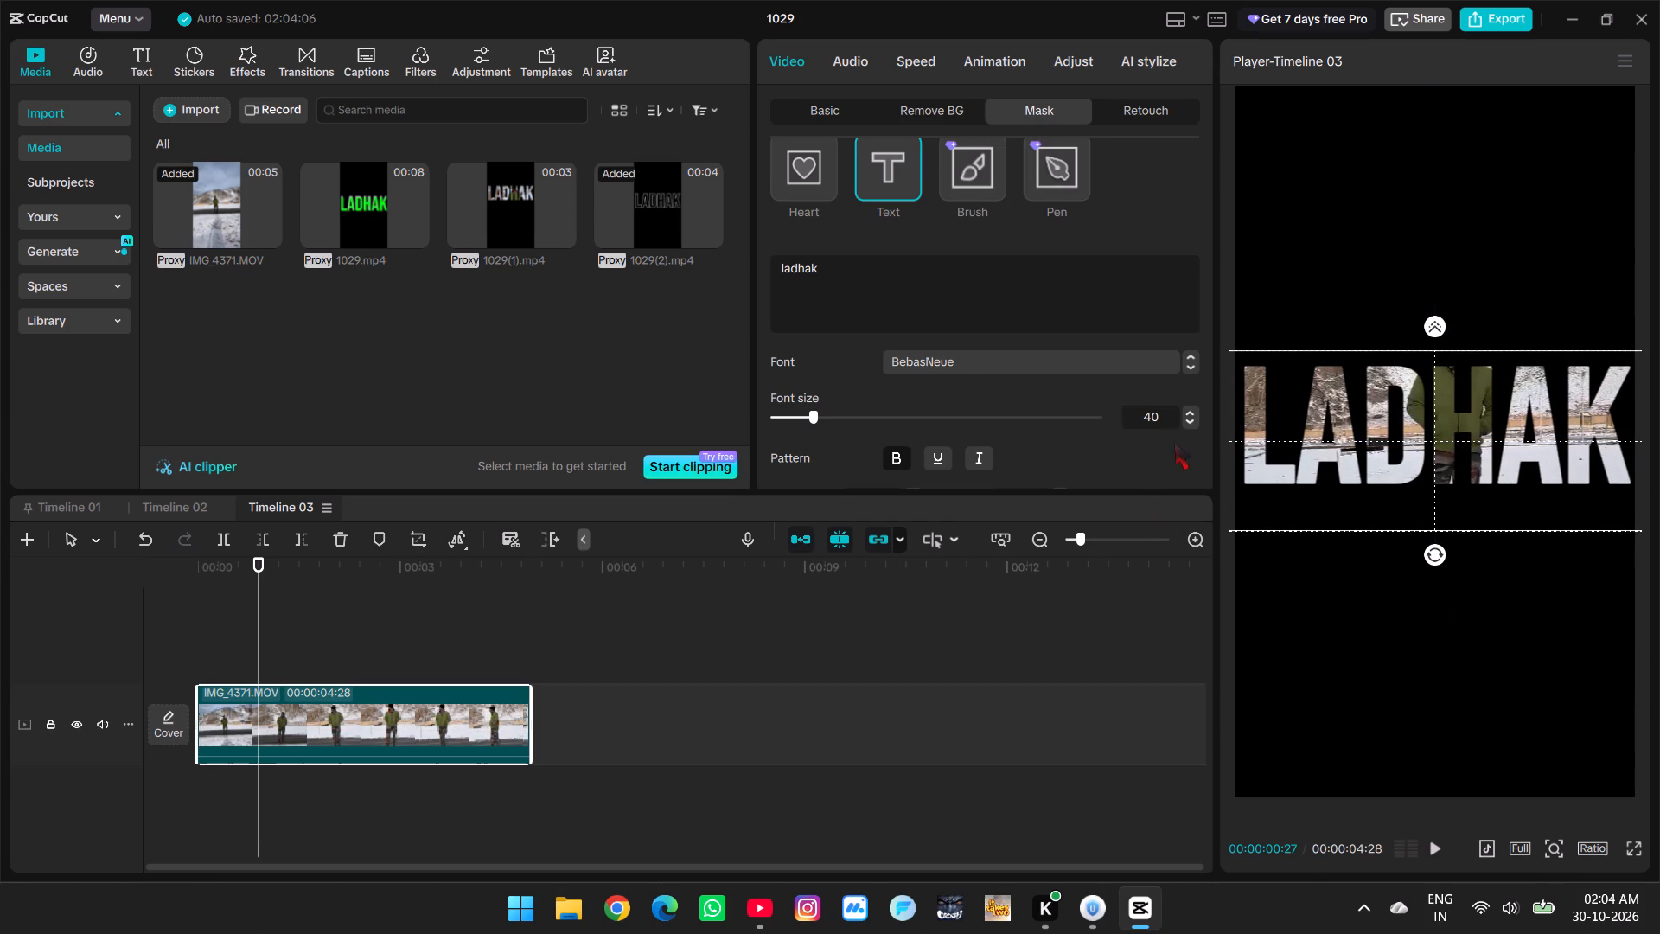
# Reverse the text mask so the letters are cut out of the footage.
pyautogui.scroll(-2, 1106, 413)
pyautogui.click(1110, 389)
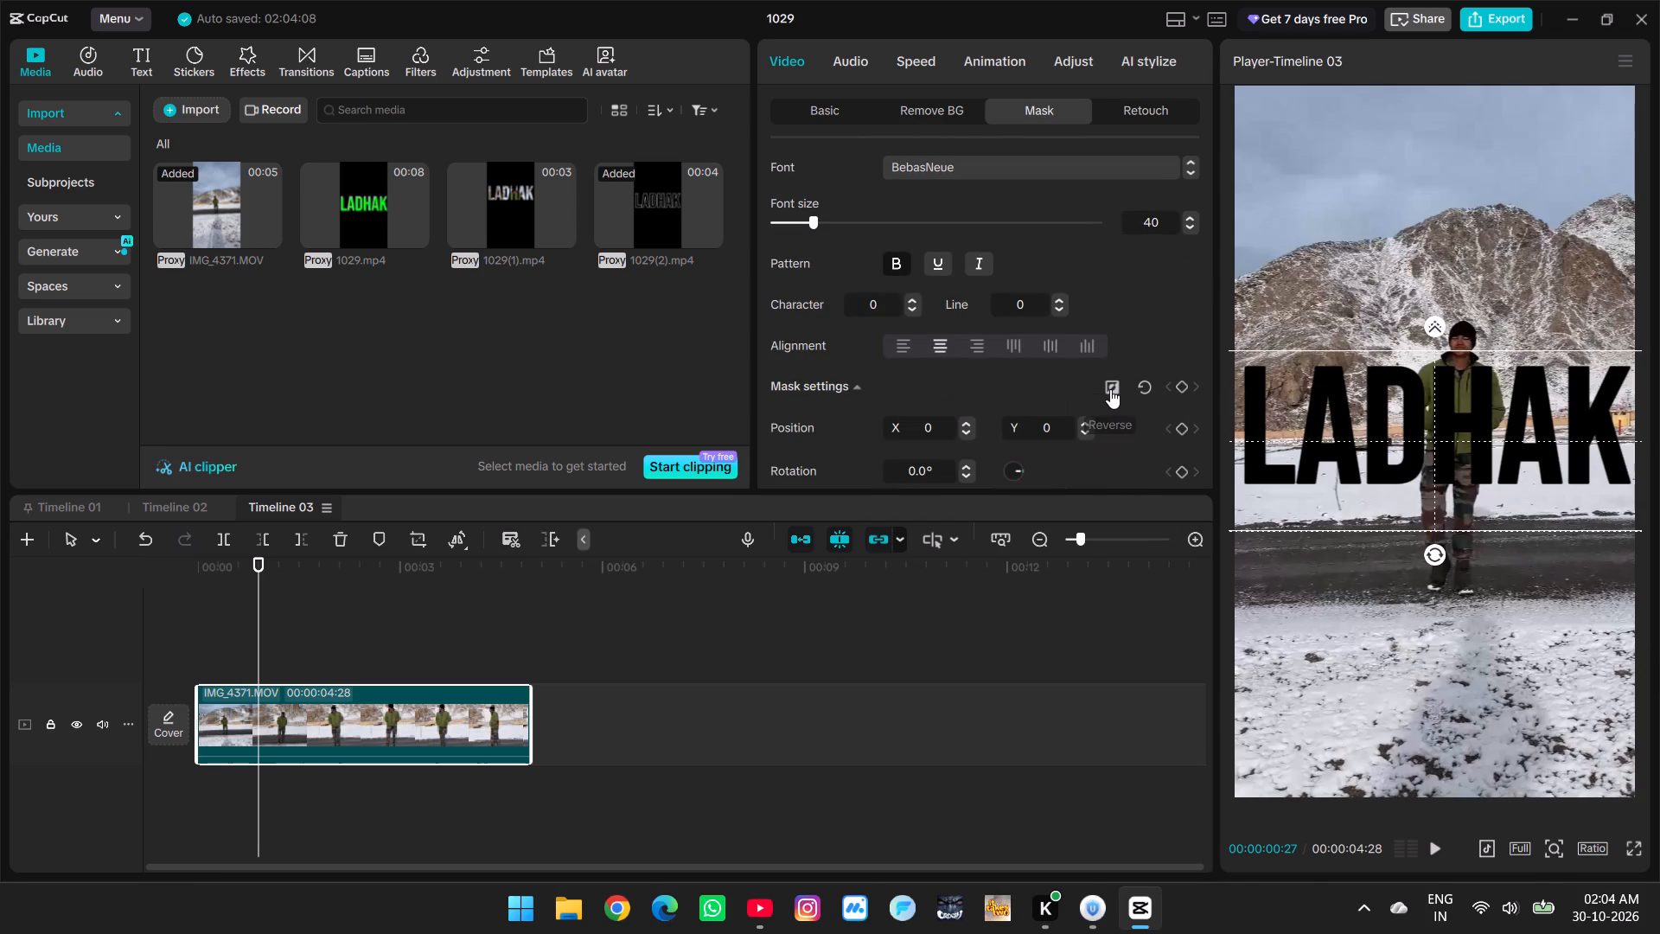
# Move the text mask up to about Y 438, keeping it horizontally centred over the person's head.
pyautogui.moveTo(1345, 451); pyautogui.dragTo(1343, 368)
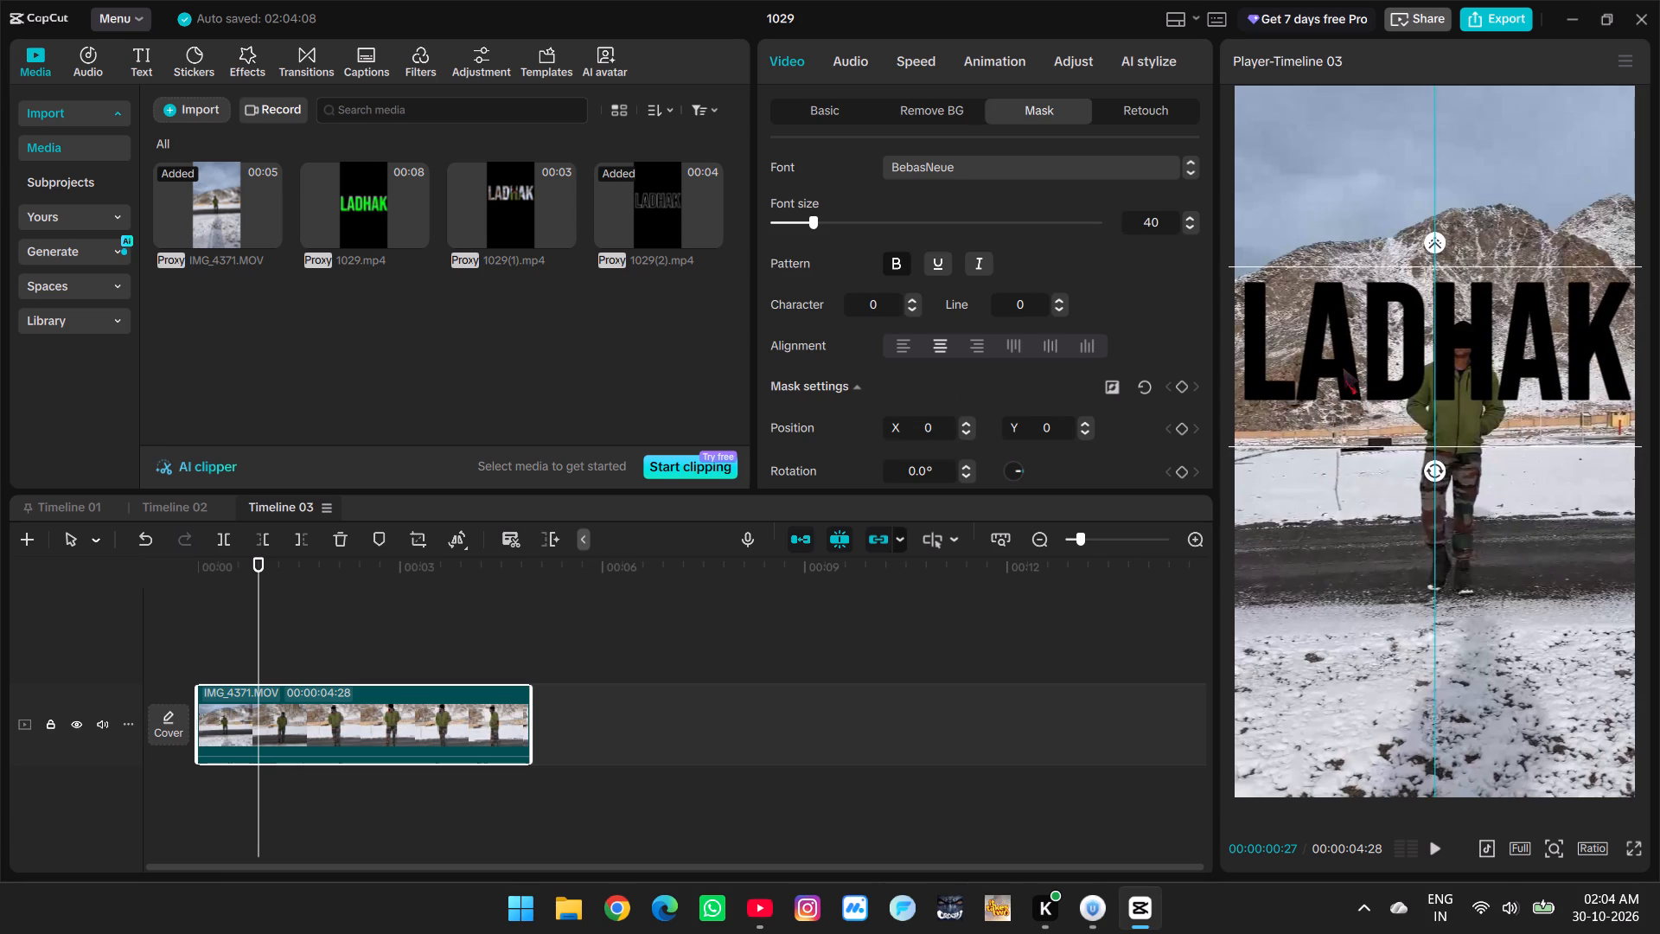
pyautogui.moveTo(1343, 368); pyautogui.dragTo(1342, 370)
pyautogui.scroll(-4, 1023, 368)
pyautogui.scroll(5, 949, 373)
pyautogui.scroll(-1, 949, 373)
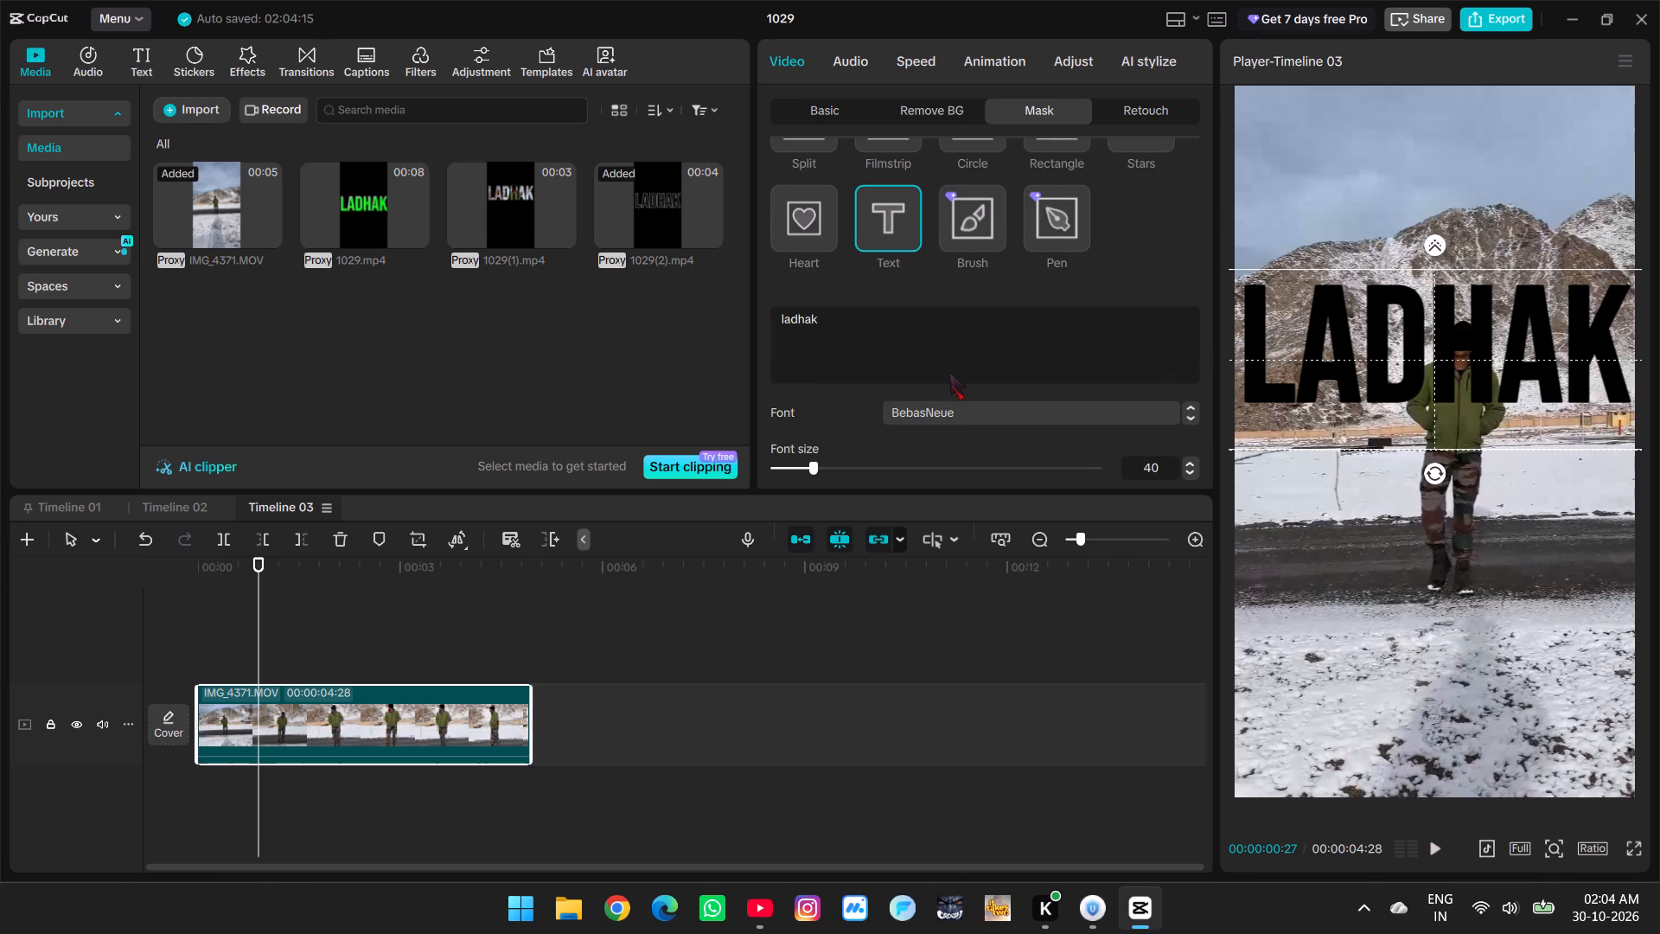
pyautogui.scroll(-2, 949, 373)
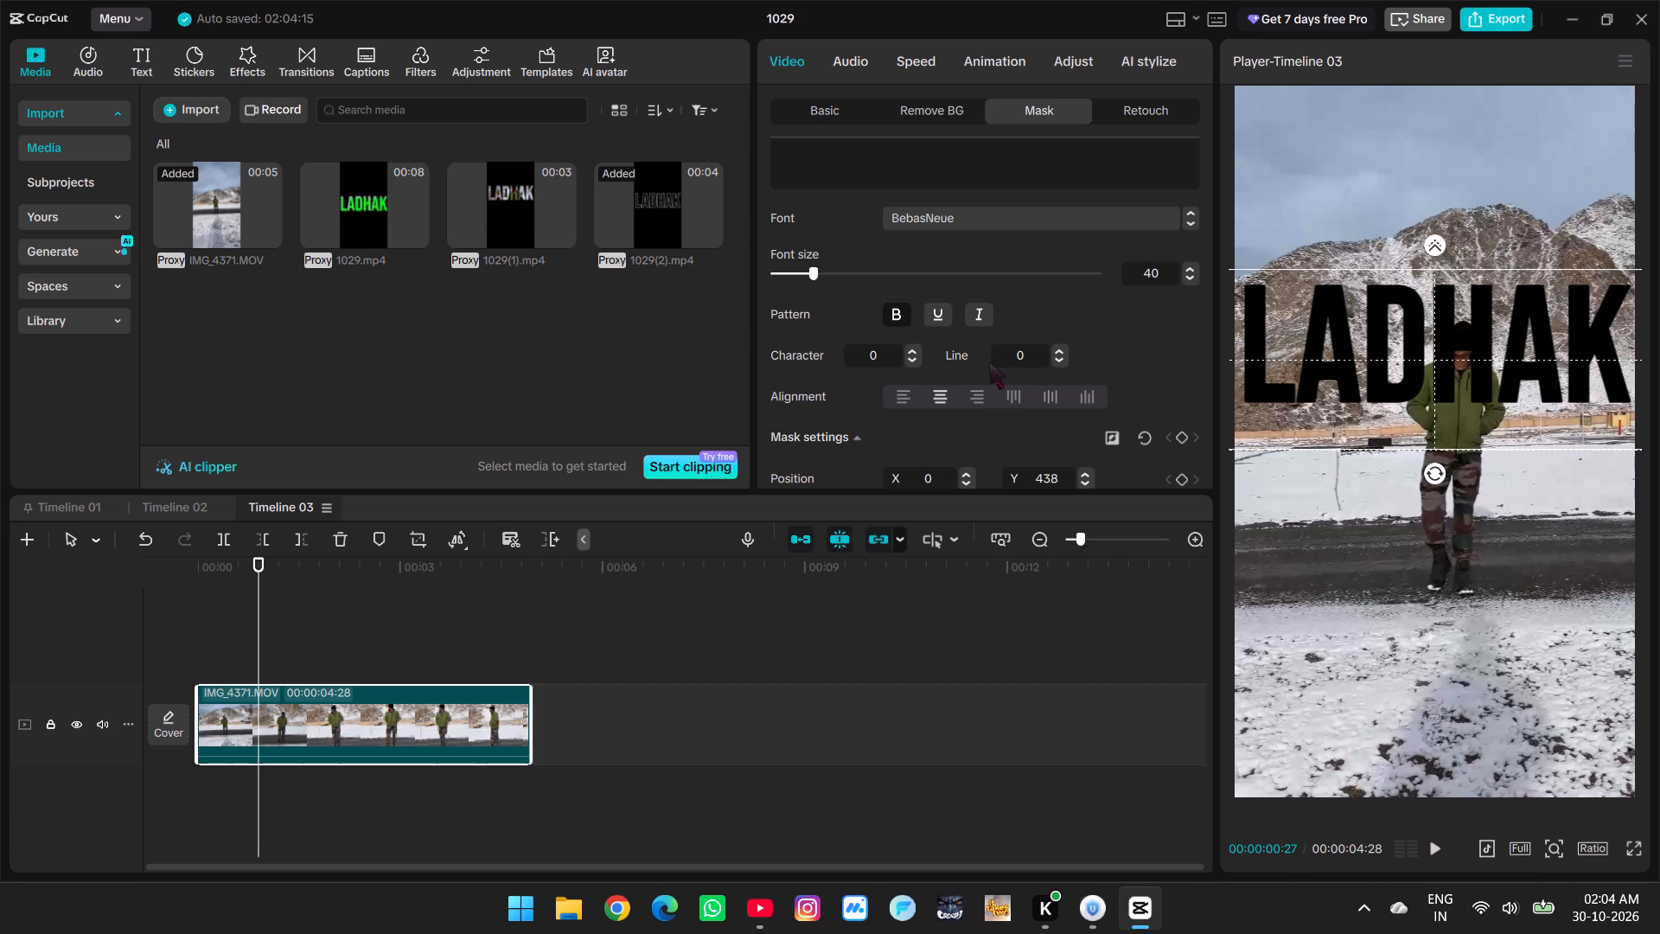
# Export Timeline 03 as 1029(3).mp4 to the My Edits folder in 4K, H.264, at 30fps.
pyautogui.click(1483, 20)
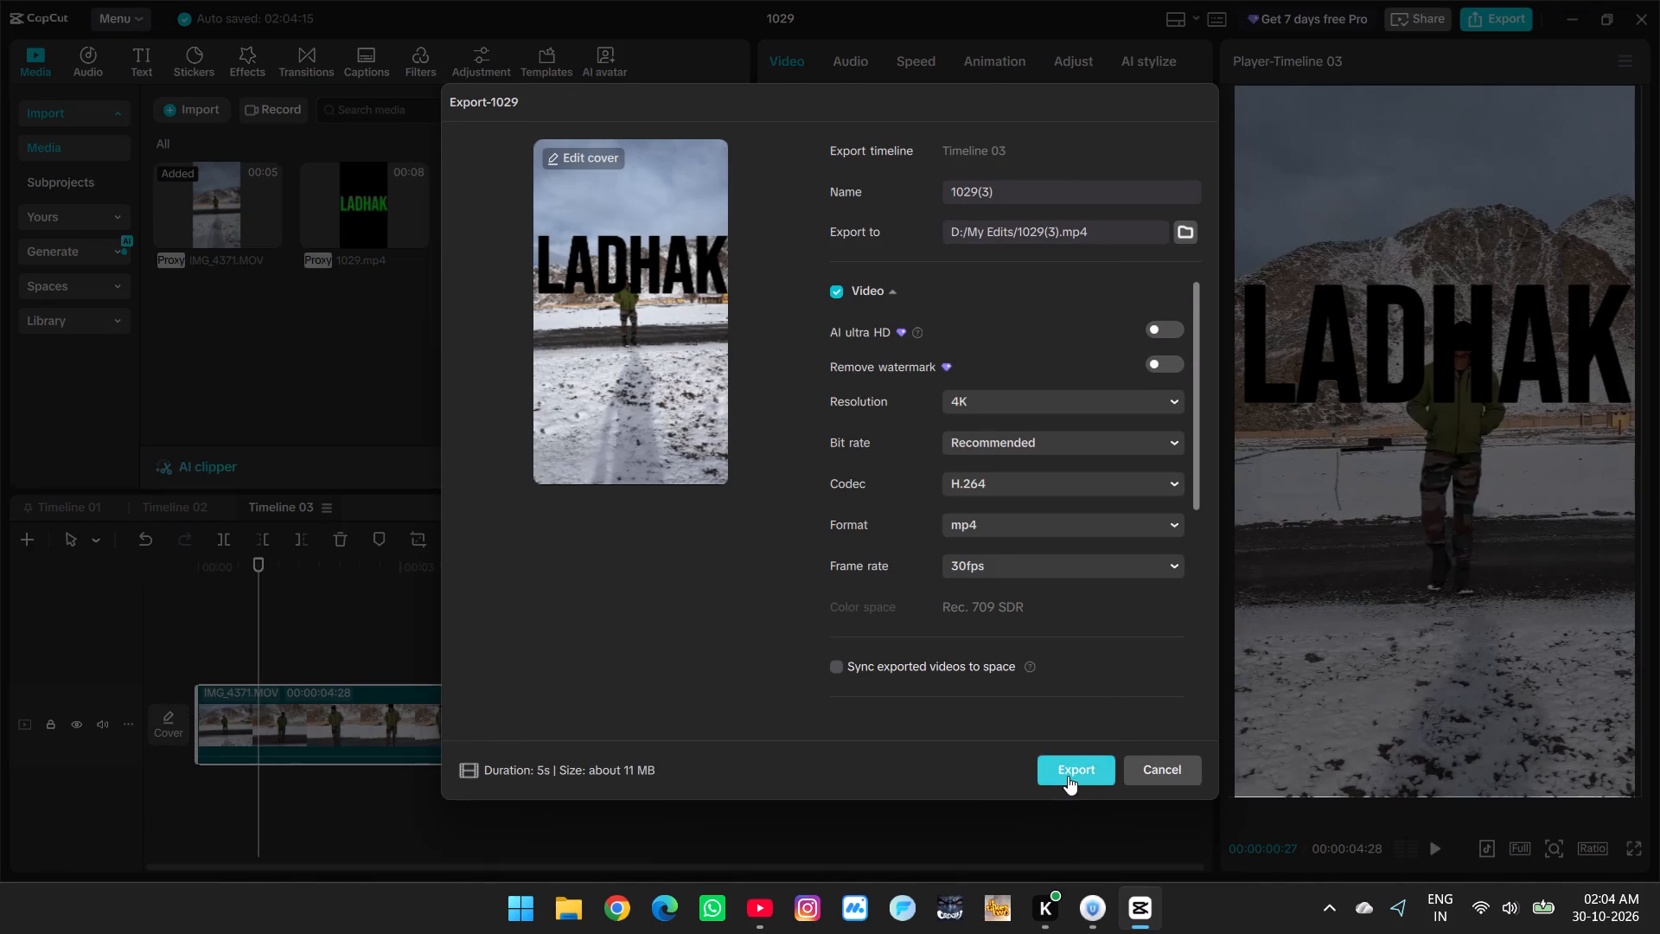
pyautogui.click(1068, 776)
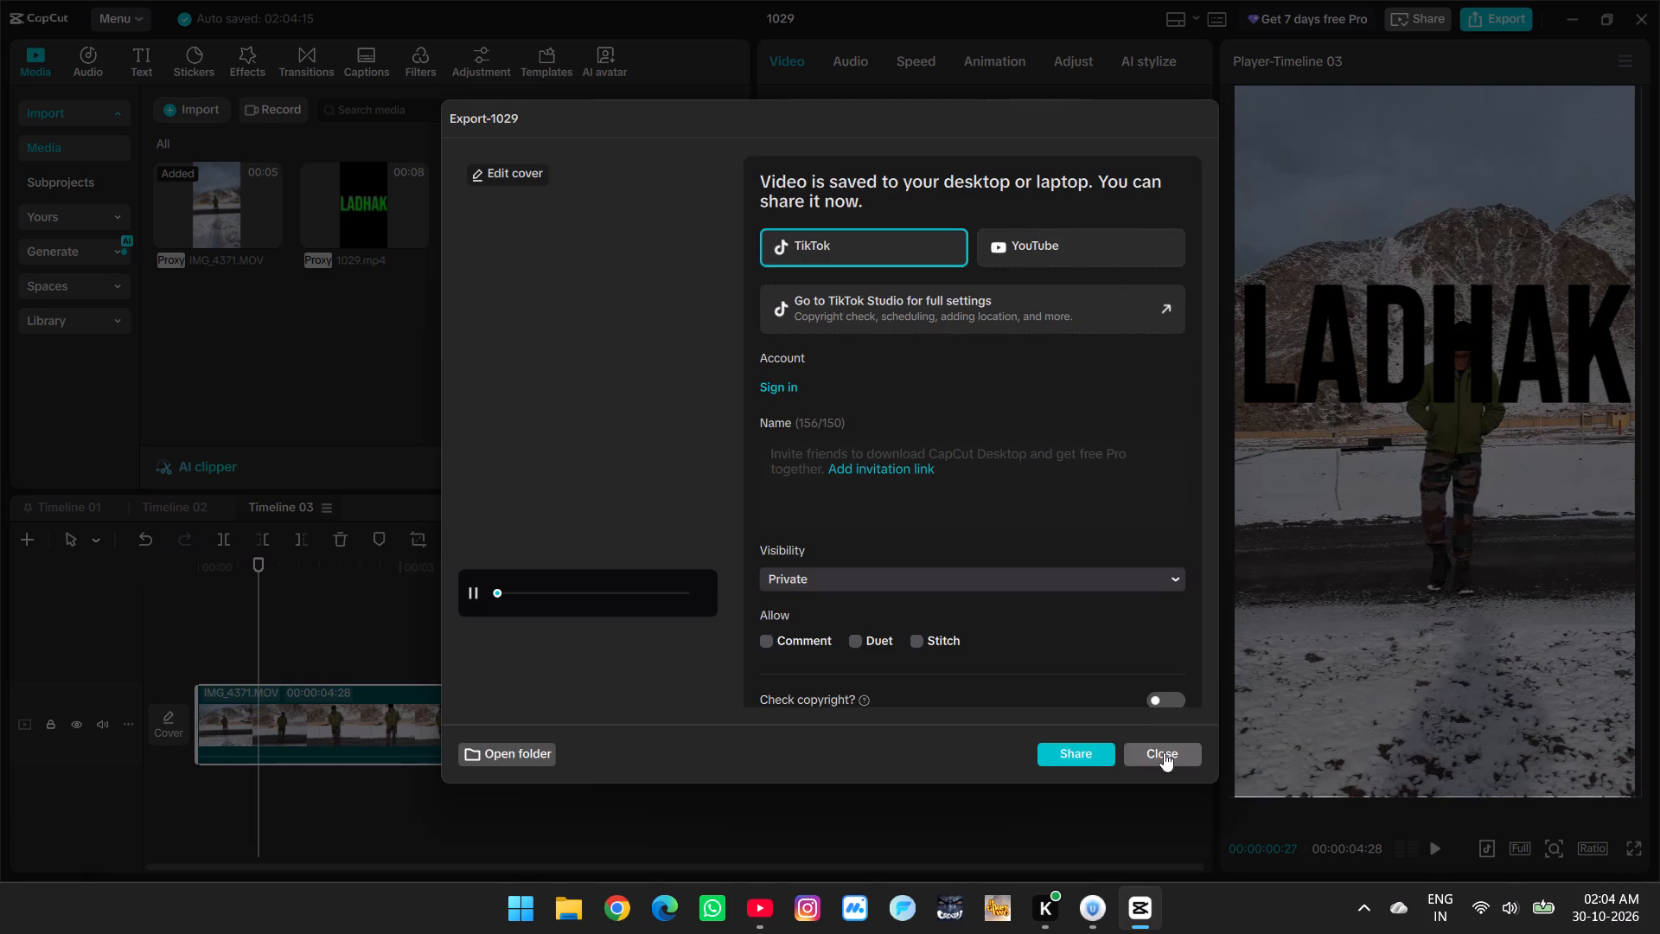
pyautogui.click(1164, 752)
# Import the exported 1029(3) video from the My Edits folder into the project media.
pyautogui.click(155, 101)
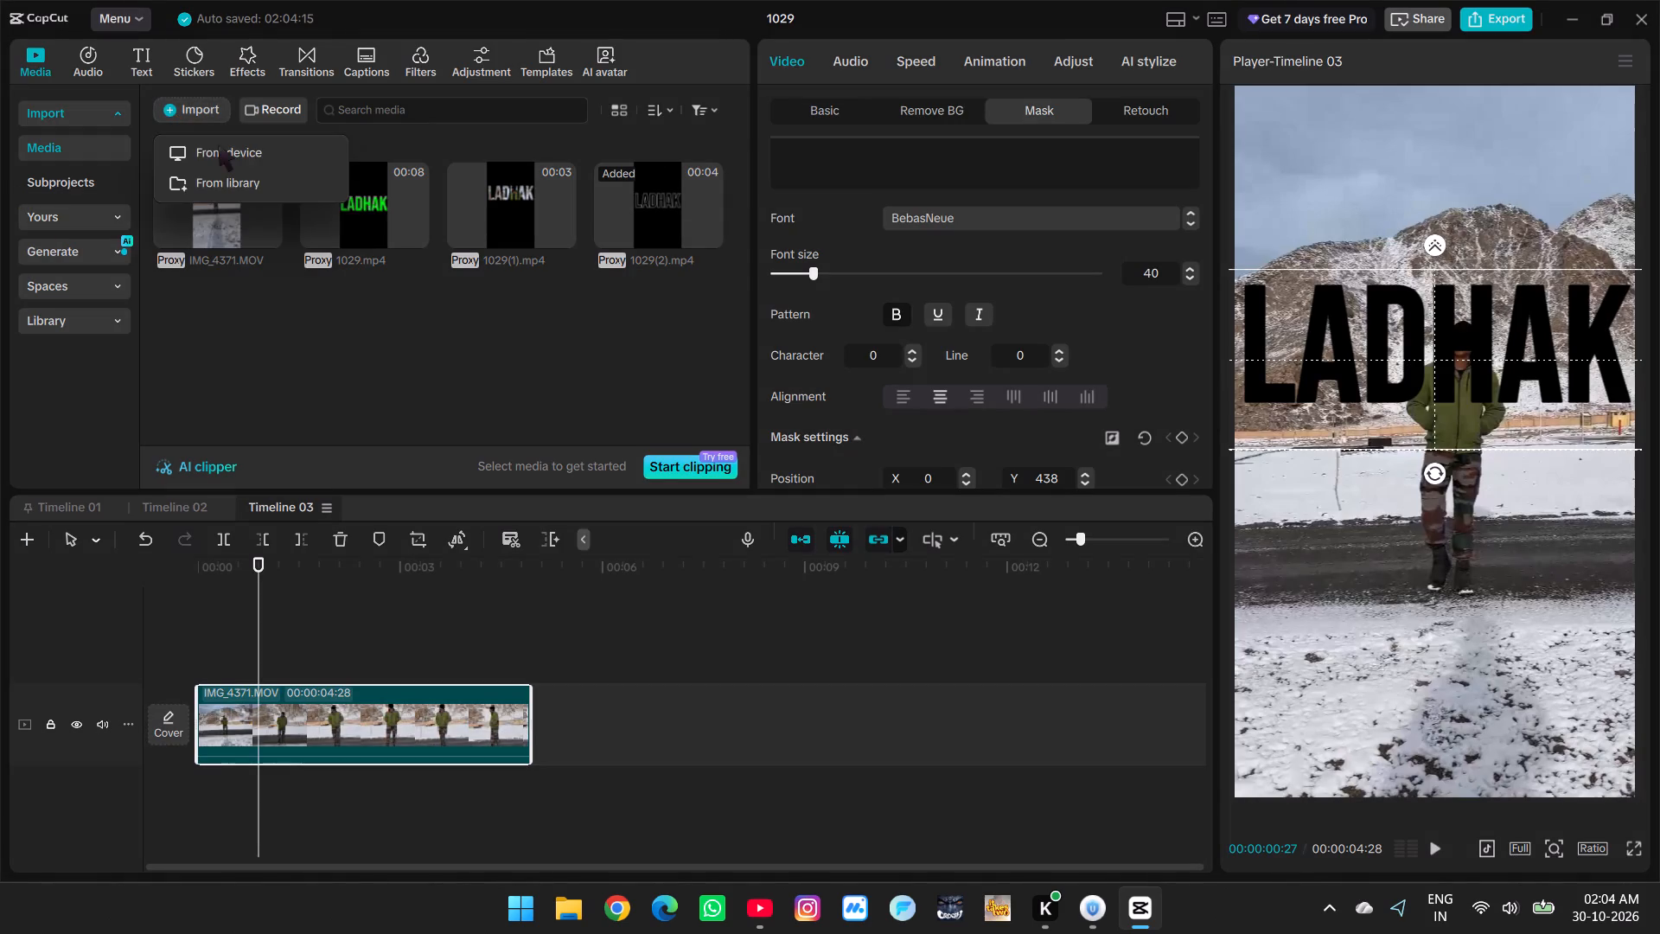
pyautogui.click(223, 150)
pyautogui.doubleClick(255, 195)
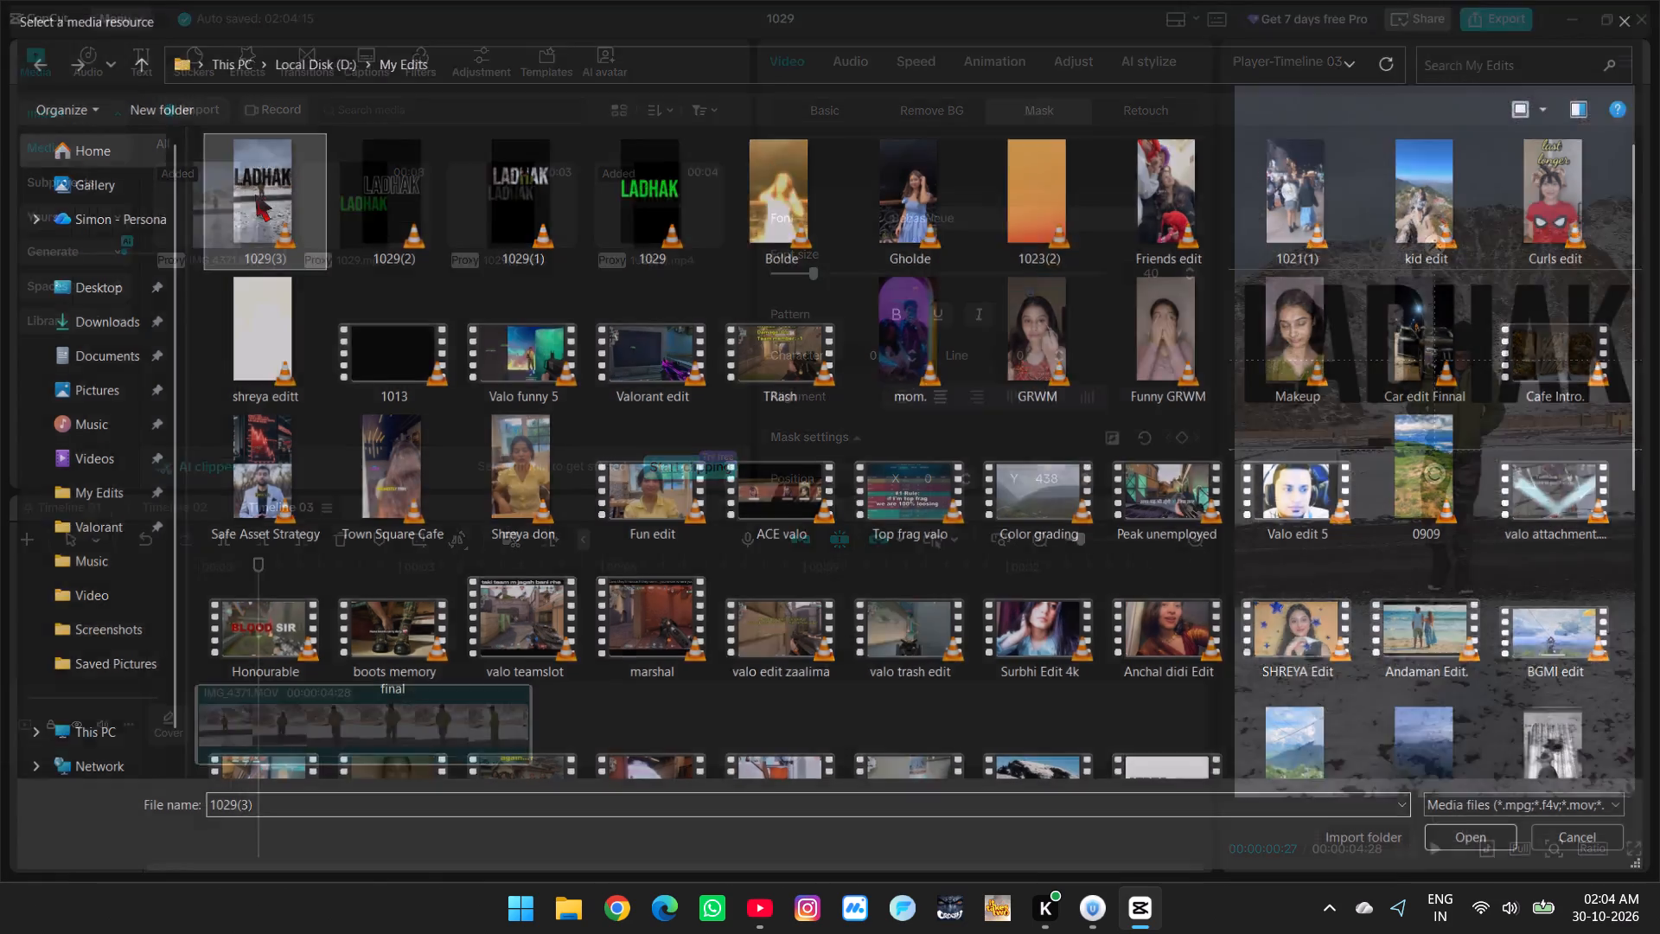
# Place 1029(3).mp4 on a track above IMG_4371.MOV, starting at the timeline start.
pyautogui.moveTo(203, 320); pyautogui.dragTo(204, 660)
pyautogui.click(260, 613)
pyautogui.click(336, 673)
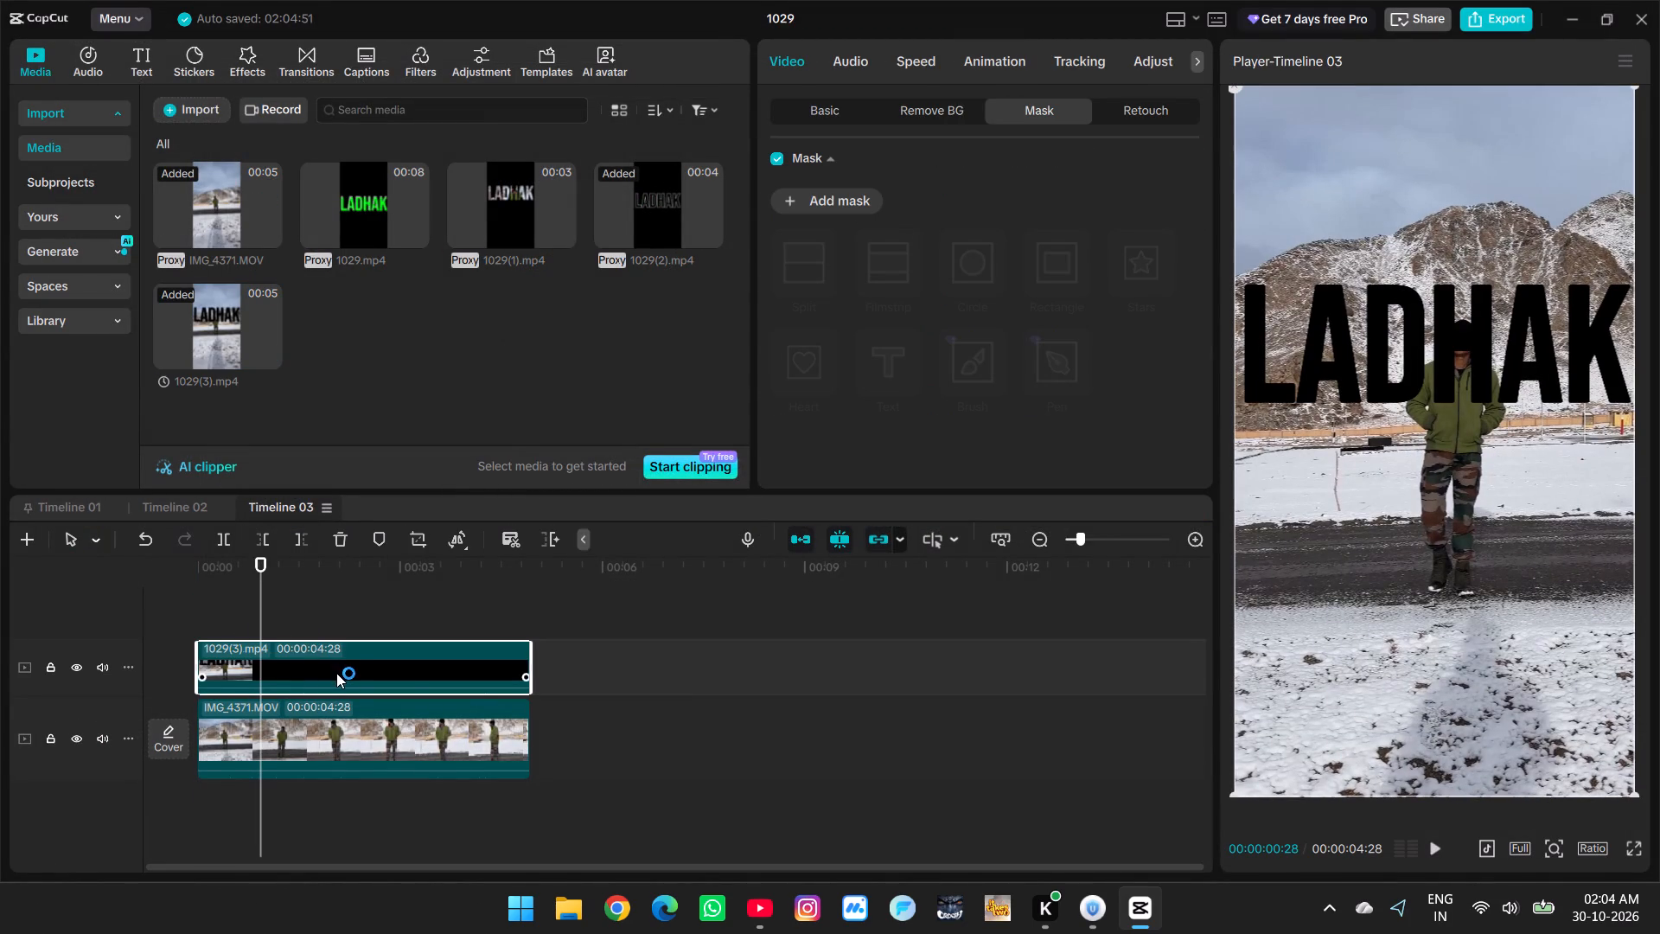
# Remove the text mask from the bottom IMG_4371.MOV clip.
pyautogui.click(354, 731)
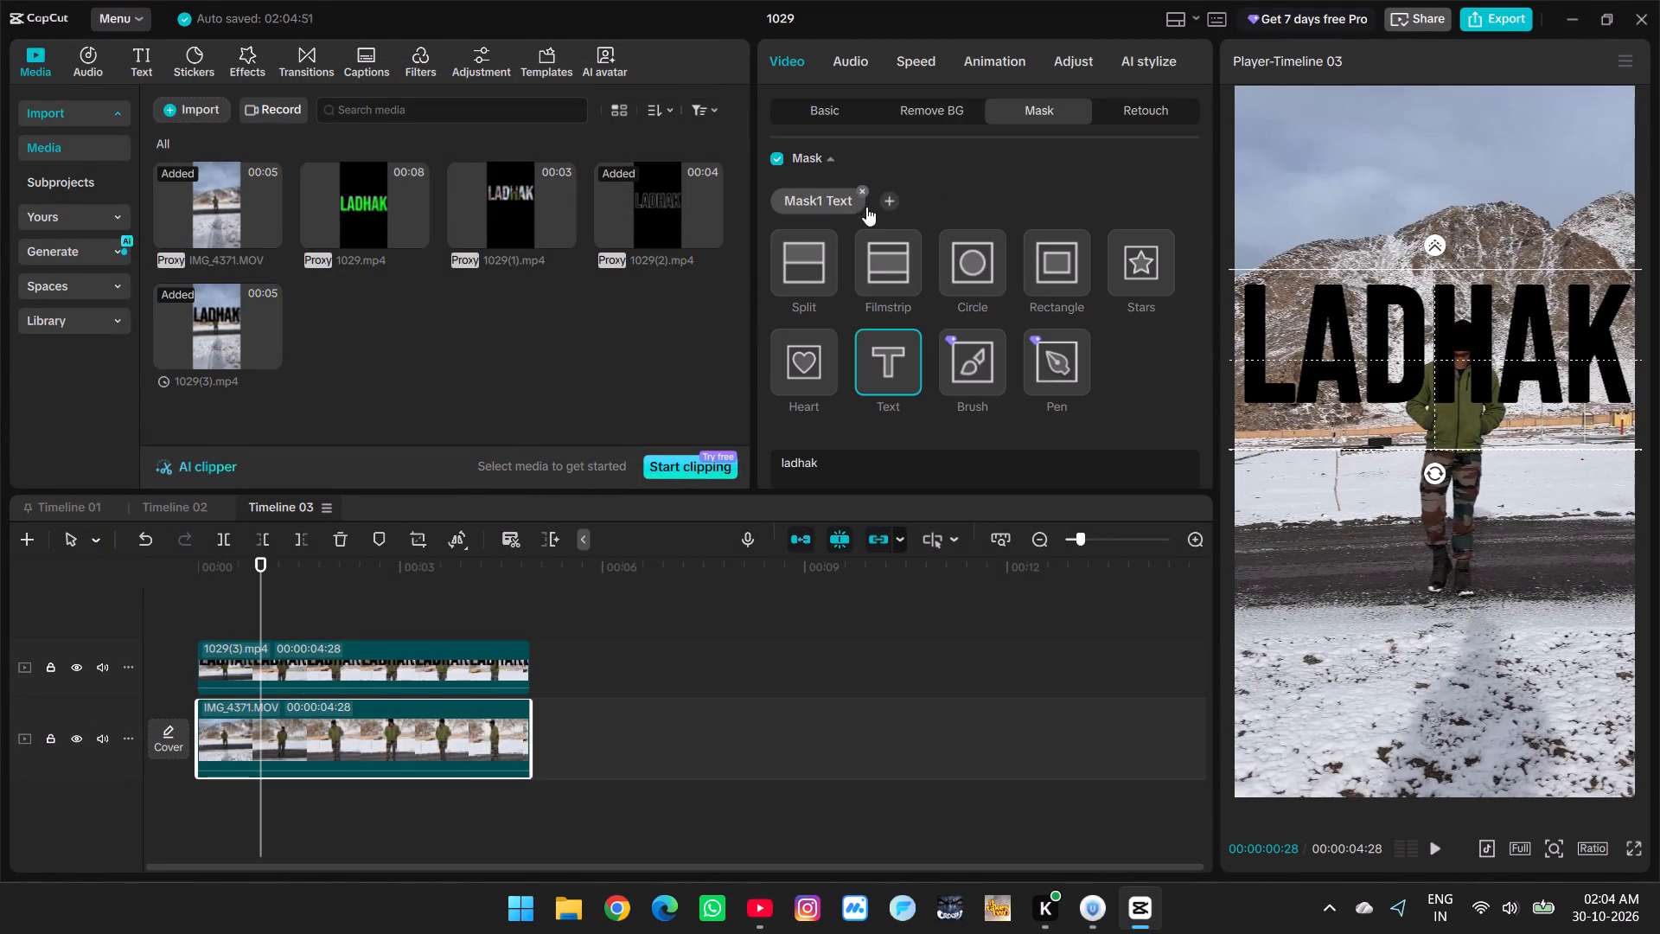
pyautogui.click(858, 193)
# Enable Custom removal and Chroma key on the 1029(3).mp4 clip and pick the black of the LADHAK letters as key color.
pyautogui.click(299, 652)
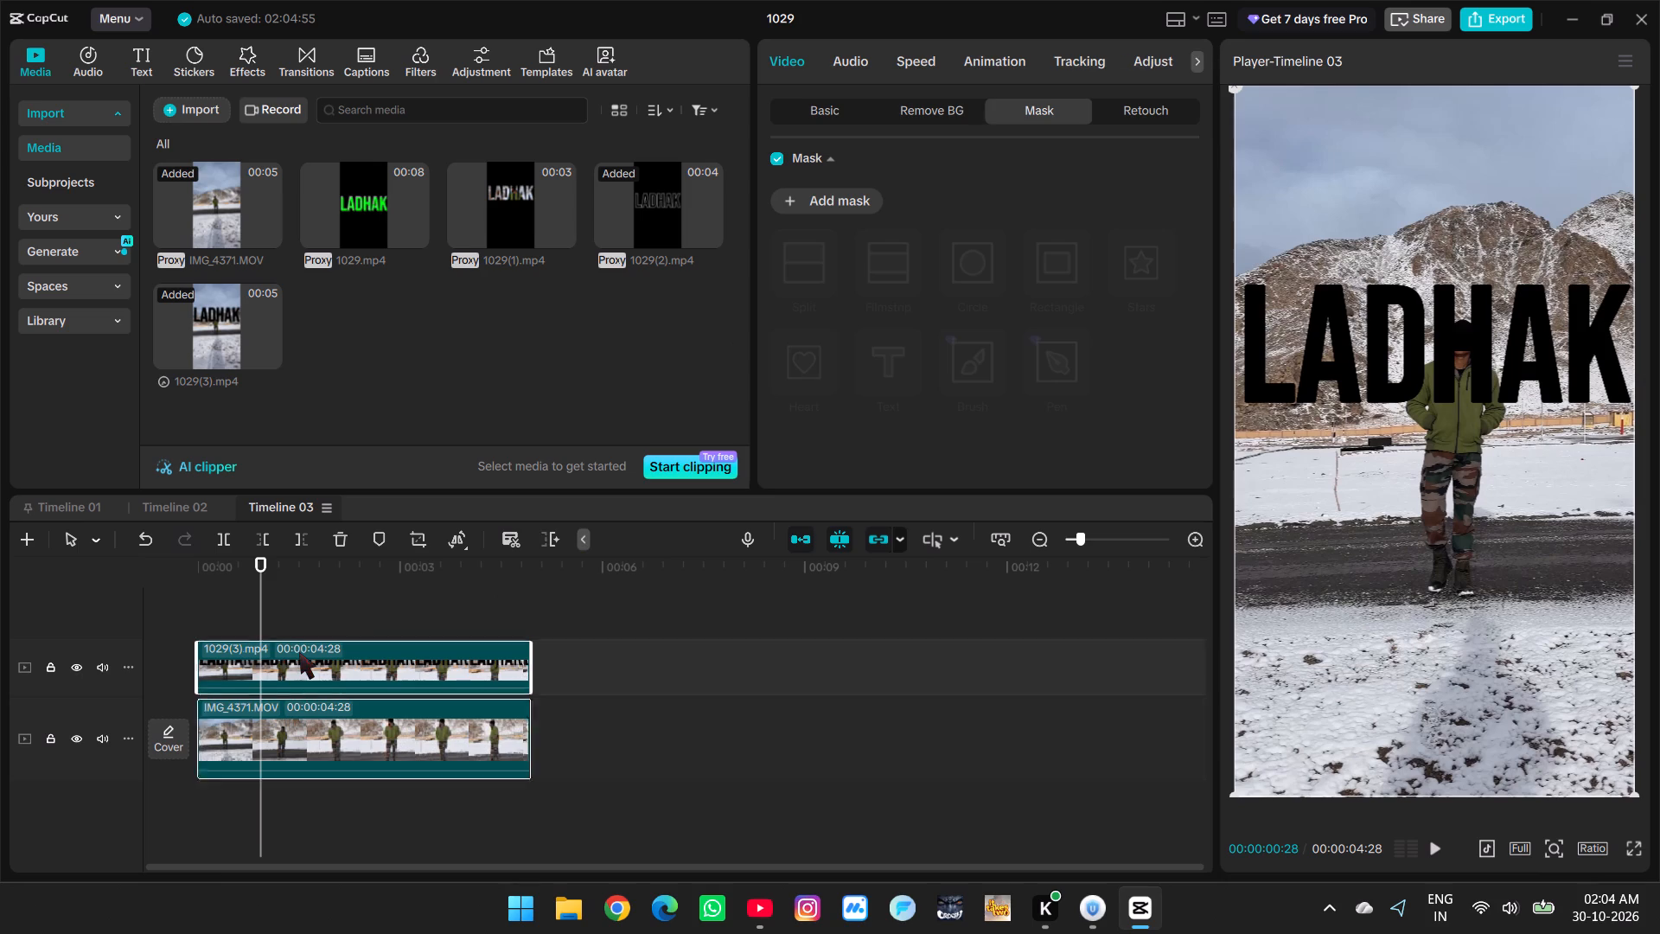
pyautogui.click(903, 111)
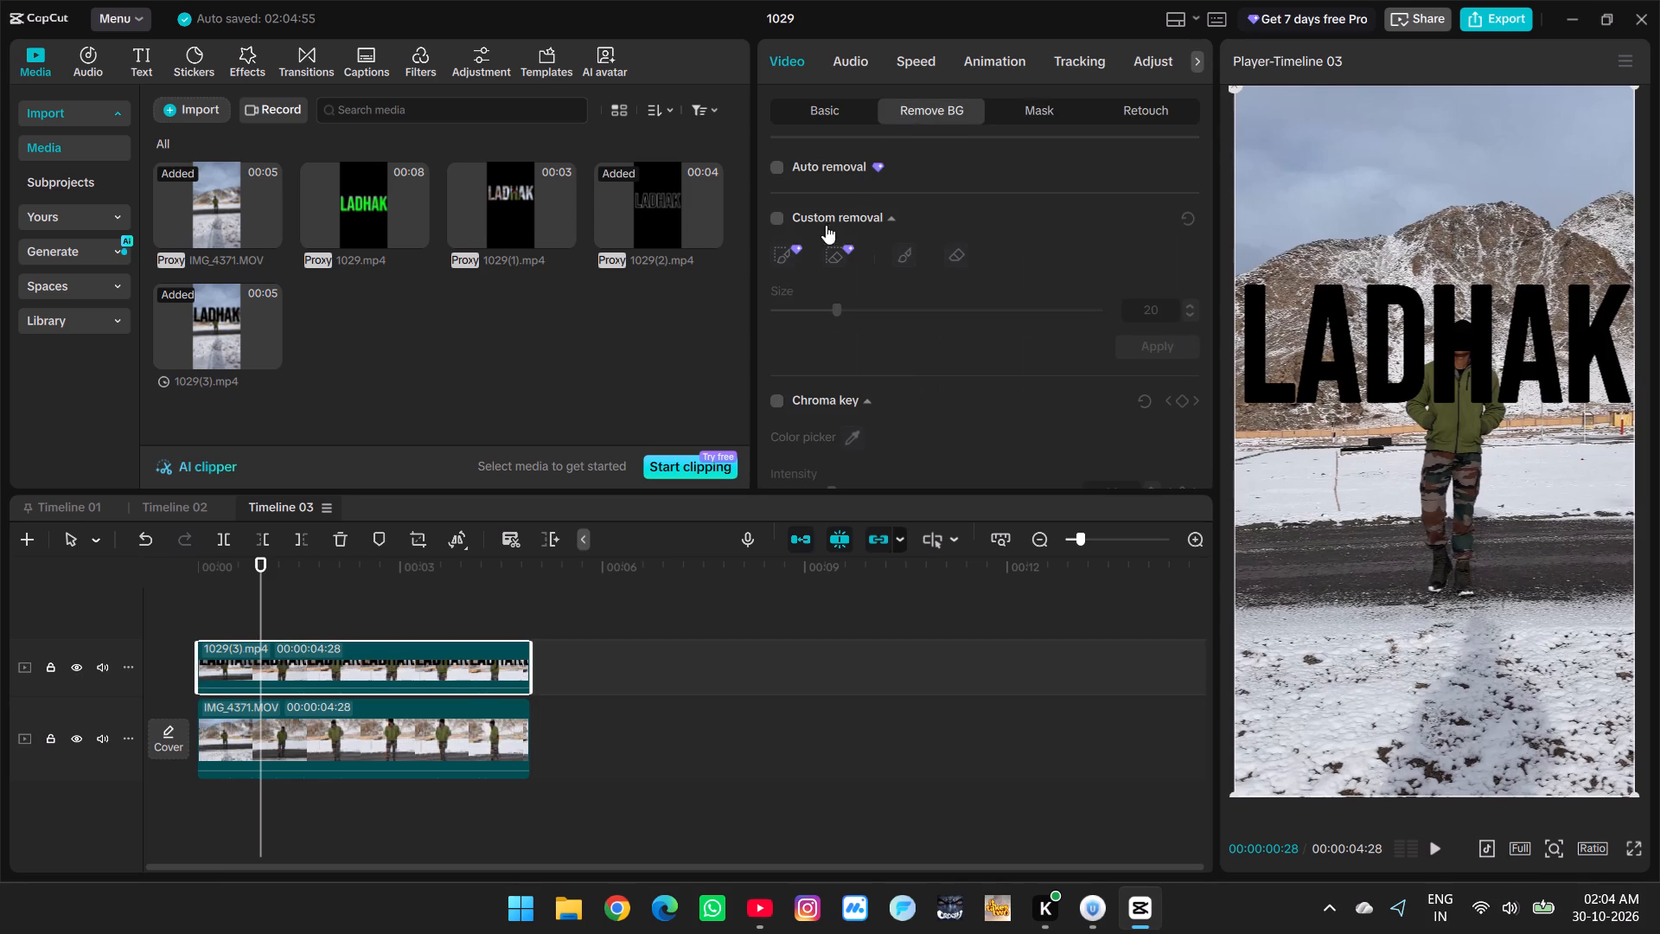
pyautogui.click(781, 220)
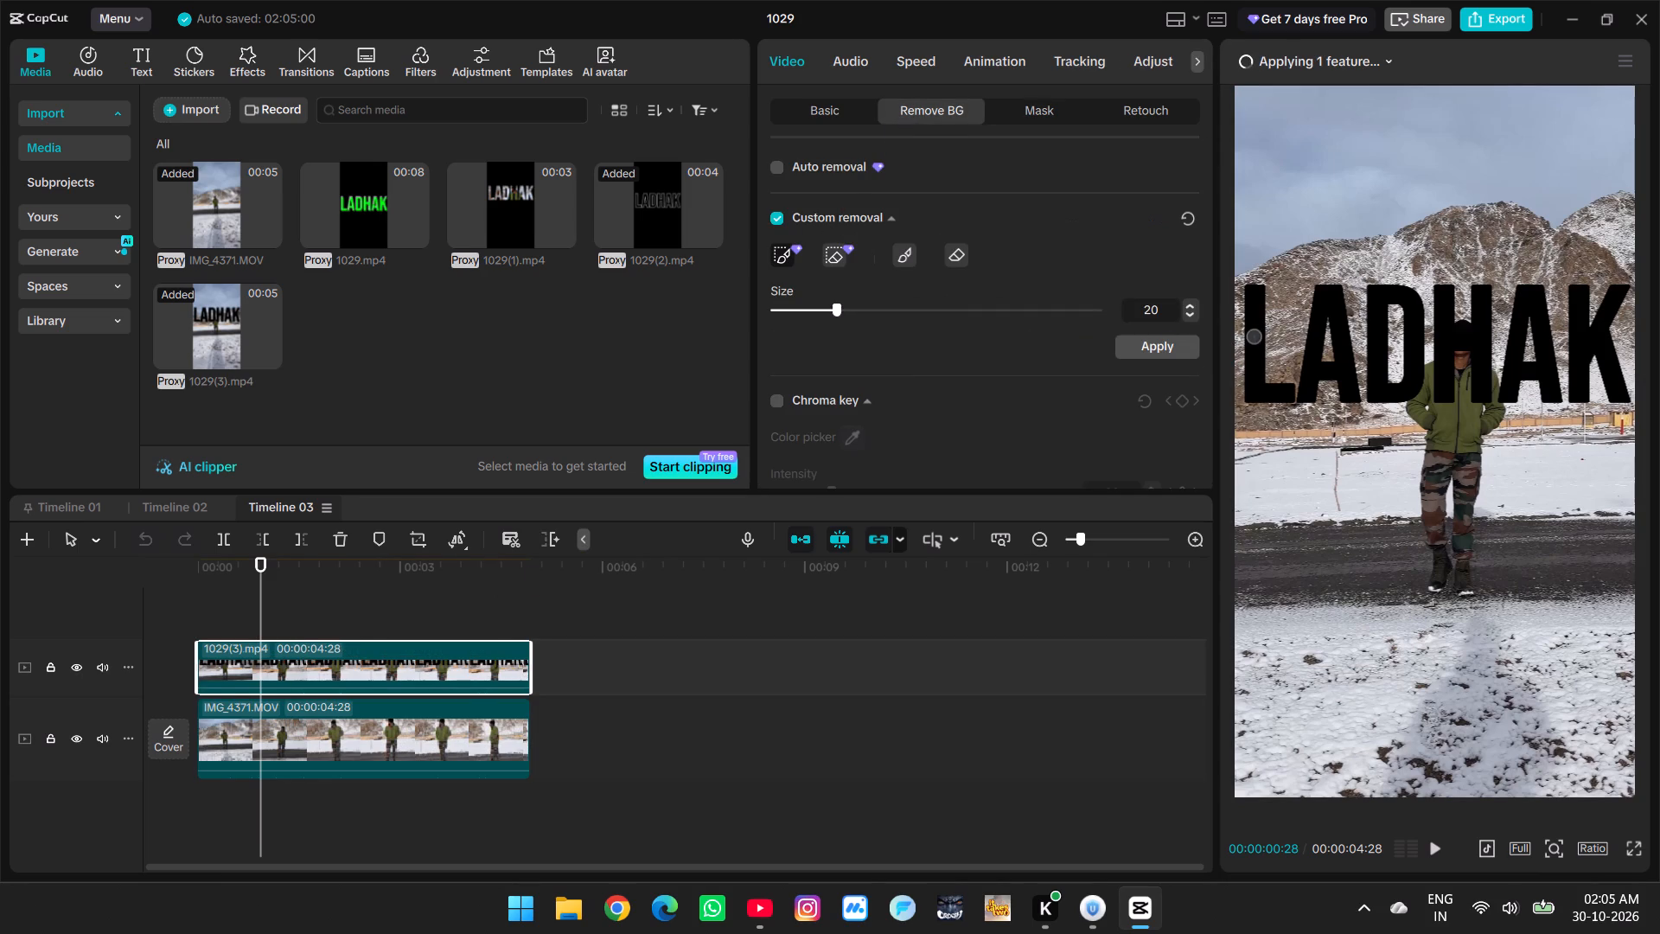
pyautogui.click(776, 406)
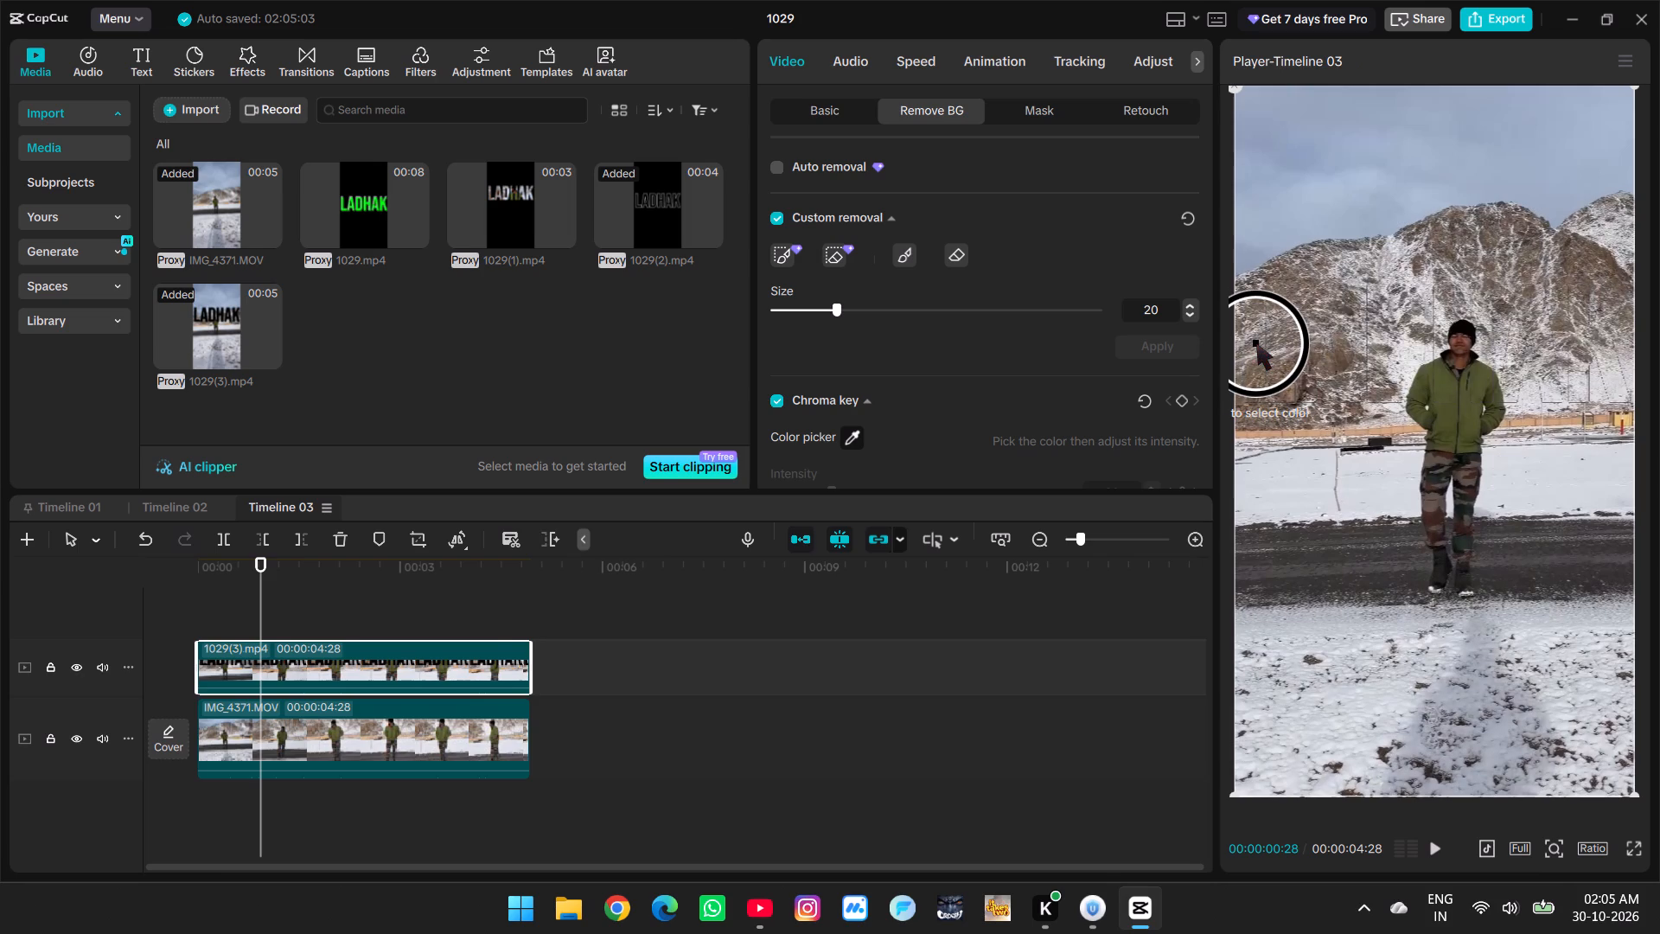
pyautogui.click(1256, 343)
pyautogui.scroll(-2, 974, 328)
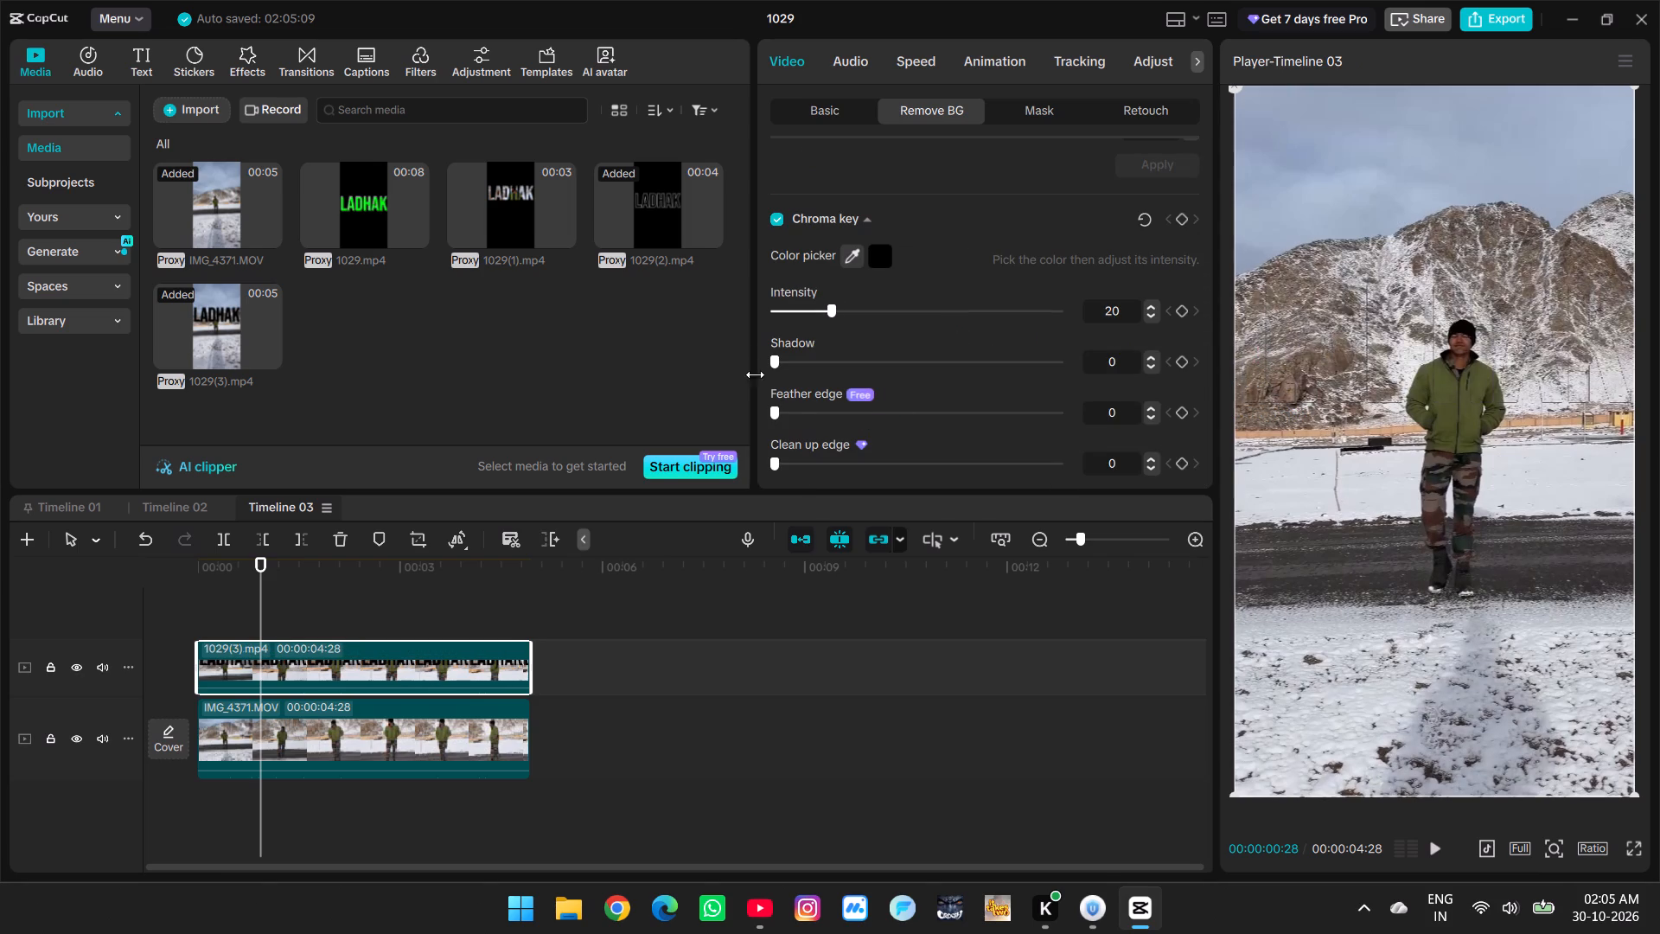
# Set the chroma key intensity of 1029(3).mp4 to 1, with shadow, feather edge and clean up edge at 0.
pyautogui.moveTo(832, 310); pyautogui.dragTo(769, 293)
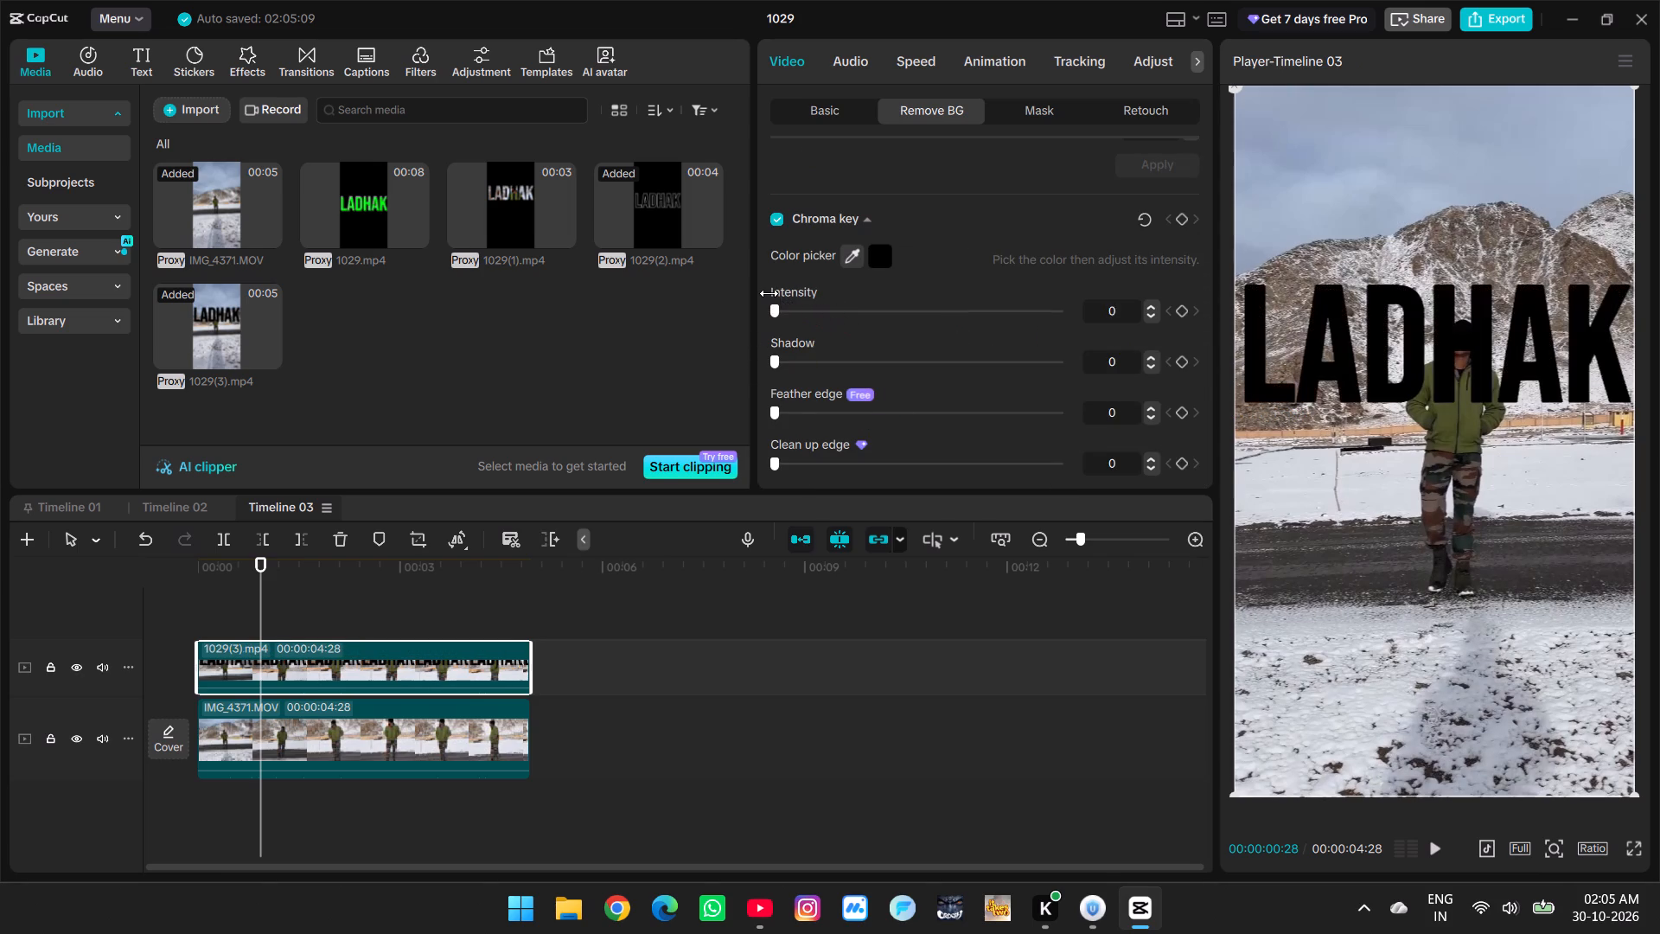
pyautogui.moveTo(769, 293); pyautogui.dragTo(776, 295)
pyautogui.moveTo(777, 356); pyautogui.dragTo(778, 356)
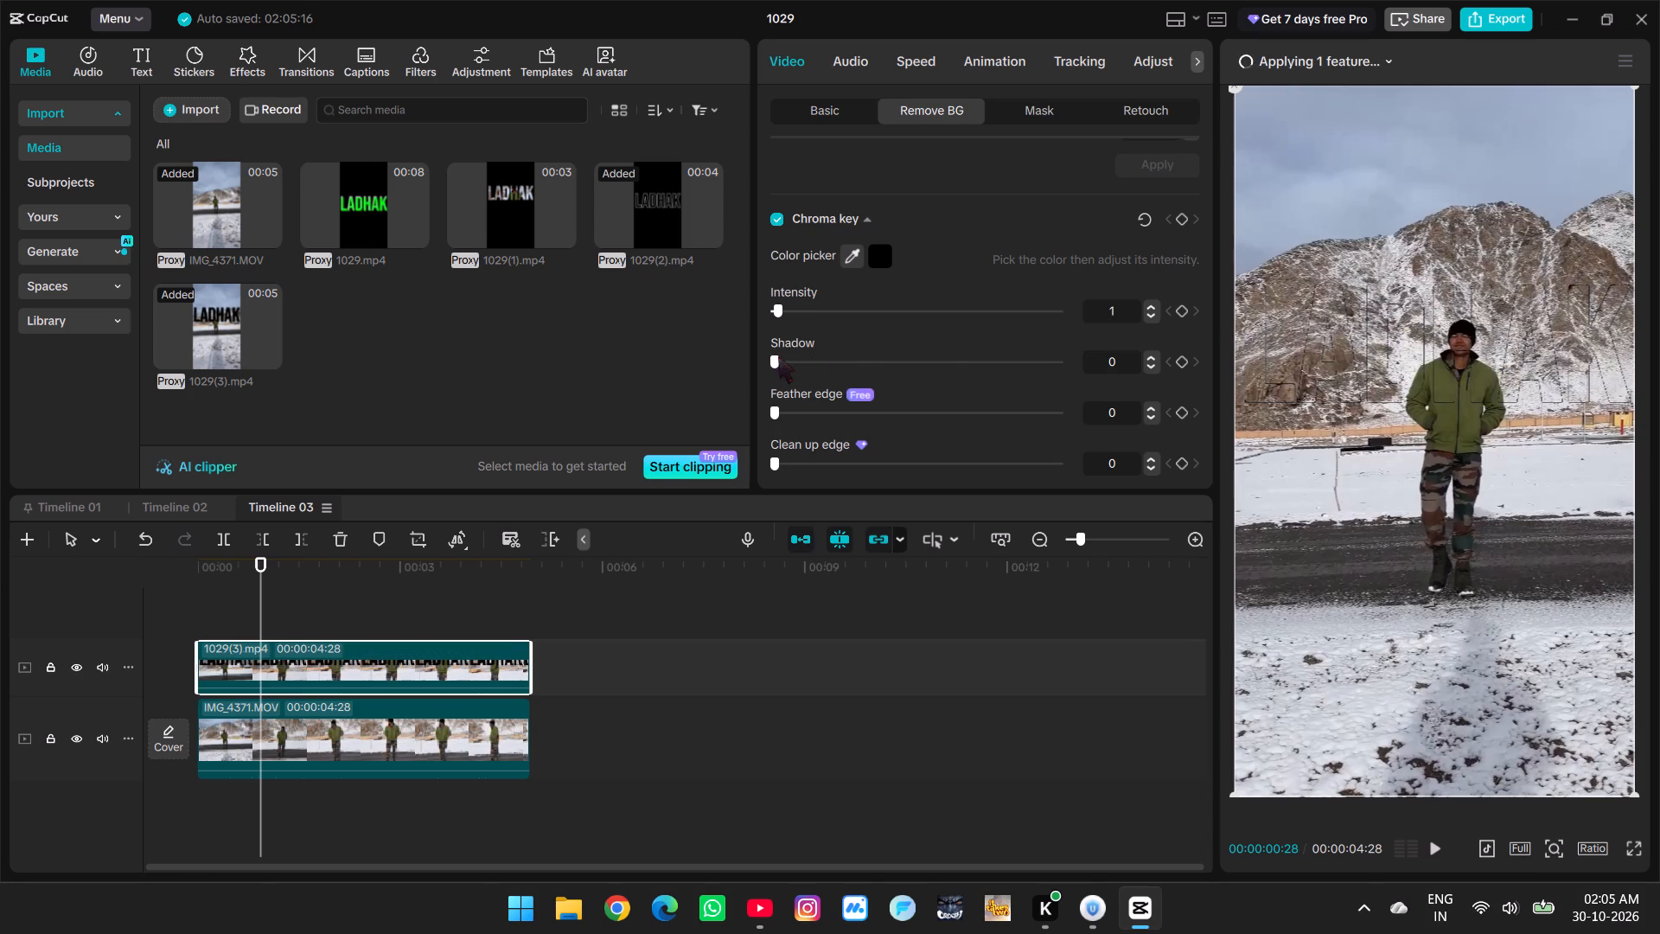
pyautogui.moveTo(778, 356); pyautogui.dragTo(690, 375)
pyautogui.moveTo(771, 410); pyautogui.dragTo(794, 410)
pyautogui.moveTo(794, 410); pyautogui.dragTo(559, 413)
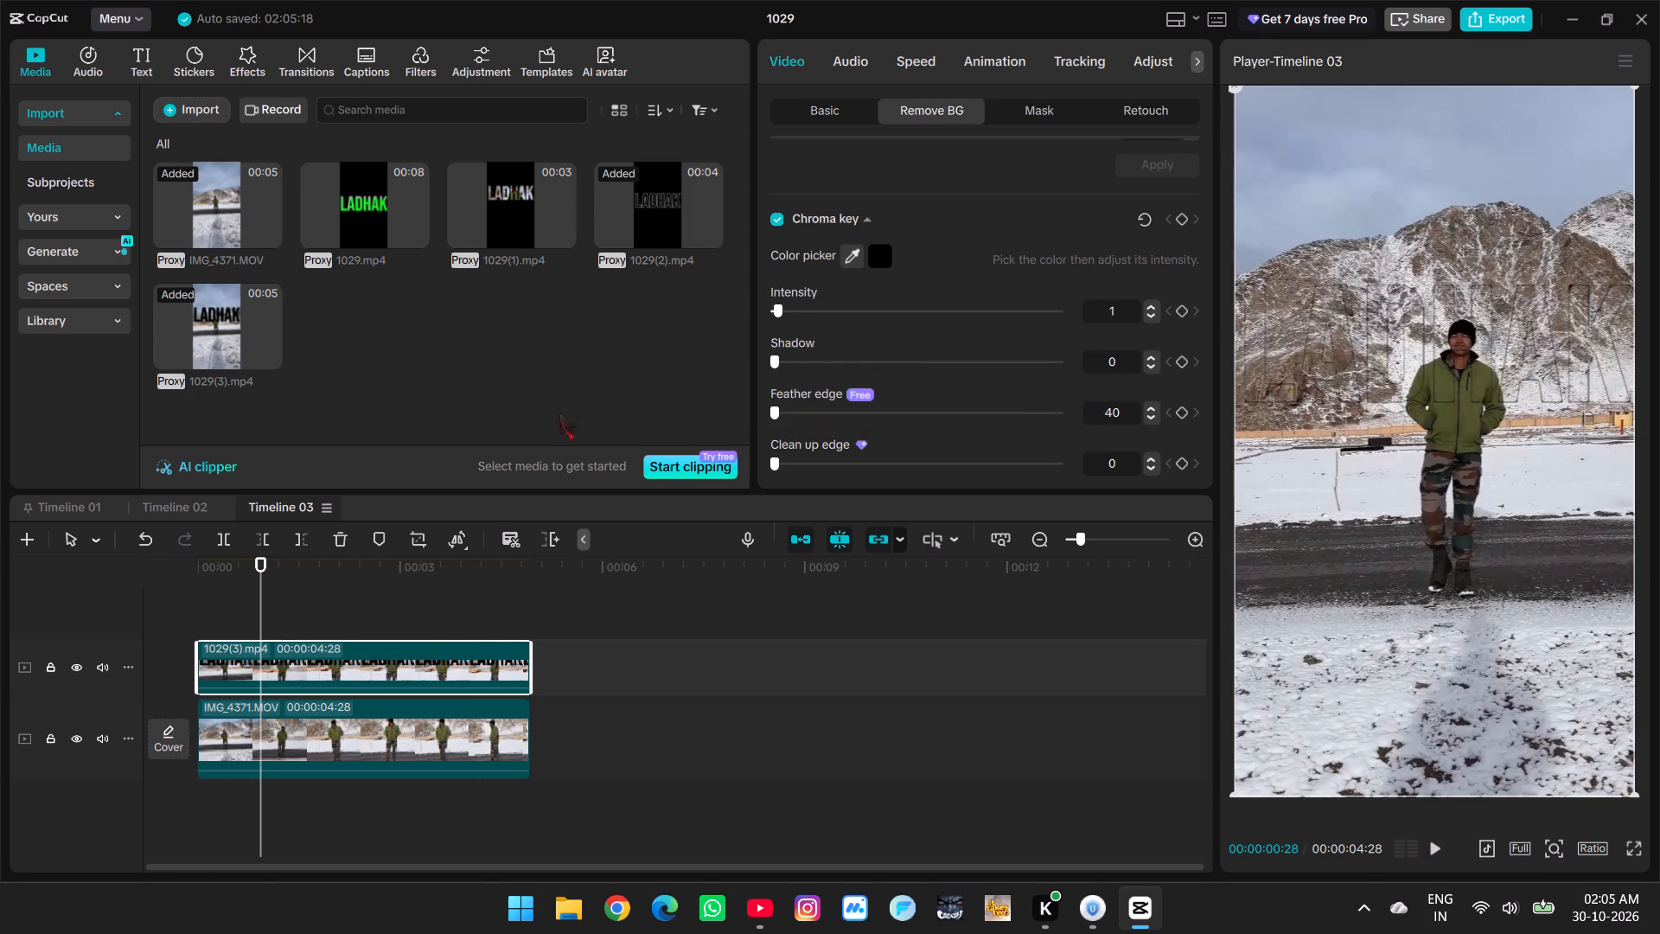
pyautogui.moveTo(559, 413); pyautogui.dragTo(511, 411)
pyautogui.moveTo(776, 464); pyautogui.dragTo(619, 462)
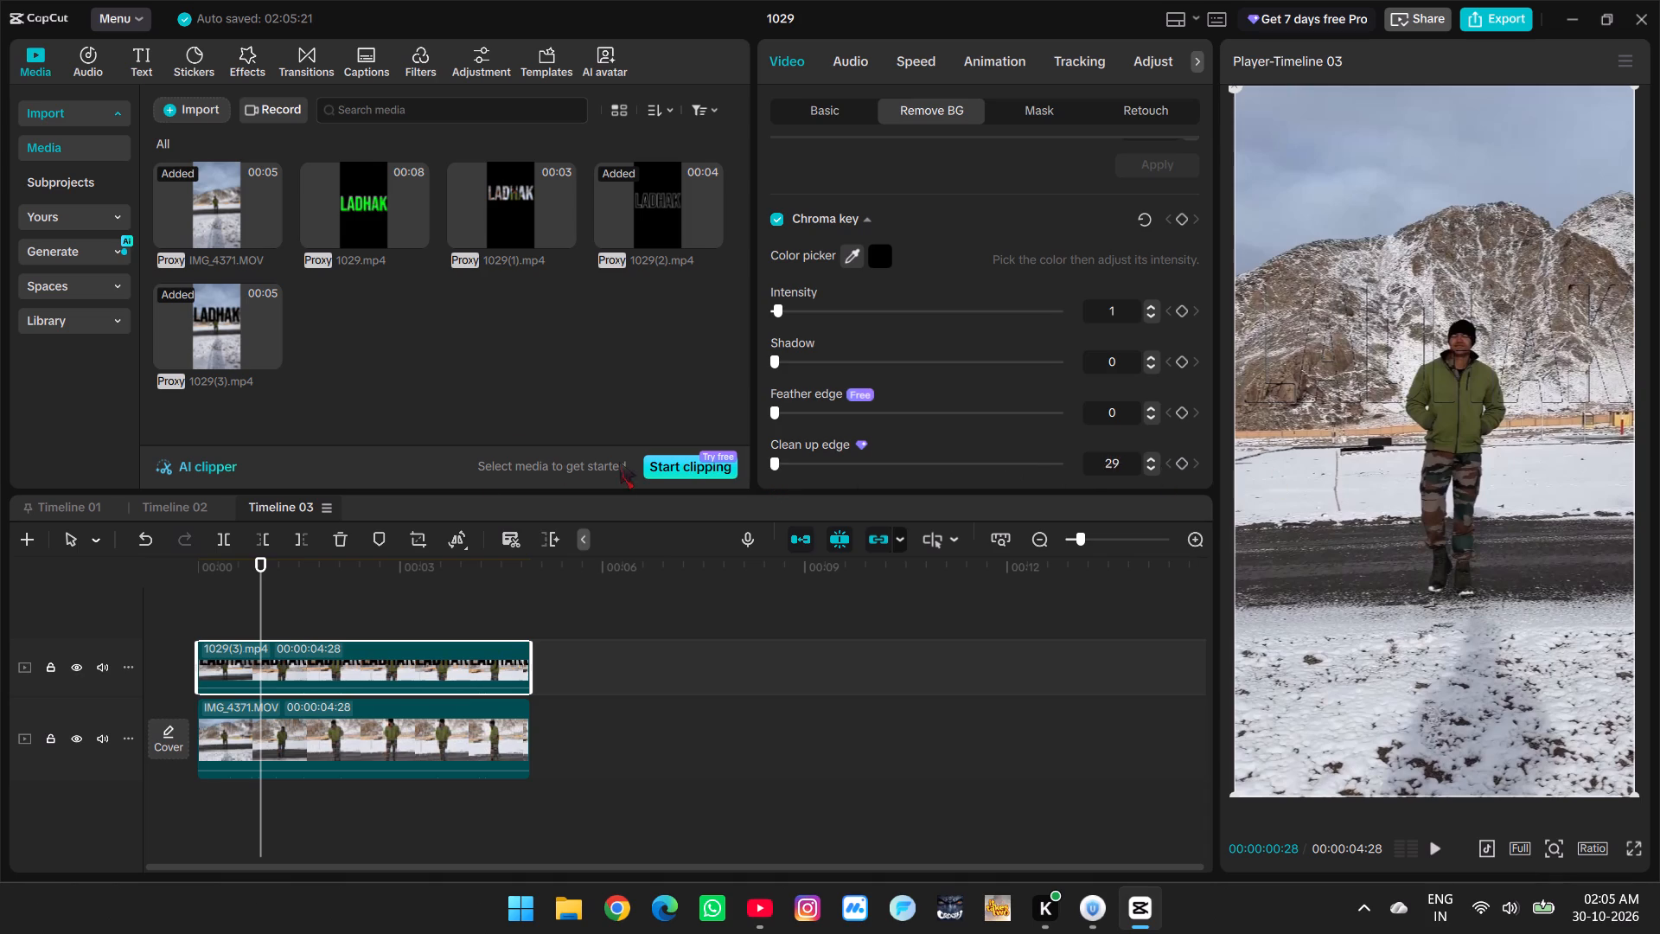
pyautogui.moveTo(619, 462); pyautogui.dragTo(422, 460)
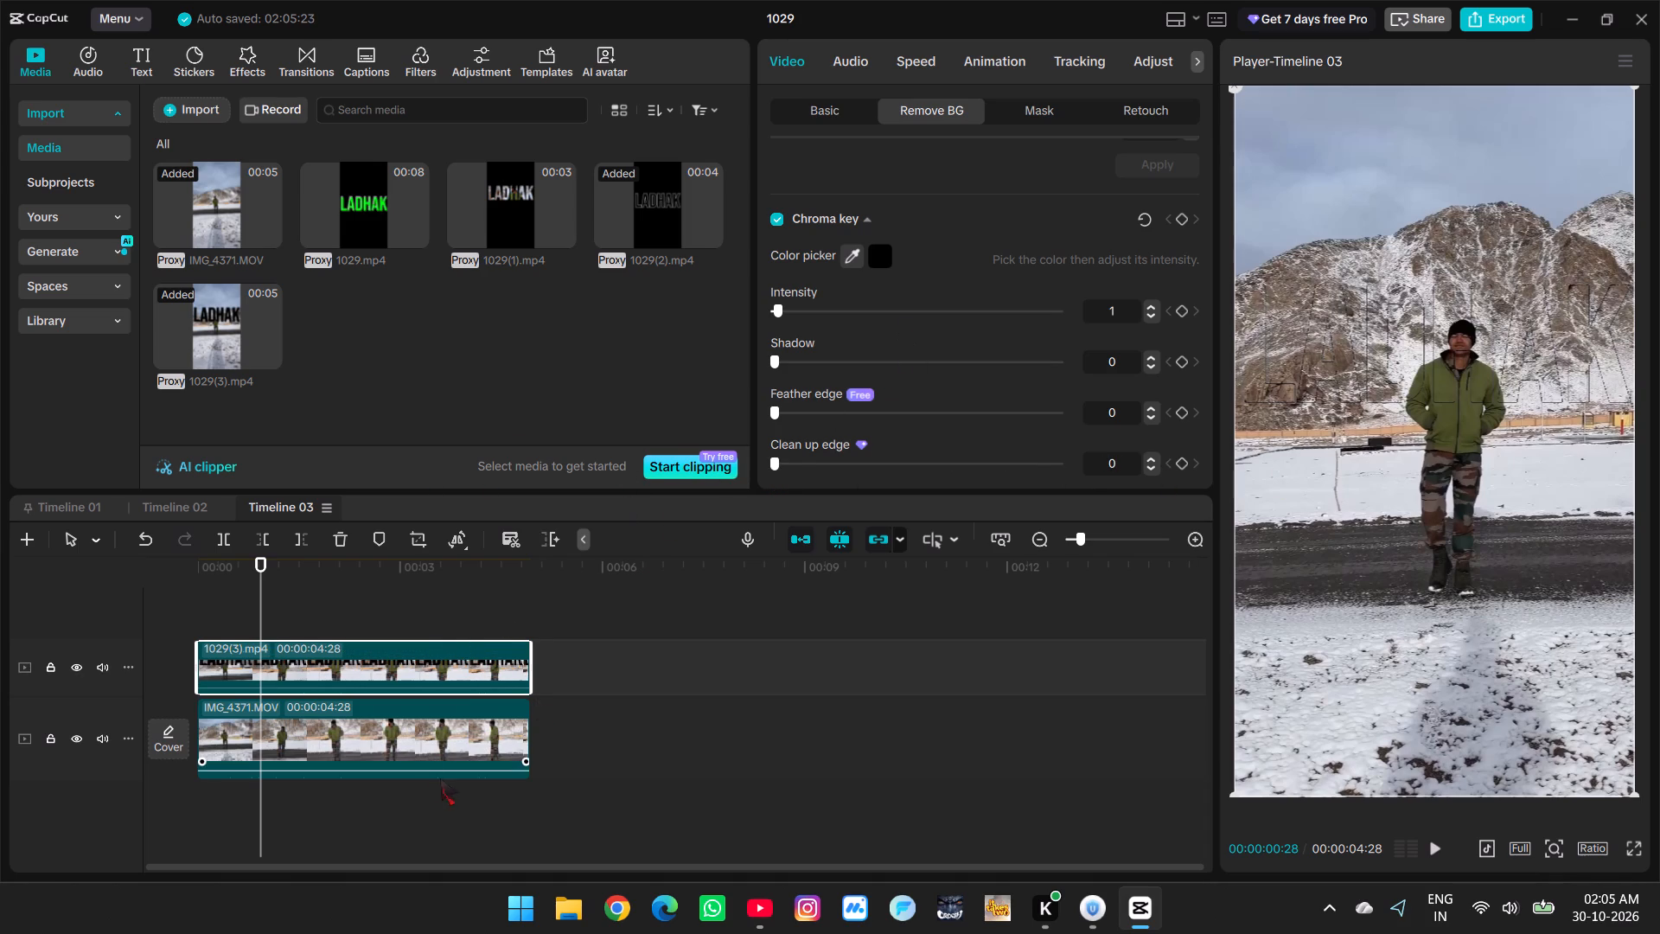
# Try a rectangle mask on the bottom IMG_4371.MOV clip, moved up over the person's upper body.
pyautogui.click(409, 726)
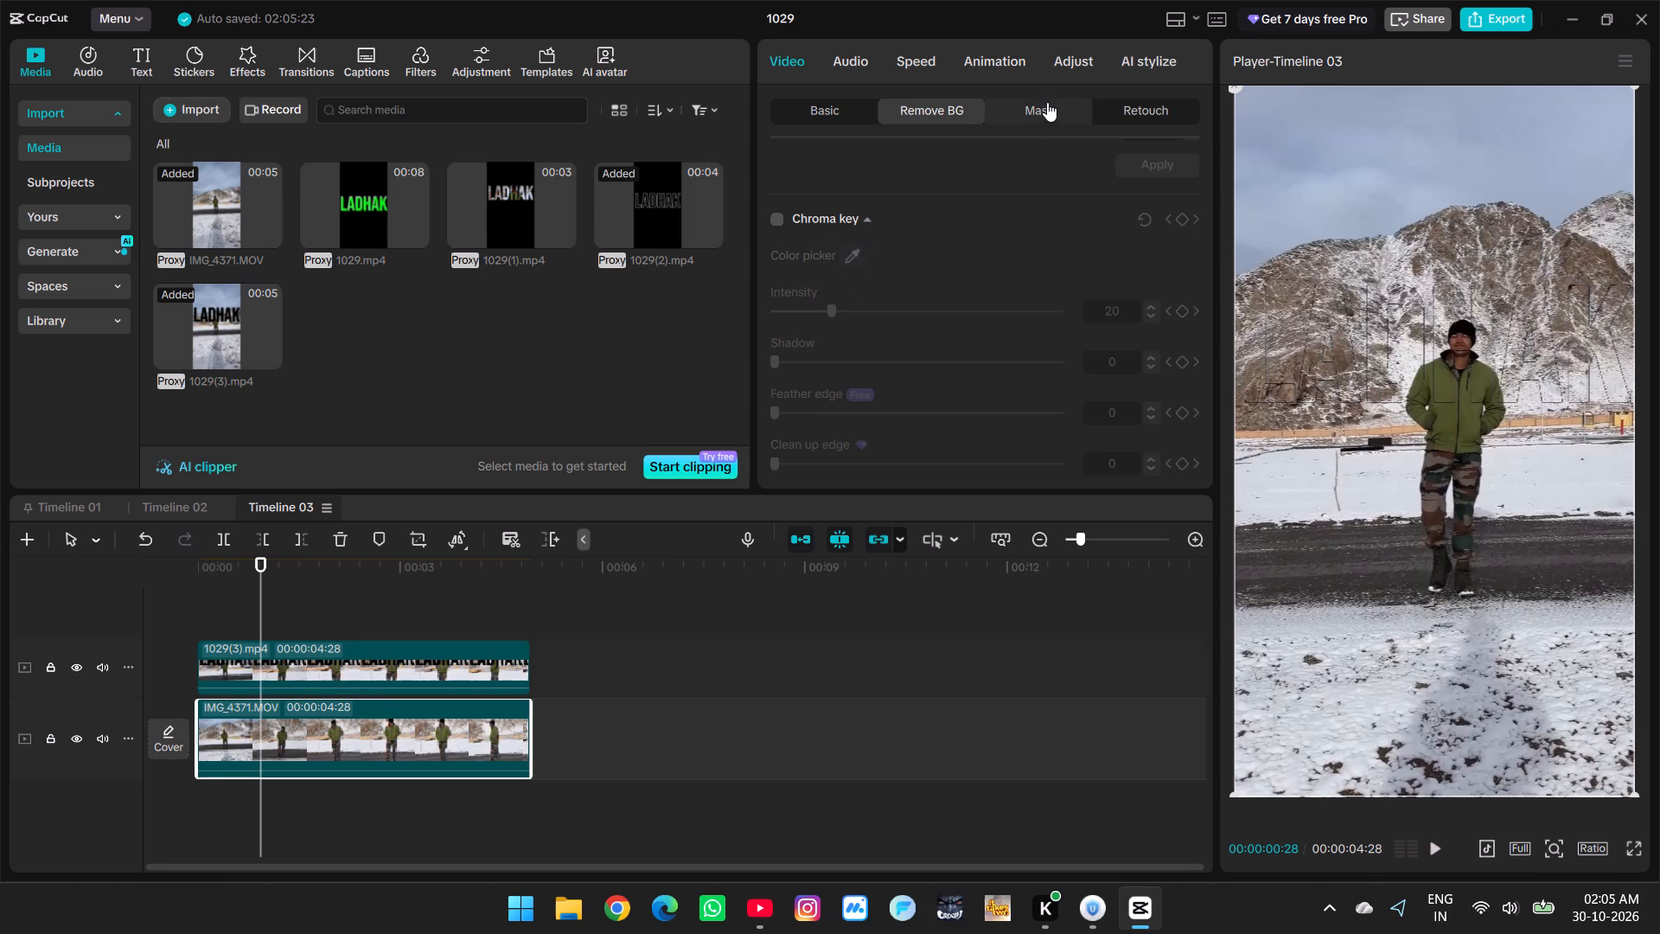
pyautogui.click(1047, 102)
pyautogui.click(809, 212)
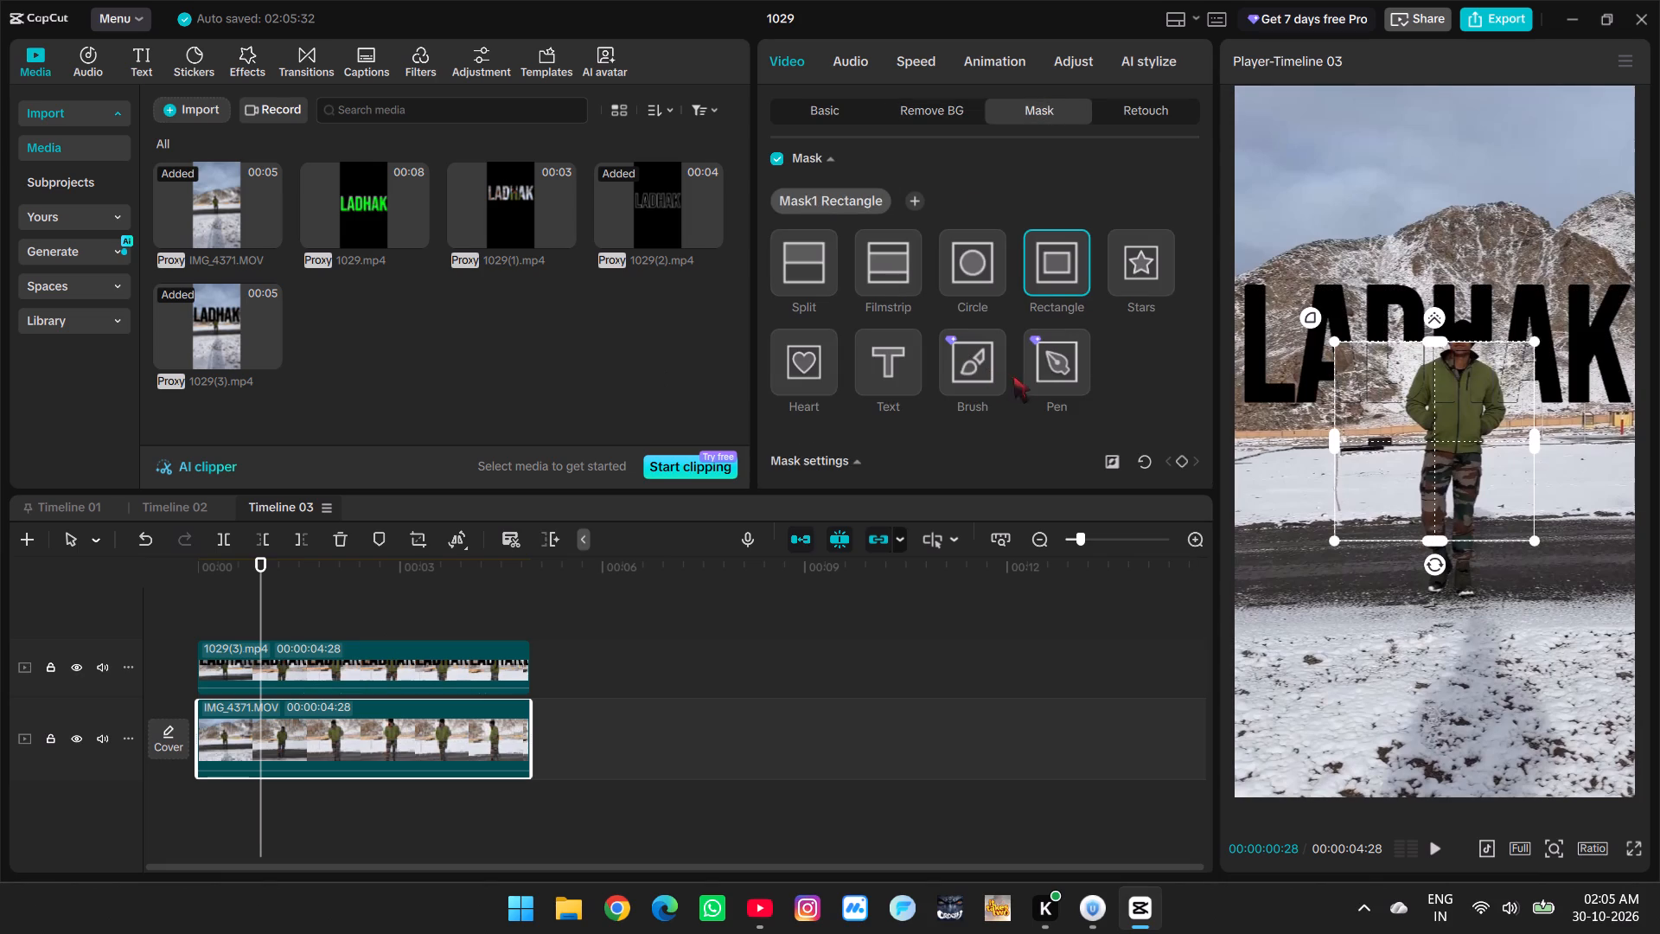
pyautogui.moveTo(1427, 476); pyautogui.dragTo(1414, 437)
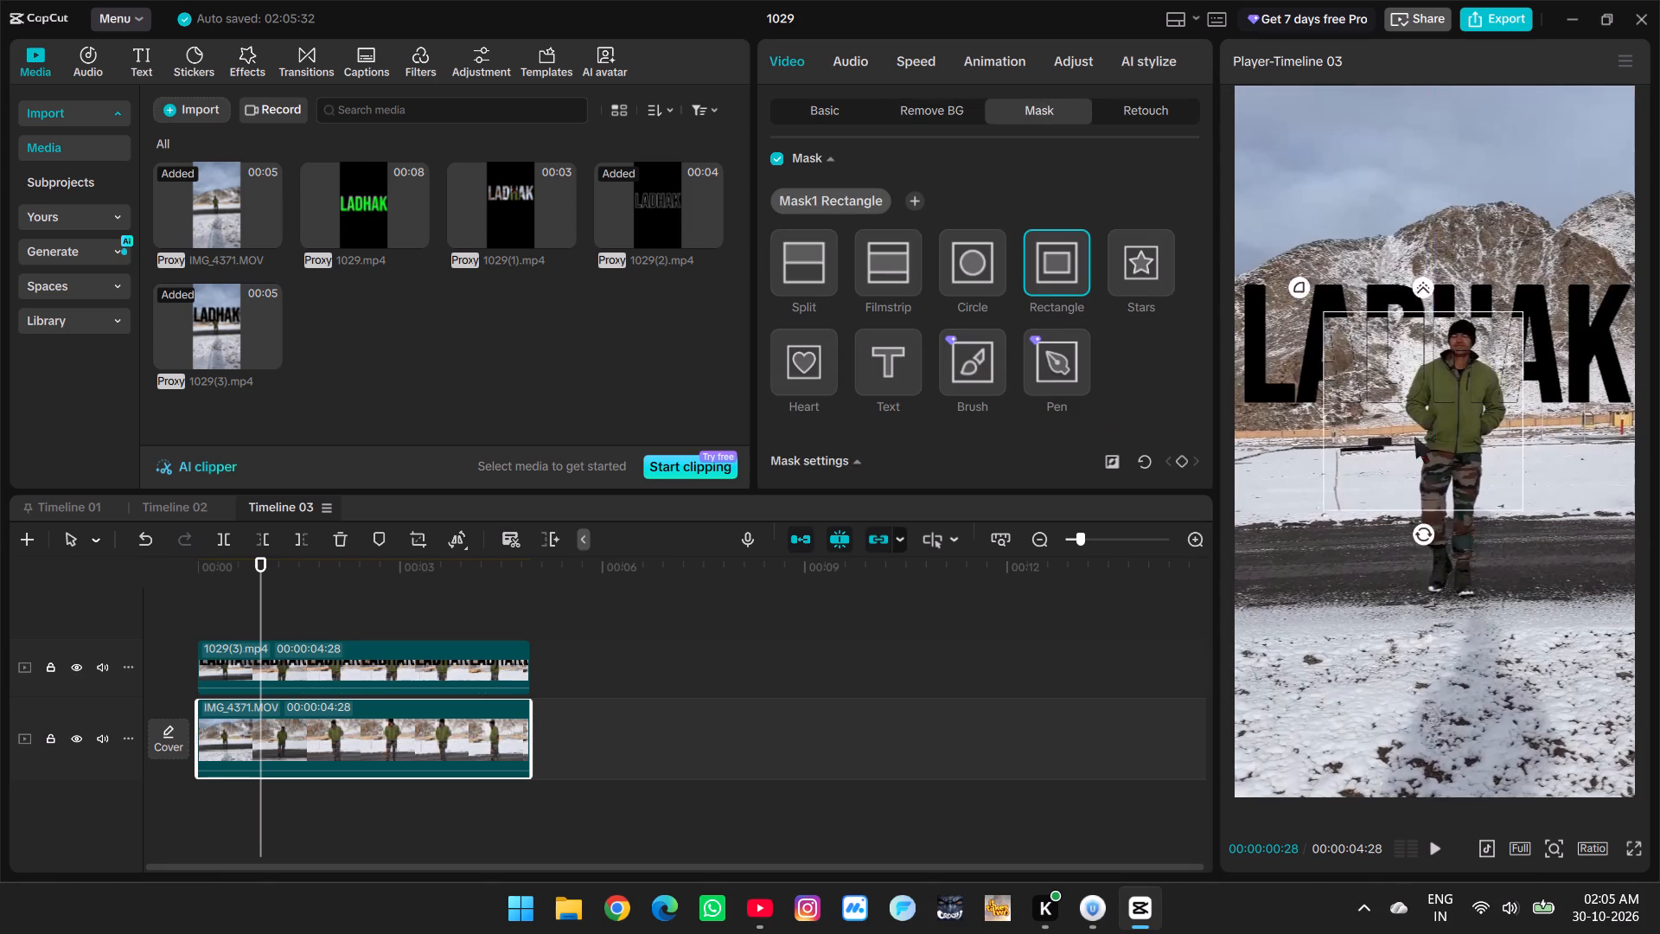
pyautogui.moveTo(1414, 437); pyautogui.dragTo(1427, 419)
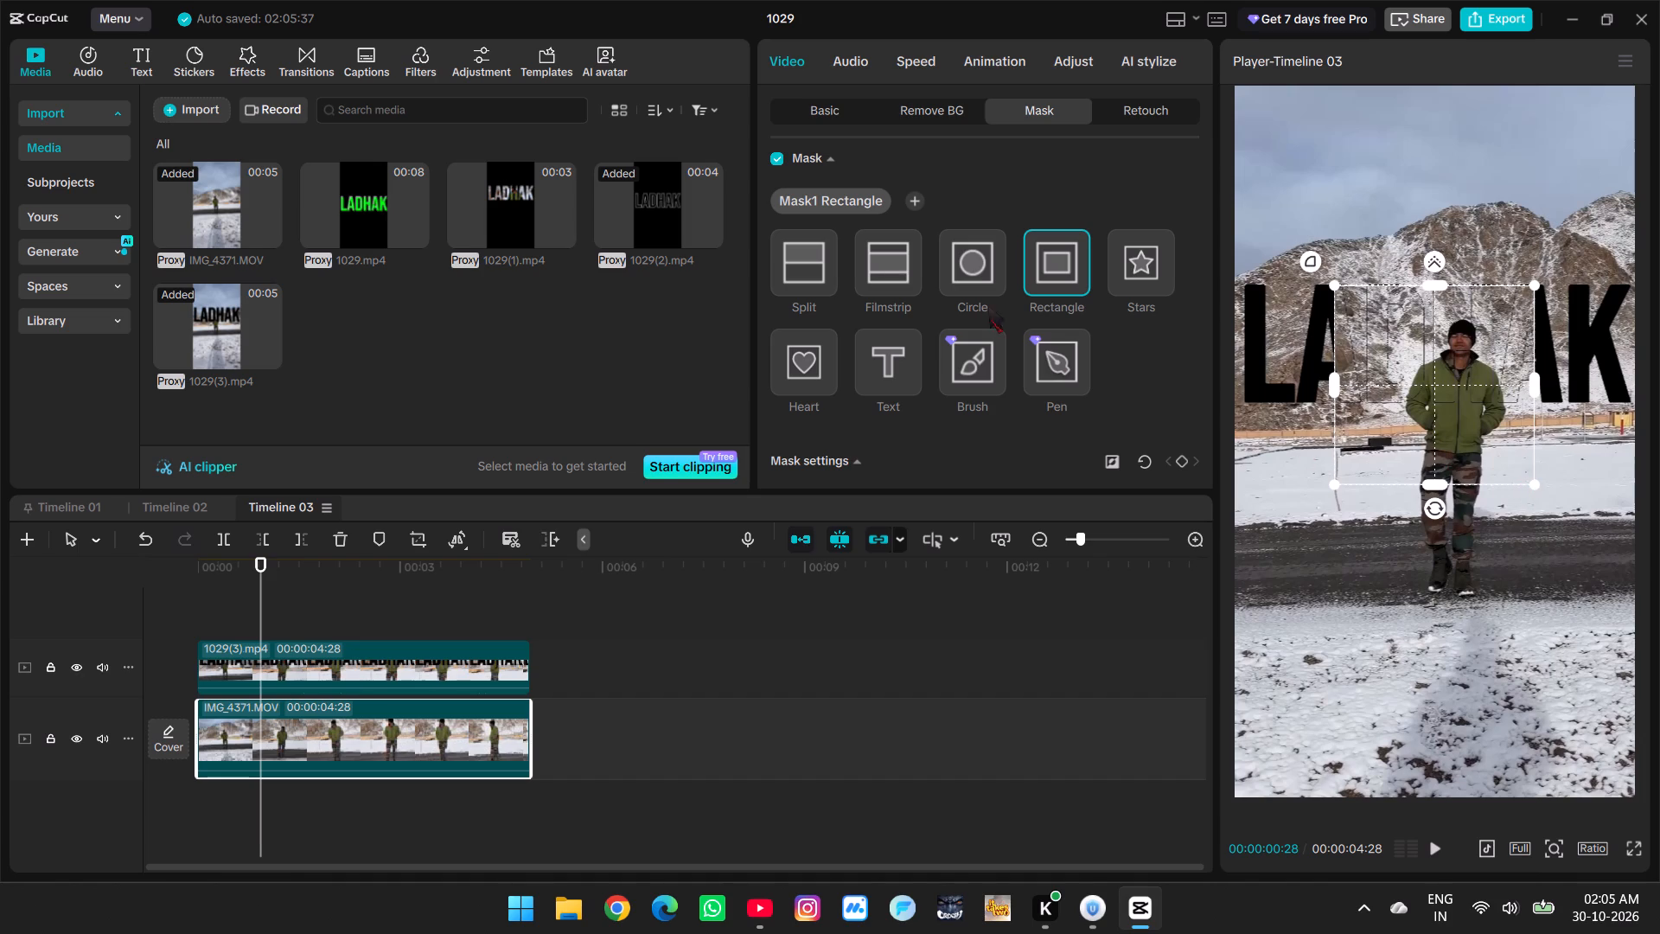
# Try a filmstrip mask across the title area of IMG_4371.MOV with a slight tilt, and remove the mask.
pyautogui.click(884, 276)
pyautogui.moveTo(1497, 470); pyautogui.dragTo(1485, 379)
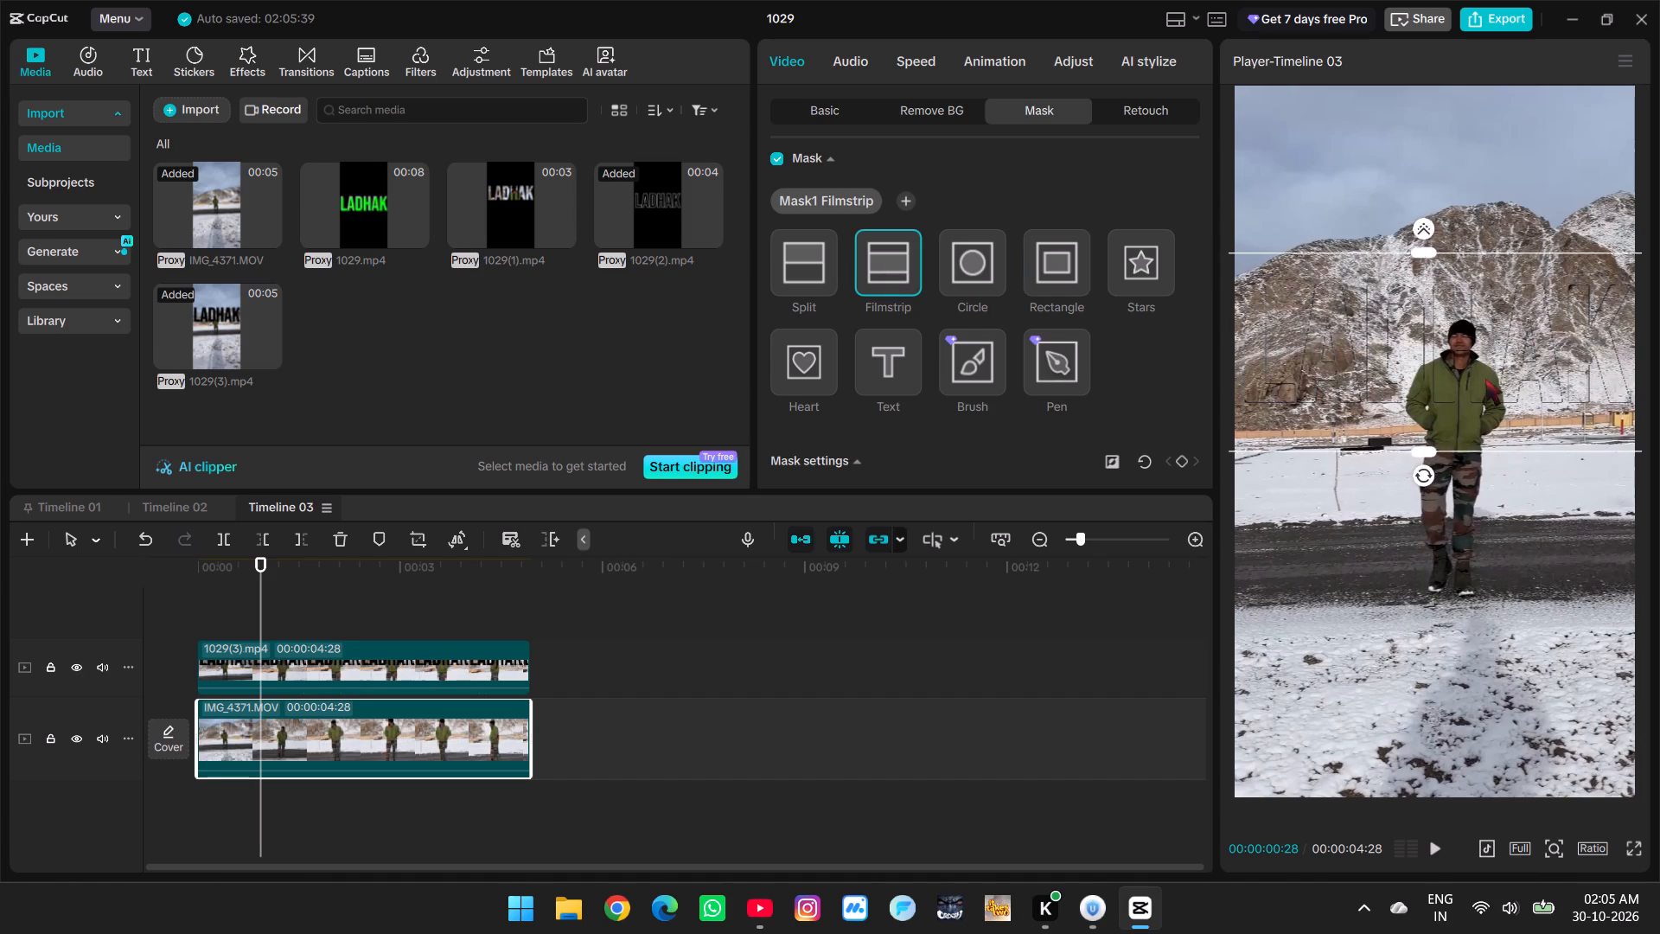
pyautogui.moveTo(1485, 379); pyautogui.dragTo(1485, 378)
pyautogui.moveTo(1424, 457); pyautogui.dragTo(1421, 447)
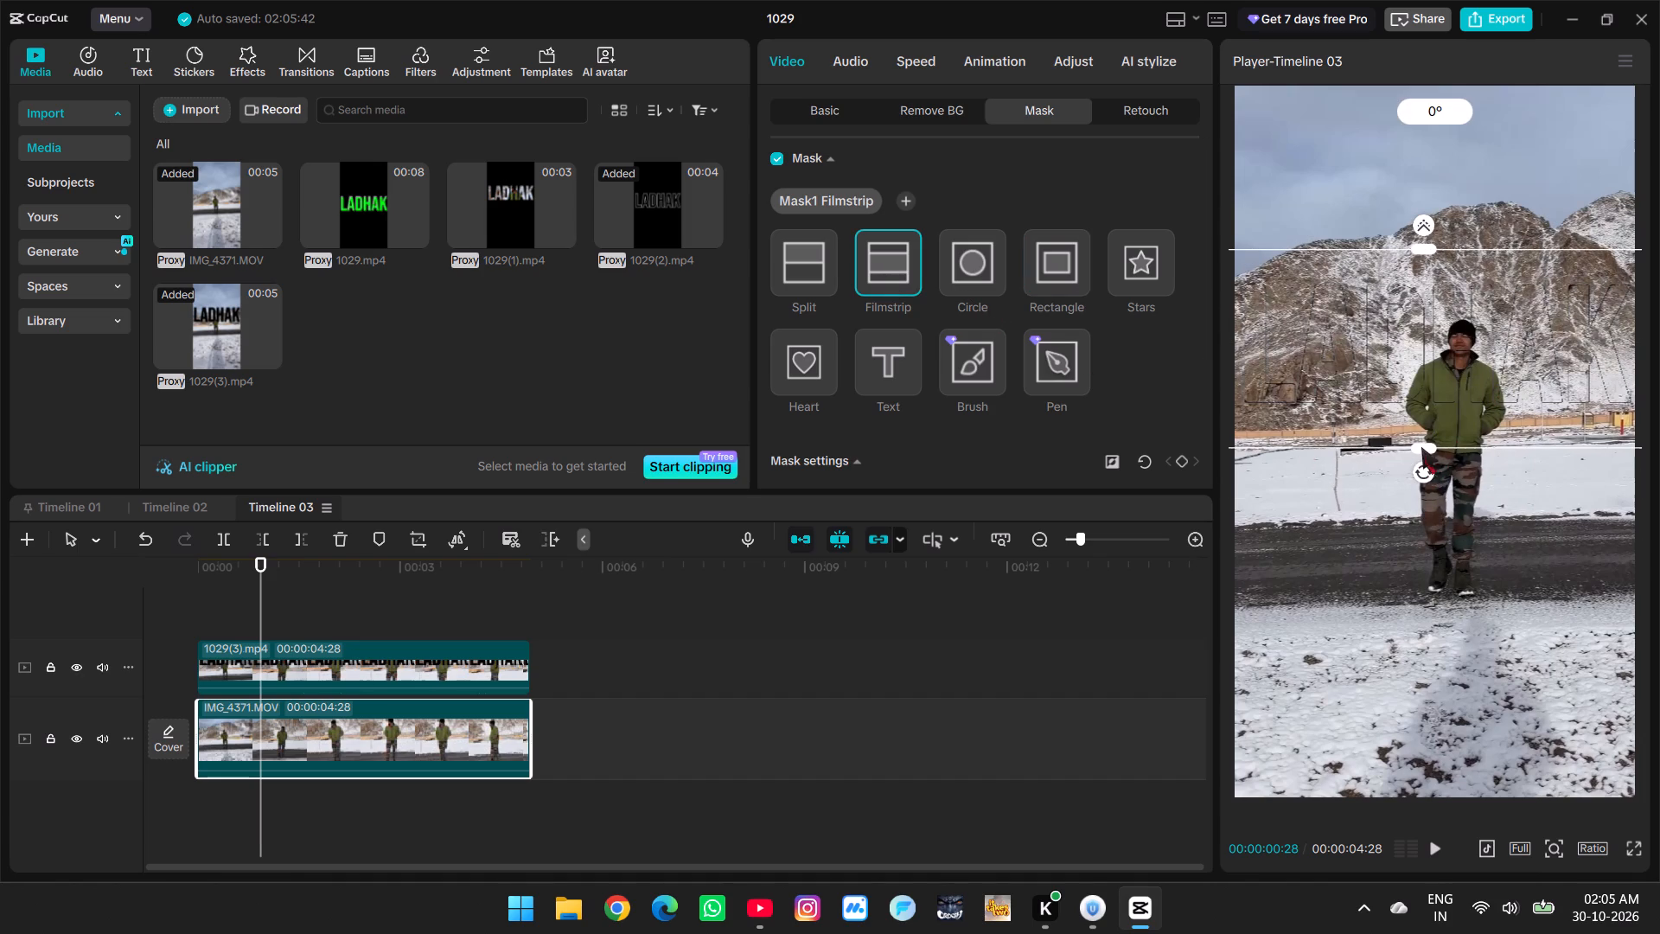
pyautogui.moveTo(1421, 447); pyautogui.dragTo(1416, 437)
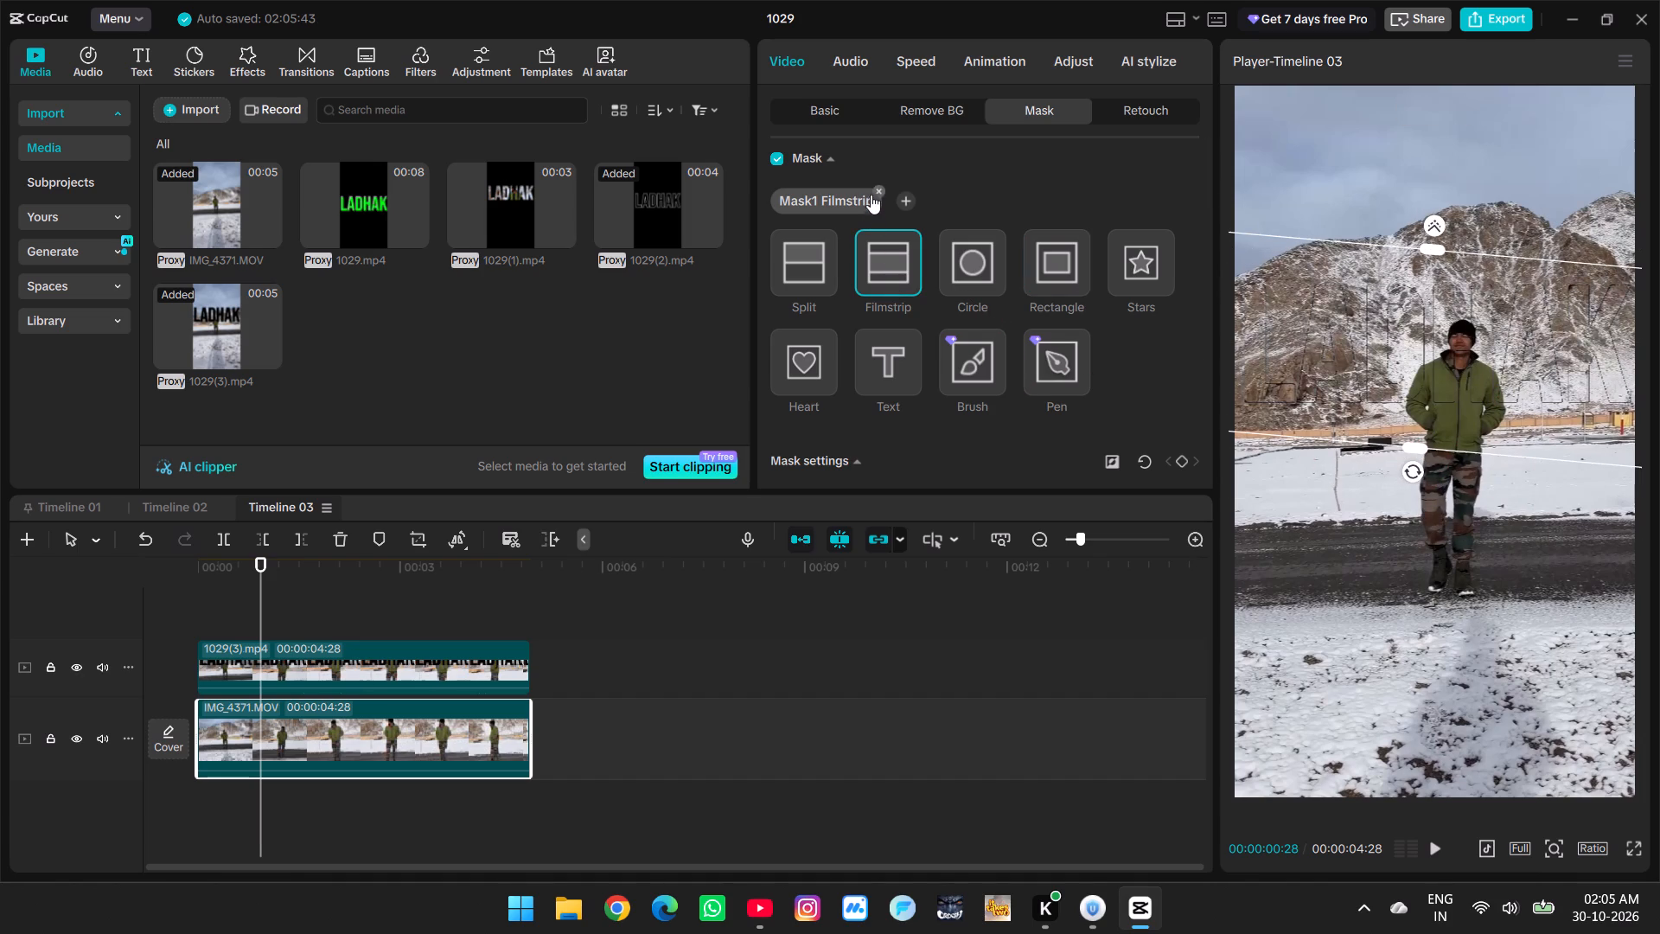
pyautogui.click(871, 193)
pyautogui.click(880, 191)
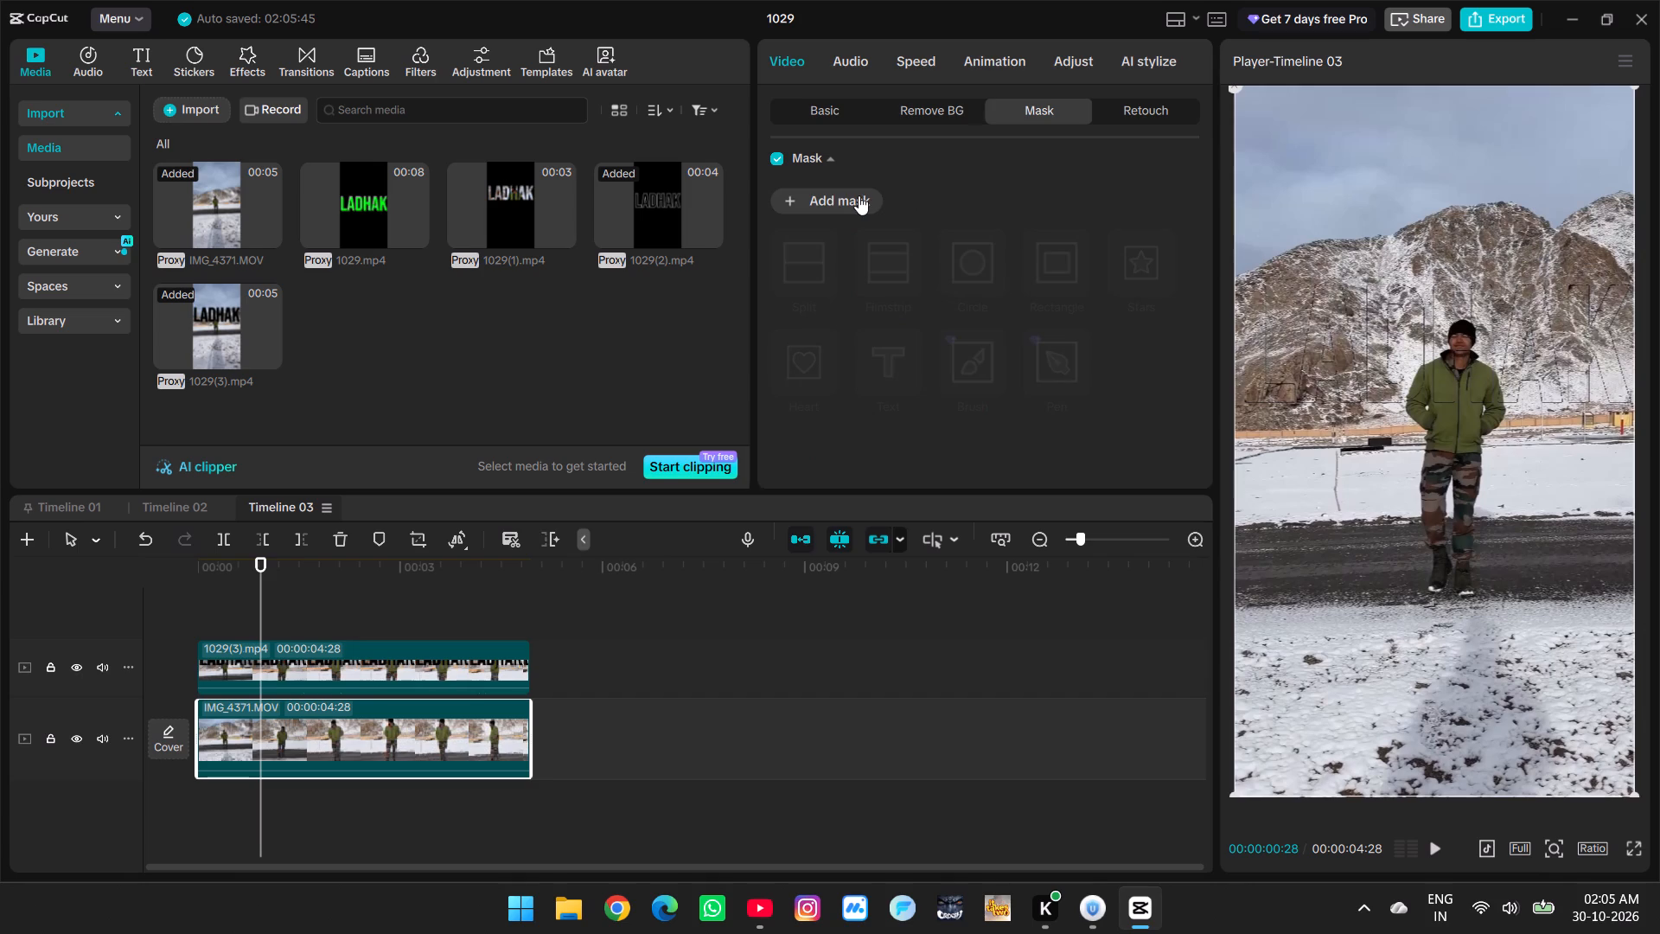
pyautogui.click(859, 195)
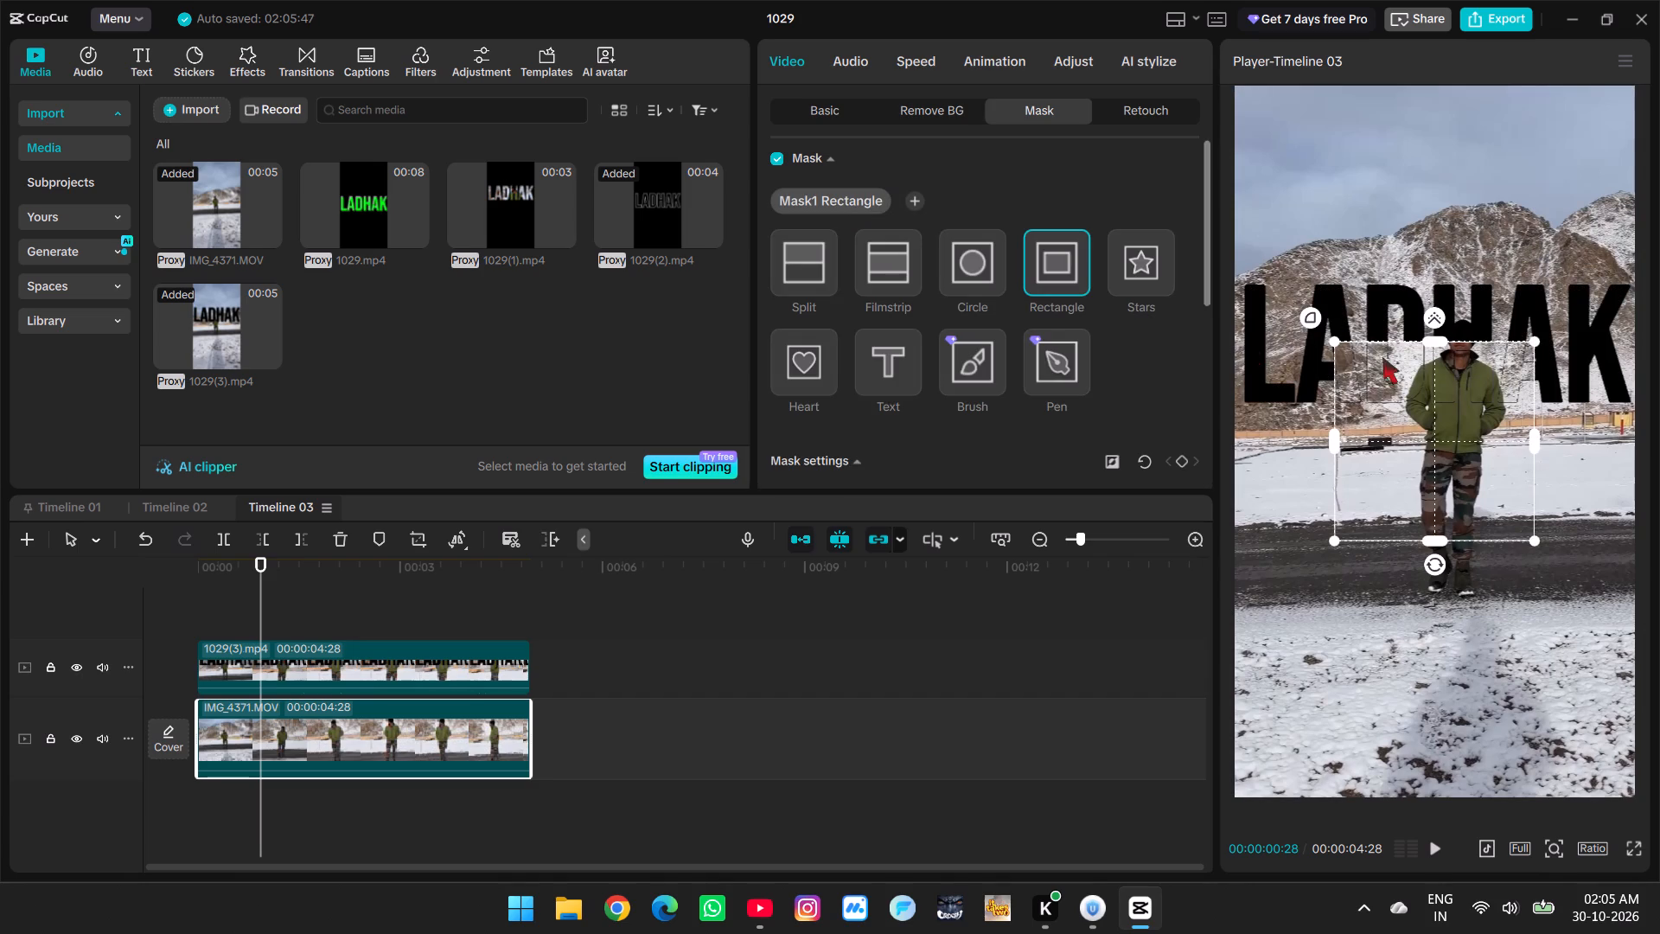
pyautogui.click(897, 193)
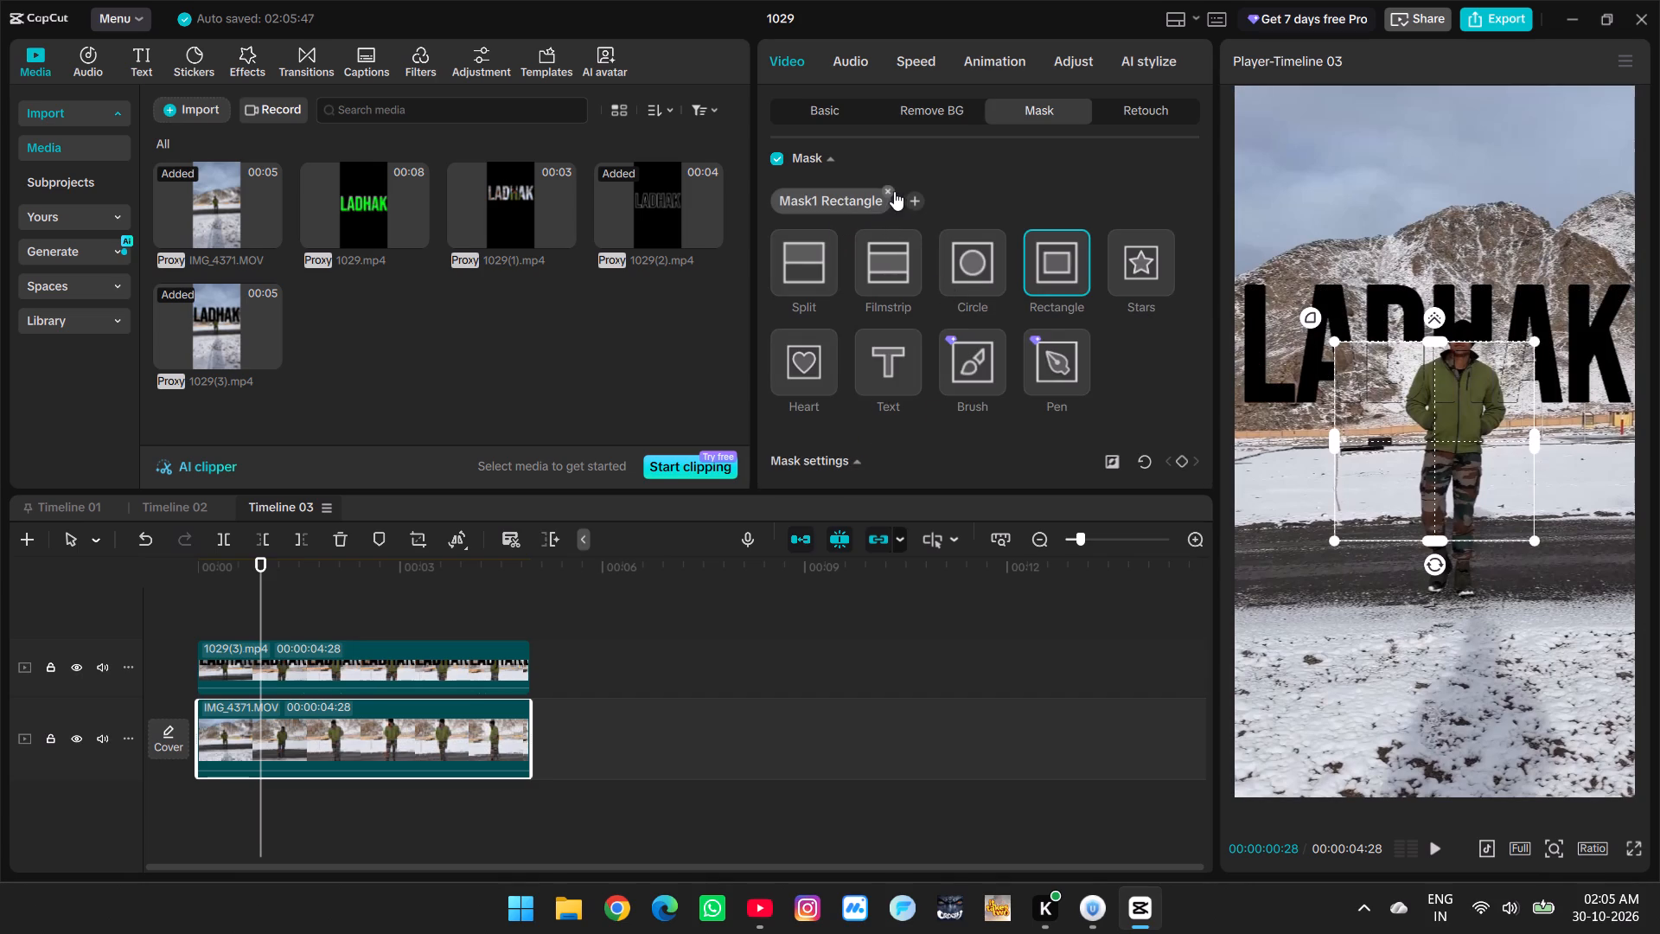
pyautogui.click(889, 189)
# Delete the 1029(3).mp4 clip from the track above IMG_4371.MOV.
pyautogui.click(318, 607)
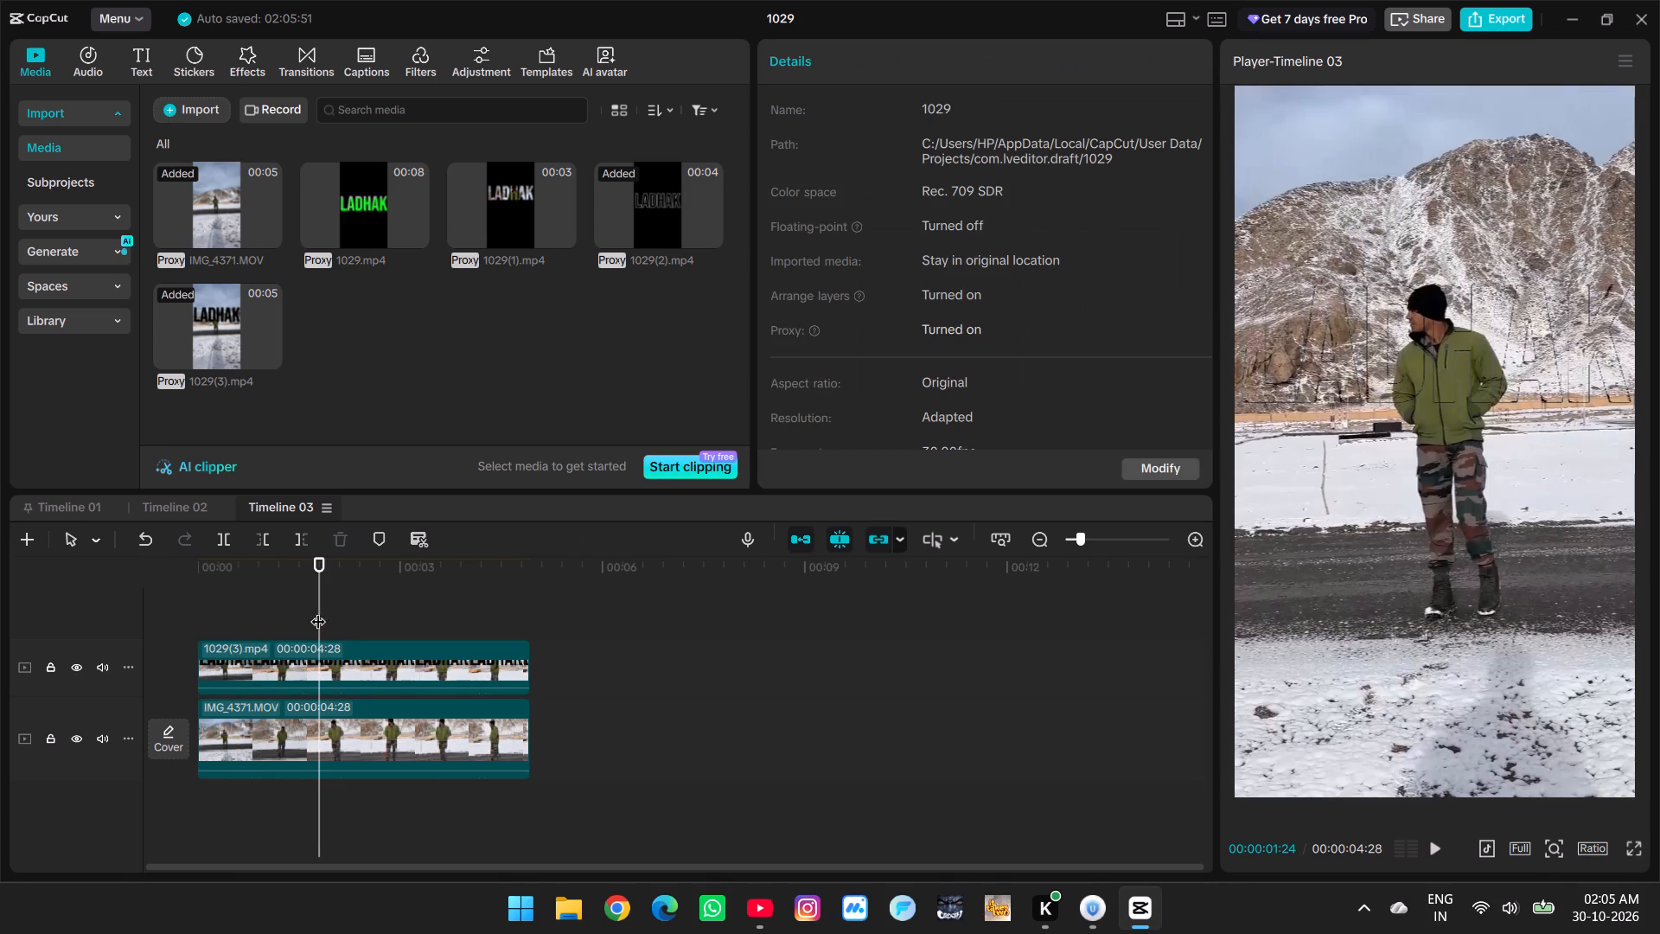
pyautogui.moveTo(444, 624); pyautogui.dragTo(447, 707)
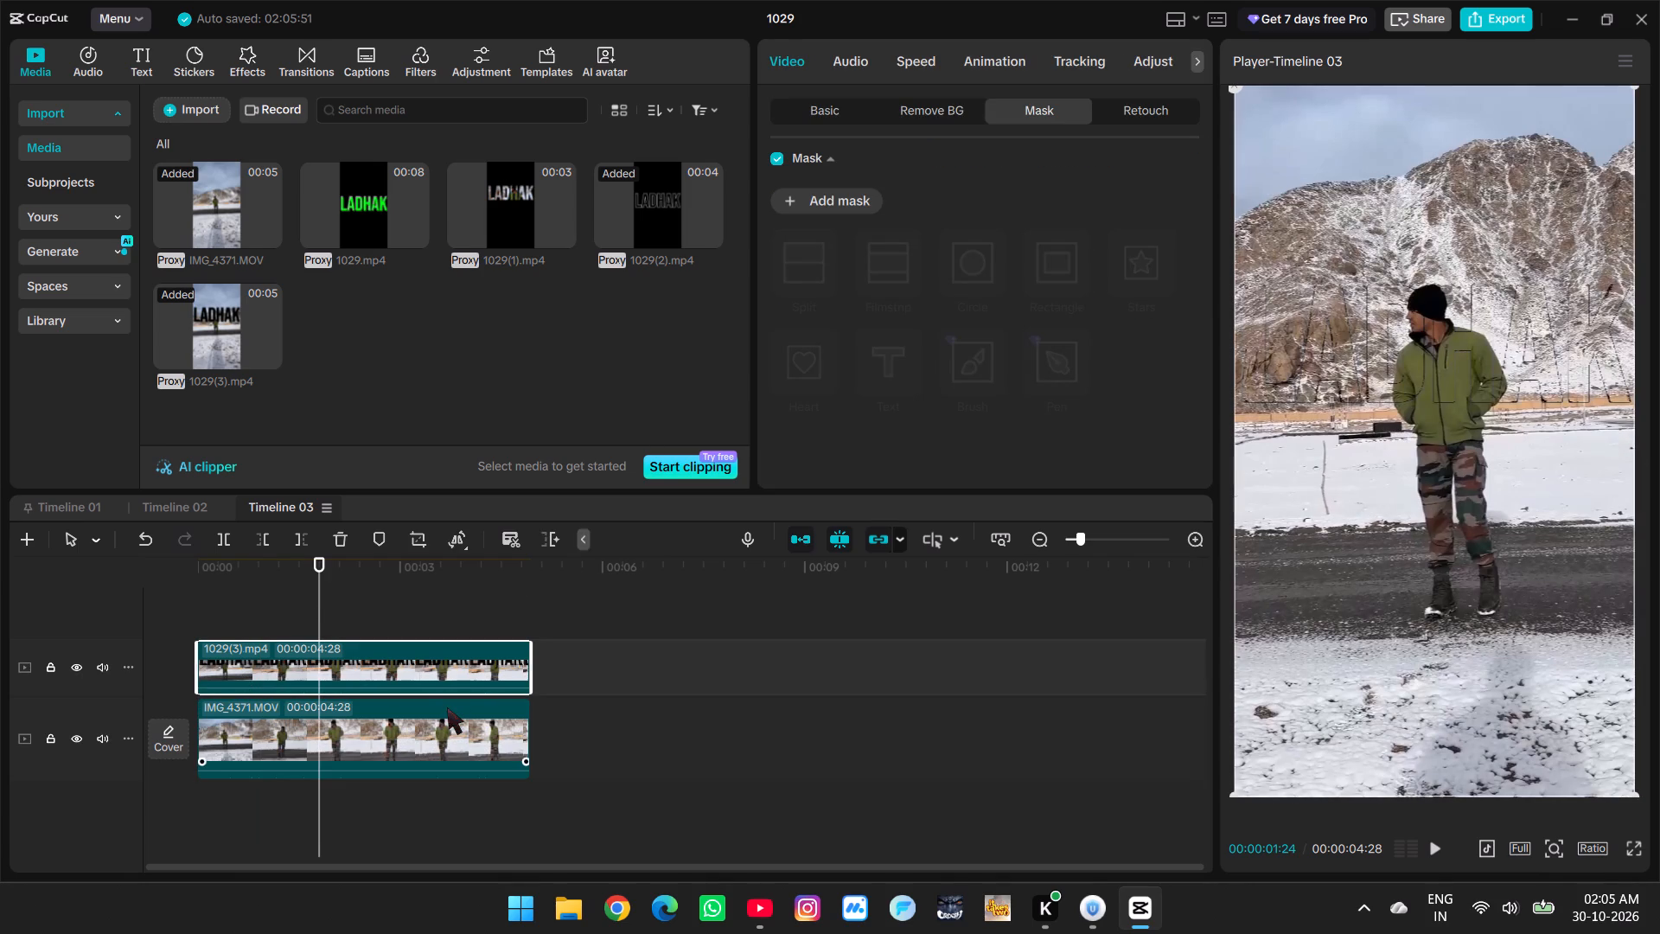
pyautogui.click(328, 539)
# Apply Auto removal to the IMG_4371.MOV clip to cut the person out, and check the cutout along the timeline.
pyautogui.click(354, 724)
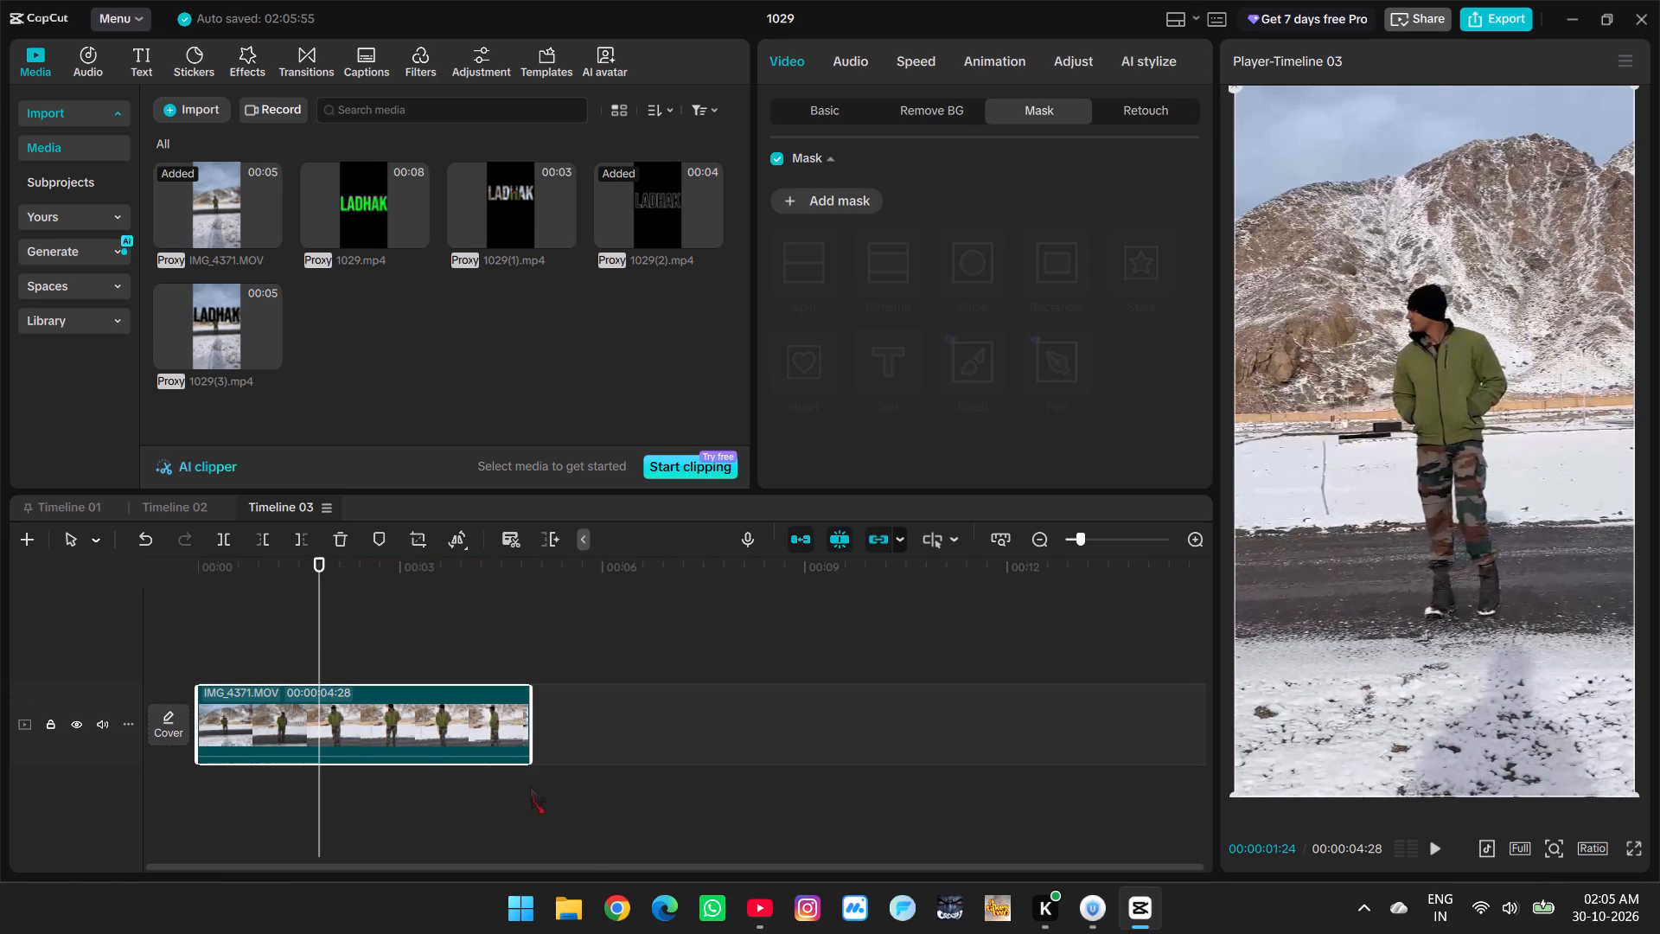
pyautogui.click(929, 129)
pyautogui.click(935, 112)
pyautogui.click(781, 215)
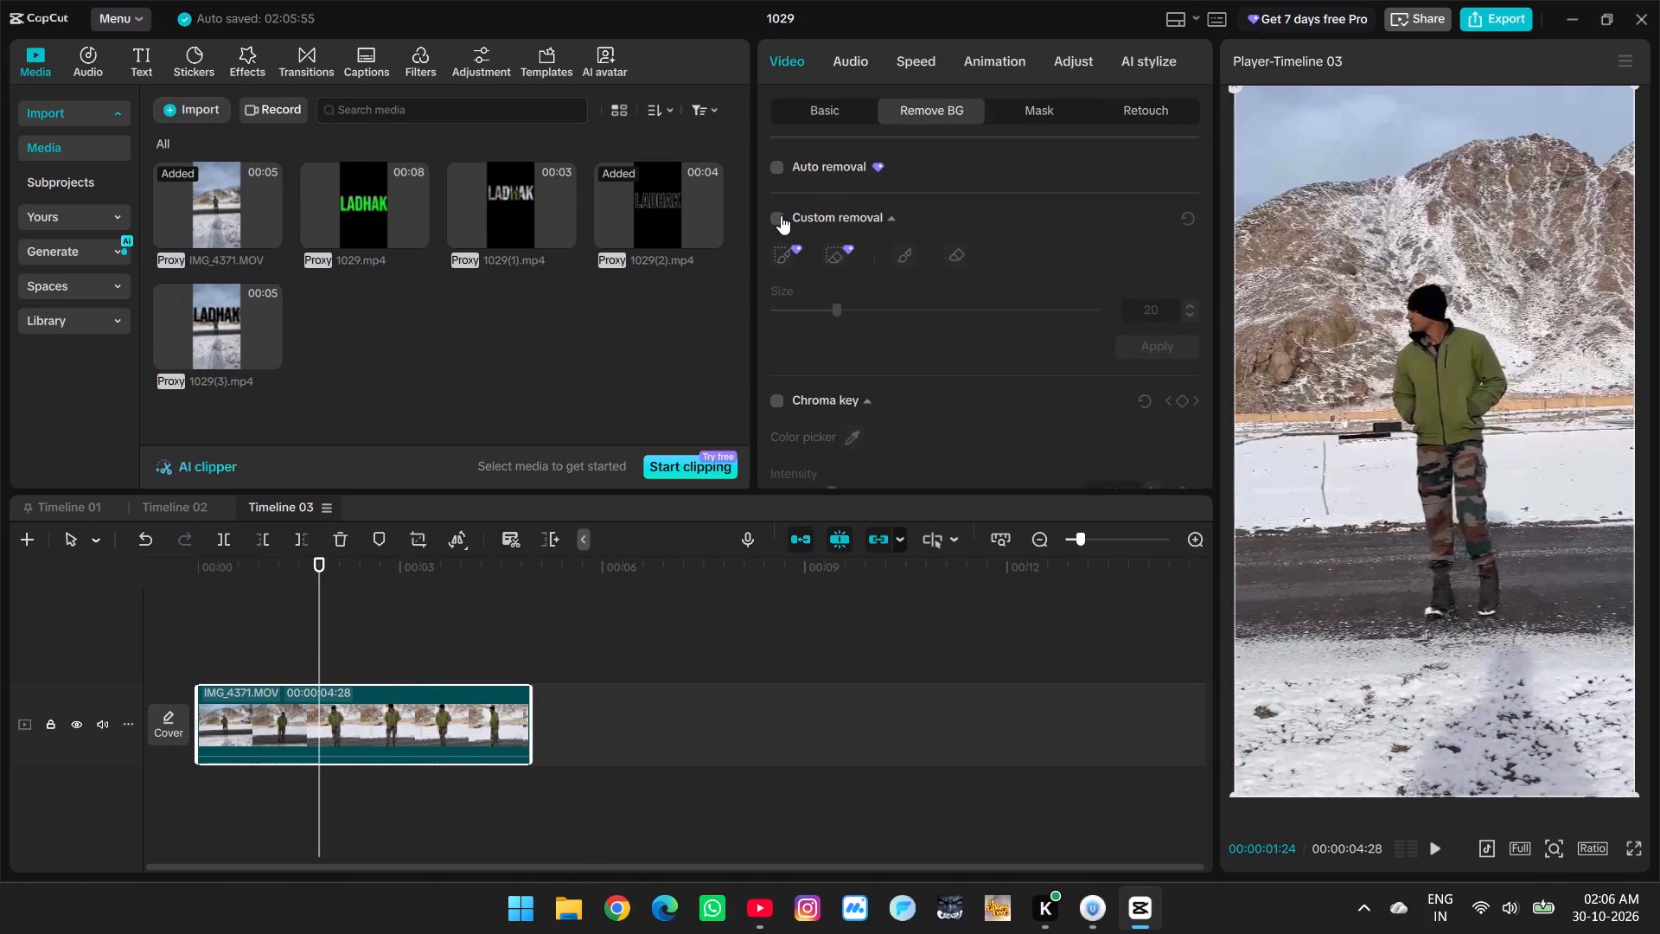
pyautogui.click(781, 215)
pyautogui.click(781, 174)
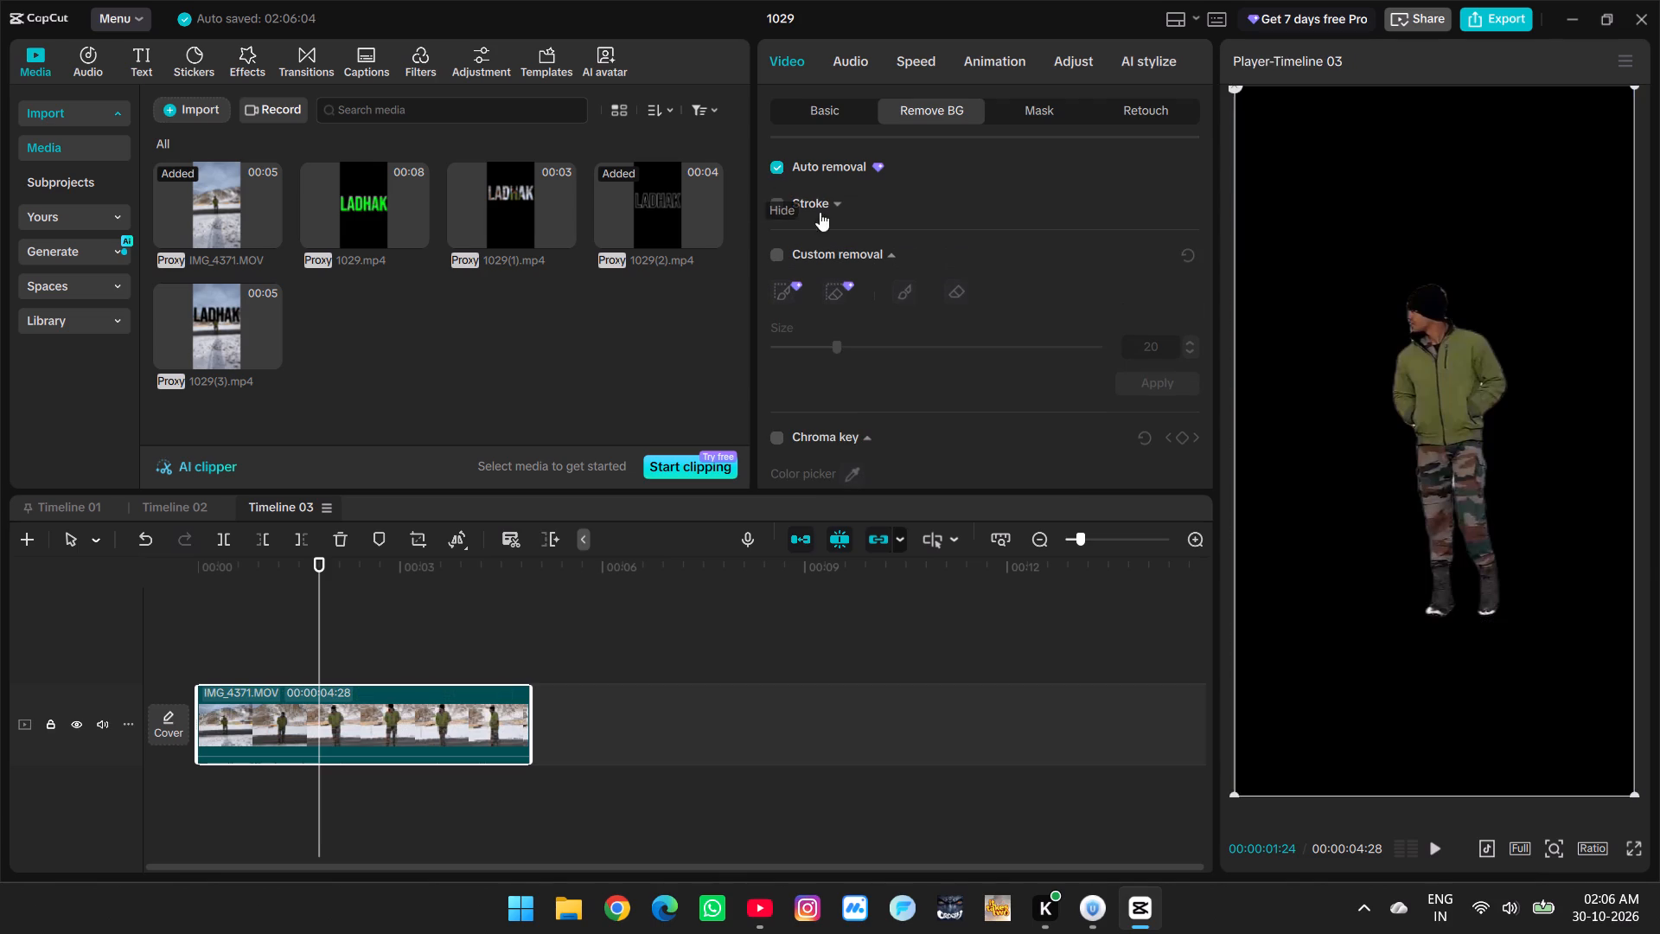
pyautogui.click(1452, 491)
pyautogui.moveTo(320, 645); pyautogui.dragTo(328, 659)
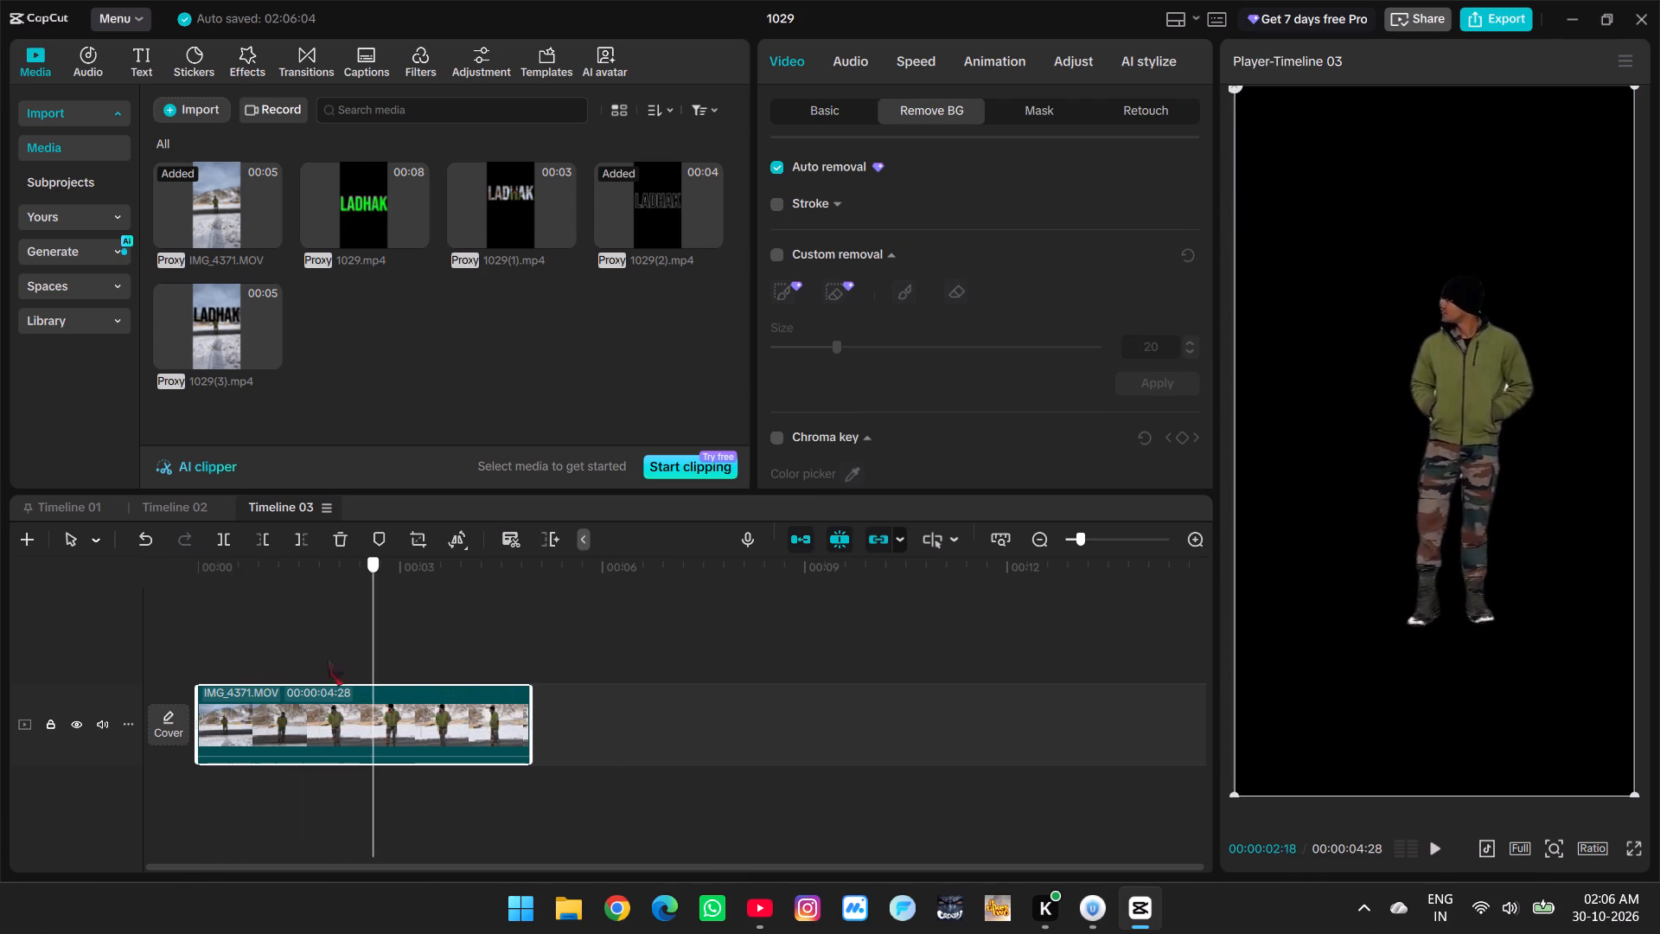
pyautogui.moveTo(328, 659); pyautogui.dragTo(327, 661)
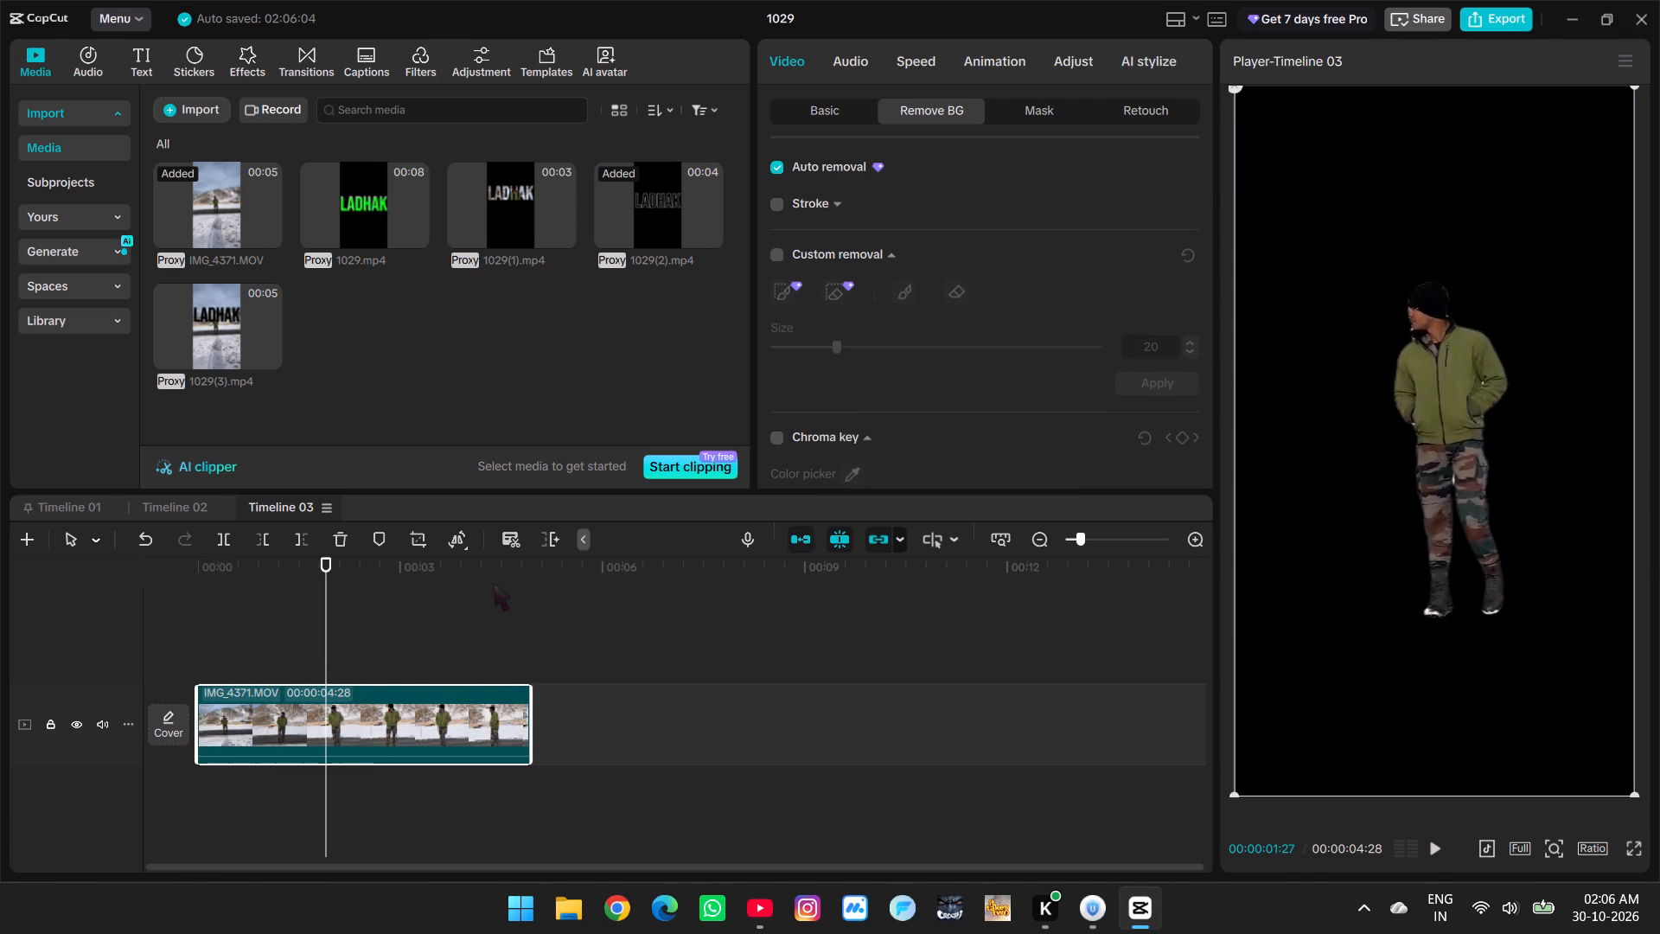